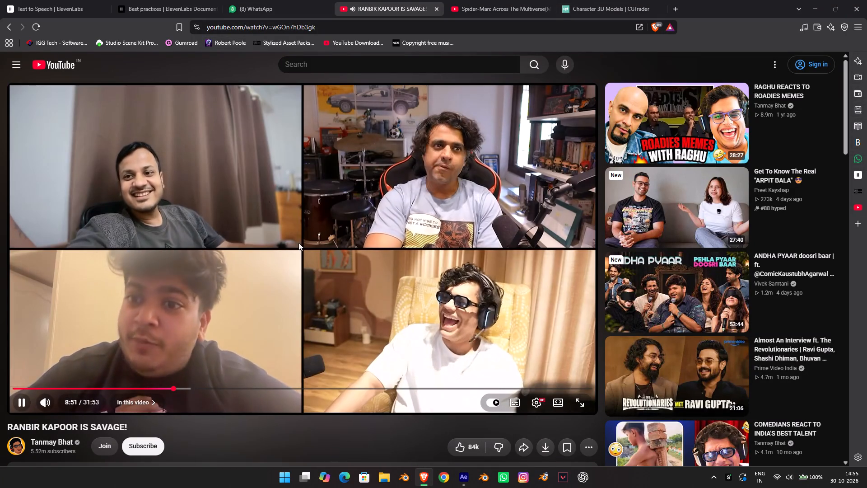
Switch to After Effects and preview the 20261027_130416 composition from its start.
{"action": "left_click", "coordinate": [866, 0]}
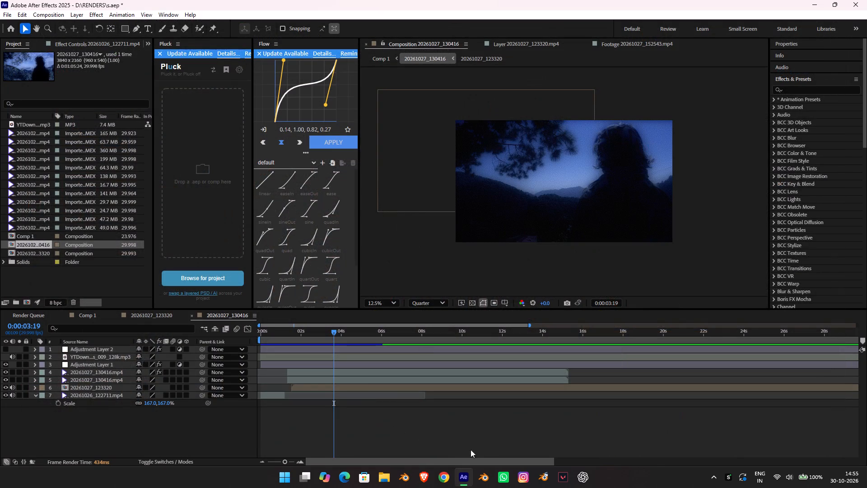
{"action": "left_click_drag", "start_coordinate": [323, 338], "coordinate": [210, 336]}
{"action": "key", "text": "space"}
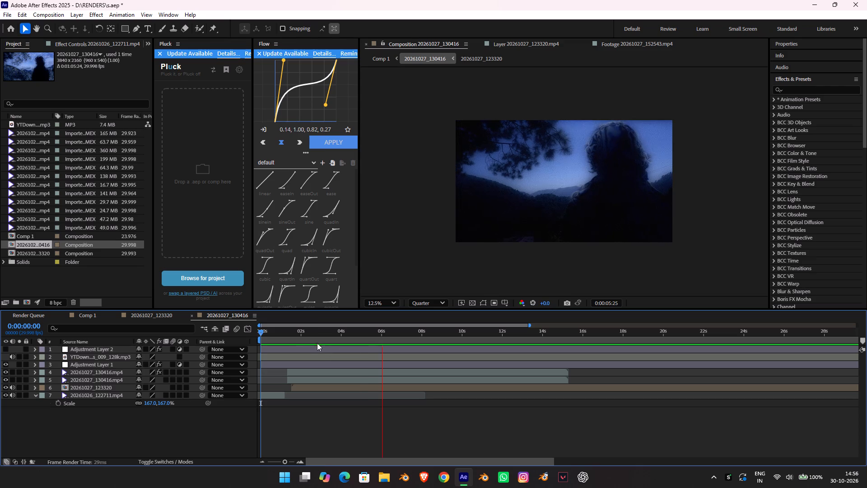
{"action": "key", "text": "space"}
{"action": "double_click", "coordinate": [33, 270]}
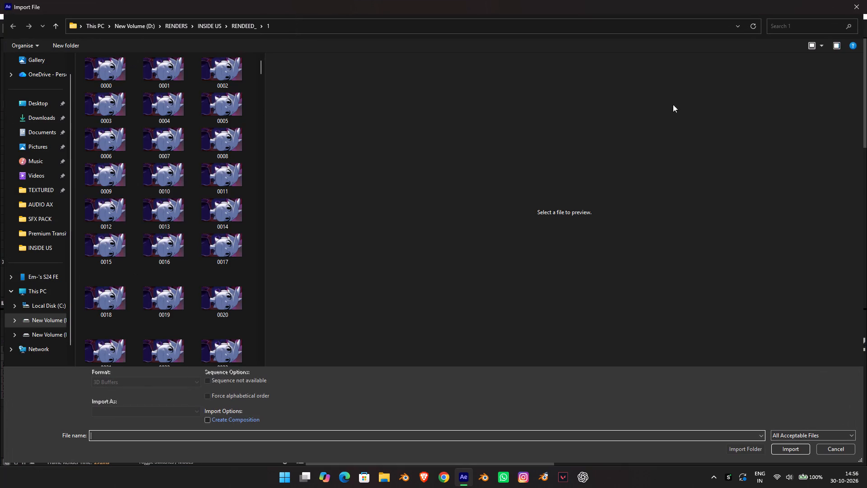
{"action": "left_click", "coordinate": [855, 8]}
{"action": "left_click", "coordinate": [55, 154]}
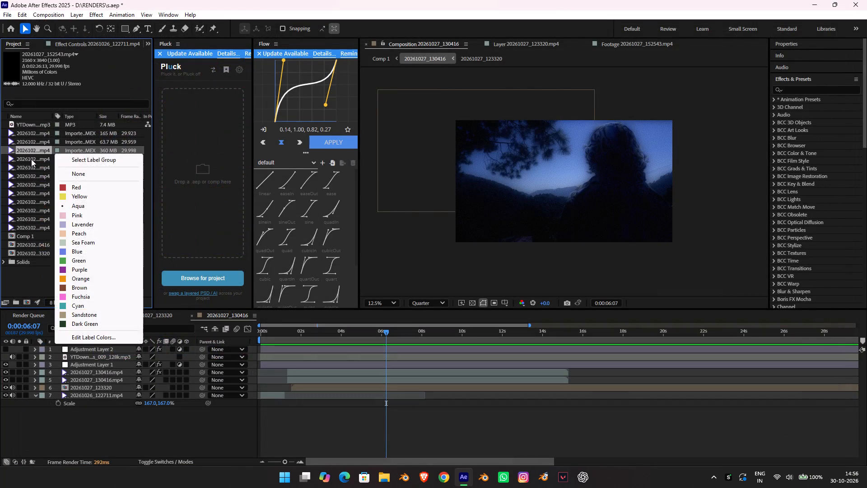
Open source clips 20261027_152637.mp4 and 20261027_123607.mp4 for viewing, and scrub the second to about 0:00:03:17.
{"action": "triple_click", "coordinate": [30, 143]}
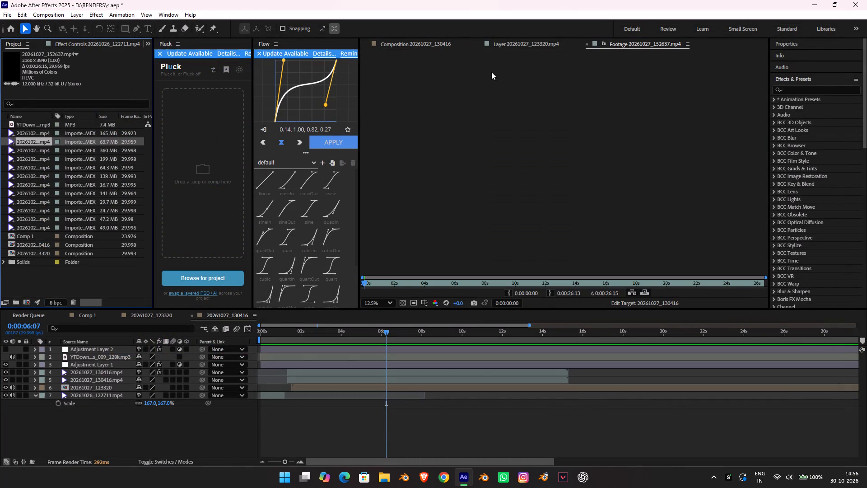
{"action": "left_click", "coordinate": [32, 149]}
{"action": "left_click", "coordinate": [33, 164]}
{"action": "left_click", "coordinate": [33, 164]}
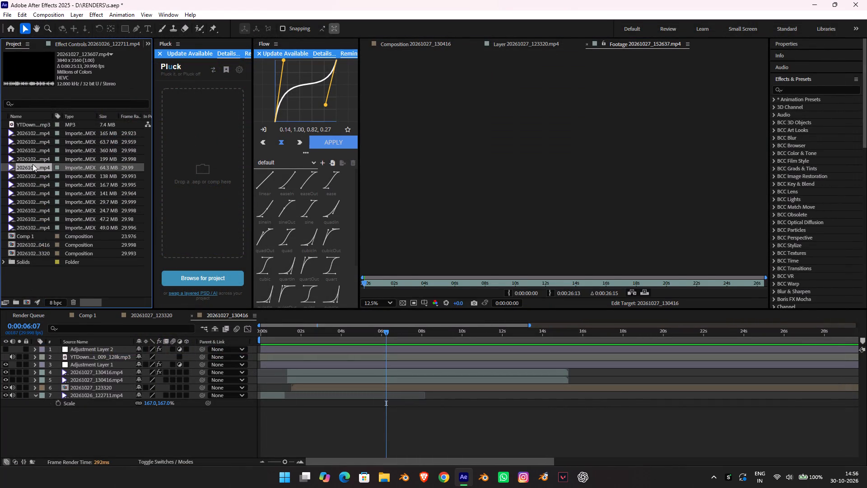
{"action": "key", "text": "space"}
{"action": "left_click_drag", "start_coordinate": [368, 282], "coordinate": [420, 283]}
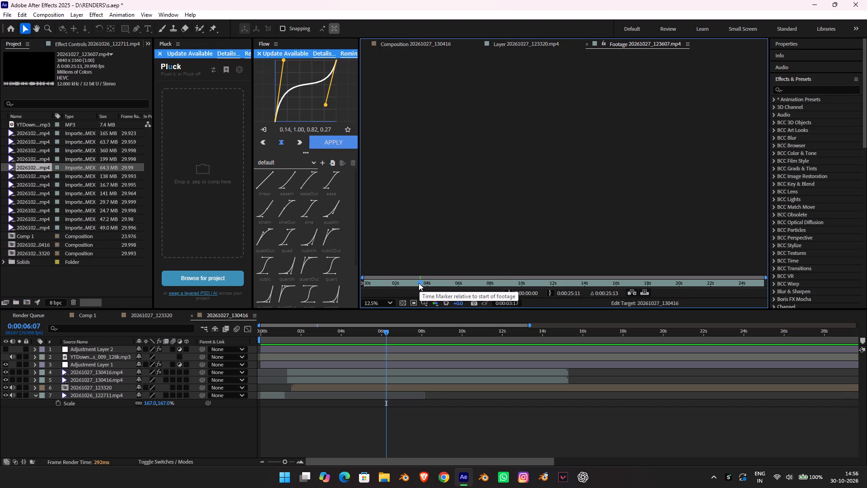
Show the 20261027_123320 composition and fit its image to the viewer.
{"action": "left_click", "coordinate": [501, 41]}
{"action": "left_click", "coordinate": [429, 48]}
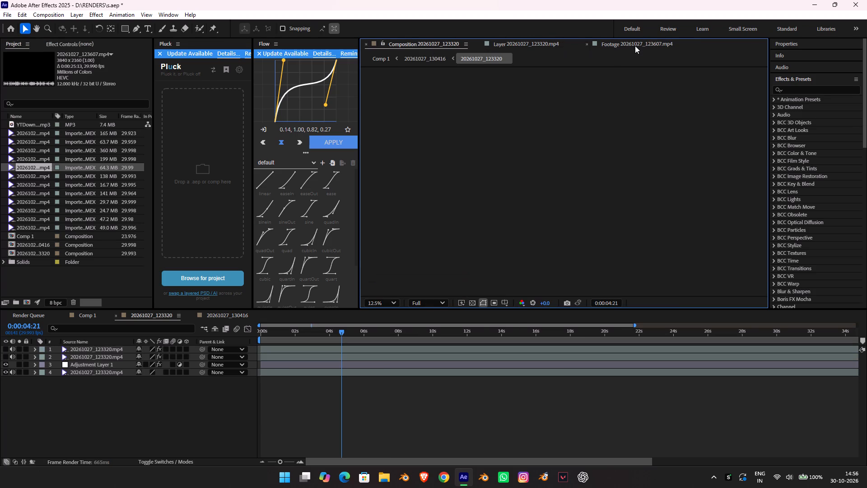
{"action": "scroll", "coordinate": [477, 150], "scroll_direction": "down", "scroll_amount": 4}
{"action": "scroll", "coordinate": [477, 150], "scroll_direction": "up", "scroll_amount": 3}
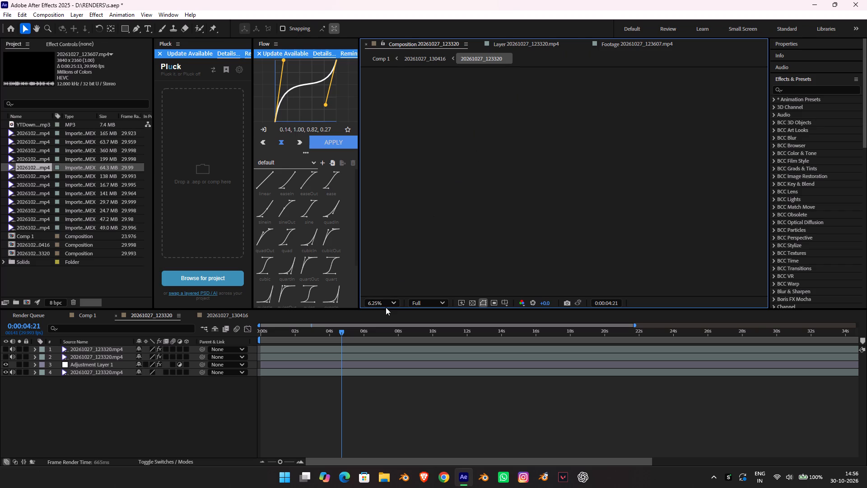
{"action": "left_click_drag", "start_coordinate": [386, 307], "coordinate": [385, 303]}
{"action": "left_click", "coordinate": [385, 300]}
{"action": "left_click", "coordinate": [385, 130]}
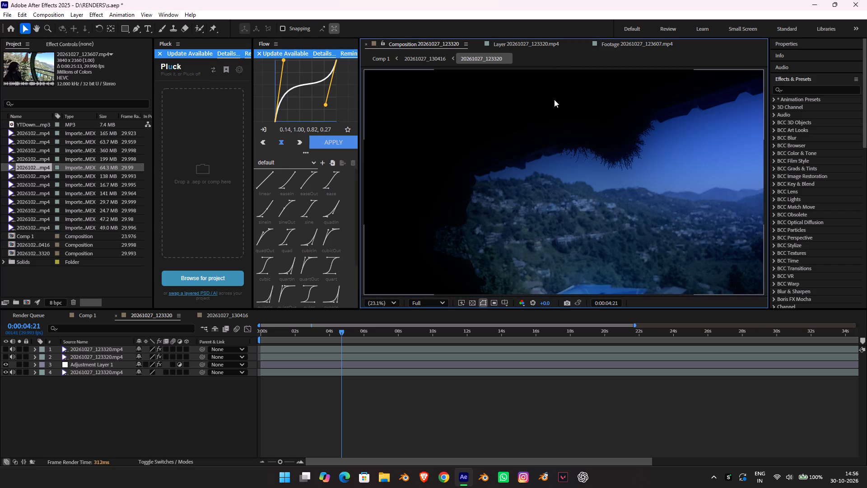
Return to the 20261027_123607.mp4 footage view and check the thumbnails and details of the other imported video clips.
{"action": "left_click", "coordinate": [617, 42]}
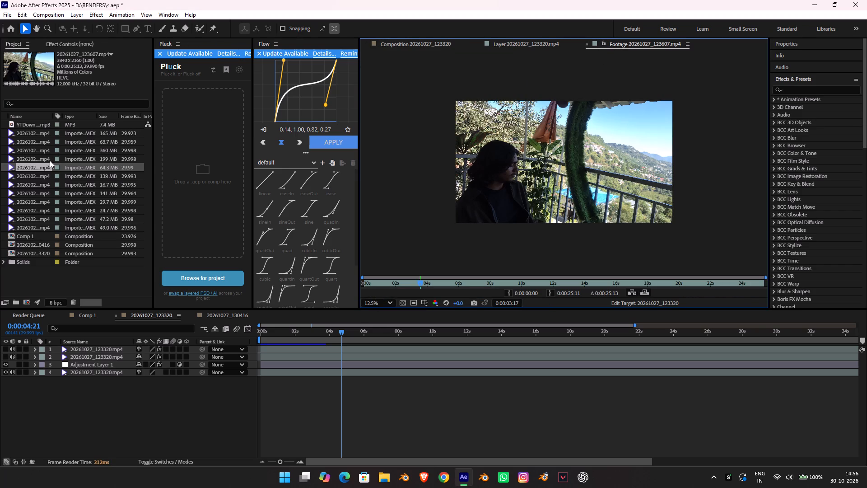
{"action": "left_click", "coordinate": [43, 157]}
{"action": "left_click", "coordinate": [37, 150]}
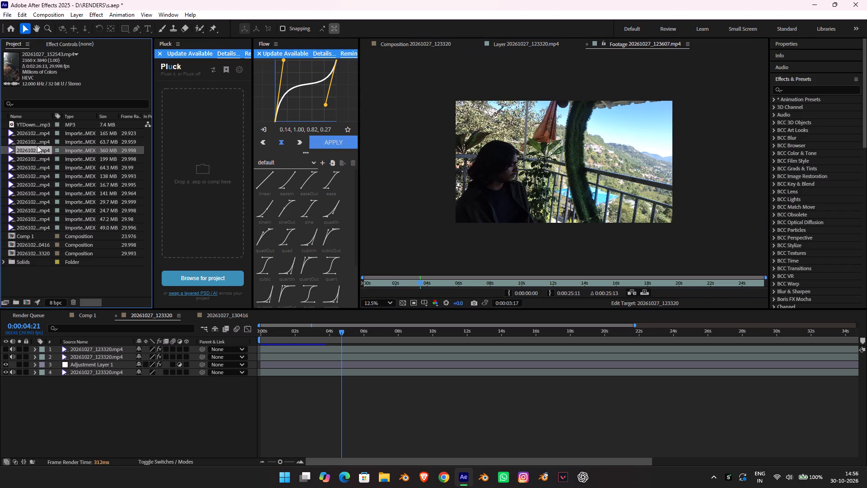
{"action": "left_click", "coordinate": [35, 137]}
{"action": "left_click", "coordinate": [38, 144]}
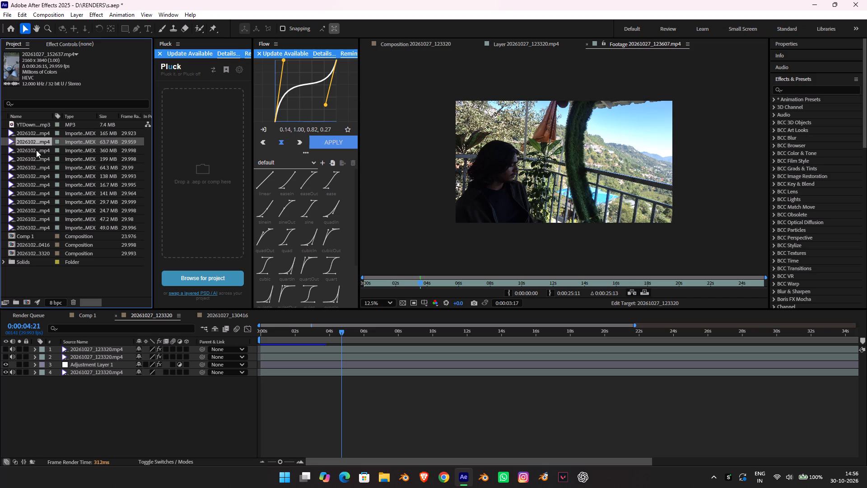
{"action": "left_click", "coordinate": [36, 150]}
{"action": "left_click", "coordinate": [35, 174]}
{"action": "left_click", "coordinate": [34, 189]}
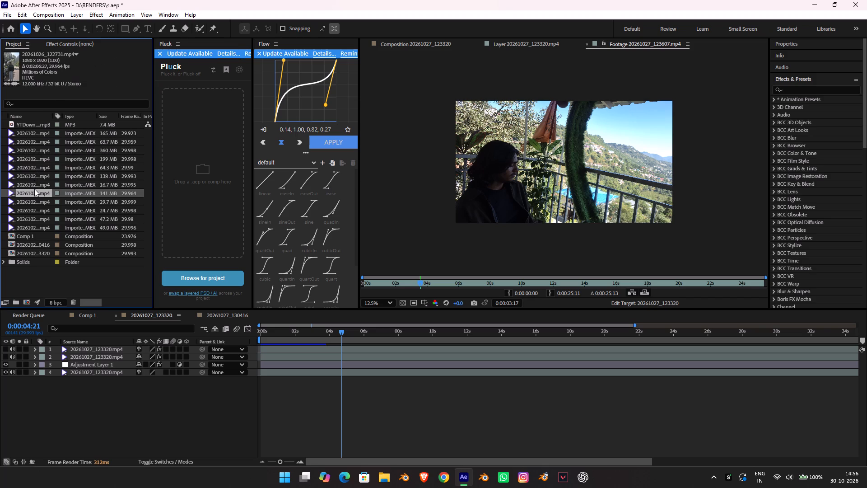
{"action": "left_click", "coordinate": [35, 197]}
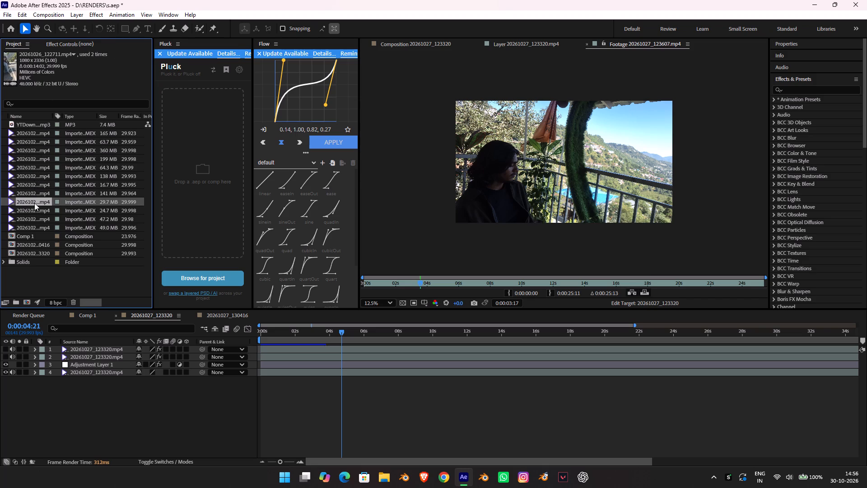
Open the 20261026_122731.mp4 footage, play it and scrub through to about 0:01:59:21.
{"action": "left_click", "coordinate": [27, 196]}
{"action": "double_click", "coordinate": [27, 196]}
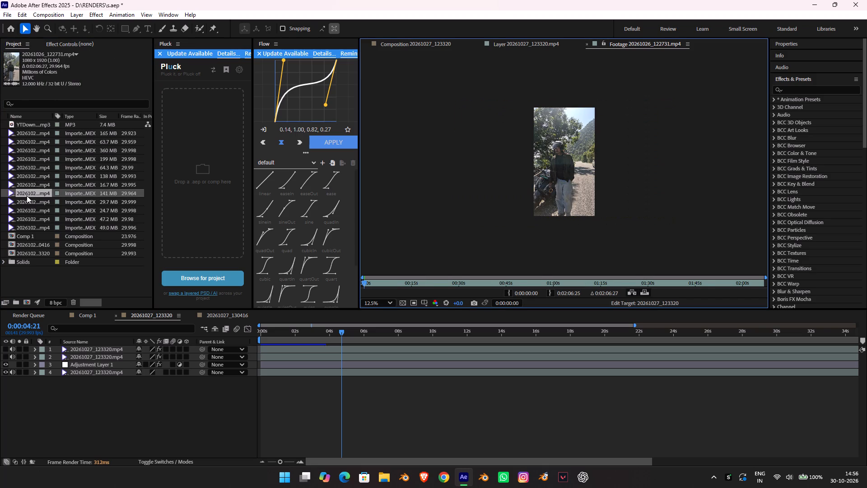
{"action": "key", "text": "space"}
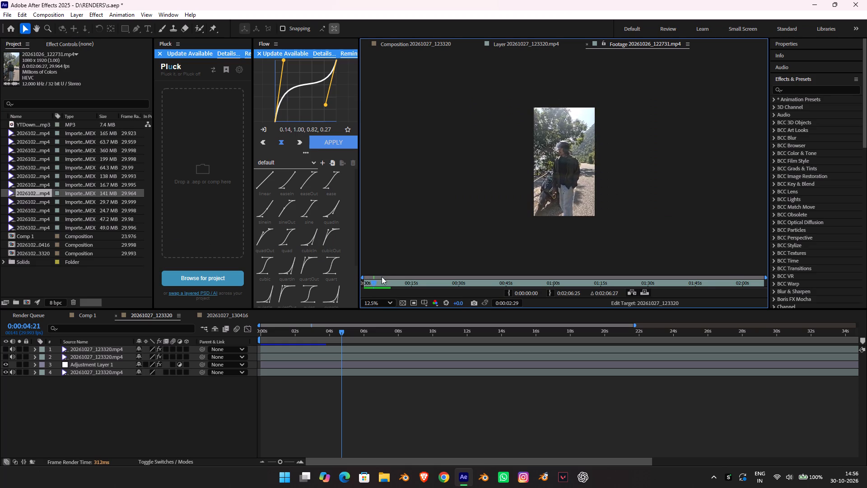
{"action": "left_click_drag", "start_coordinate": [387, 281], "coordinate": [649, 282]}
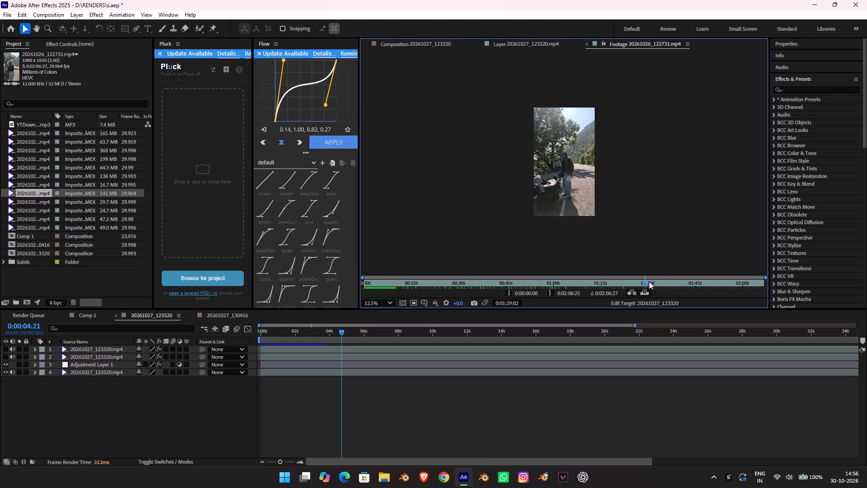
{"action": "left_click_drag", "start_coordinate": [649, 282], "coordinate": [741, 281]}
Check neighbouring clips' thumbnails, then open the 20261026_123403.mp4 footage, play it and scrub to about 0:00:06:15.
{"action": "left_click", "coordinate": [39, 201]}
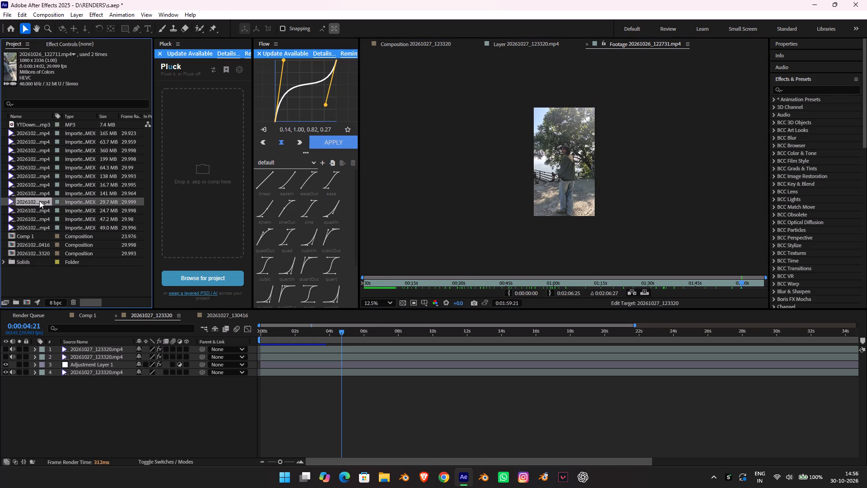
{"action": "left_click", "coordinate": [42, 209]}
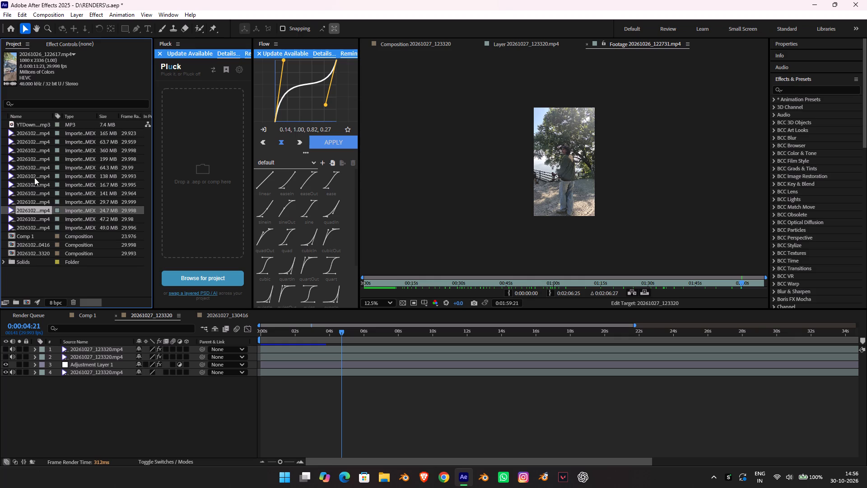
{"action": "left_click", "coordinate": [34, 177]}
{"action": "left_click", "coordinate": [34, 177]}
{"action": "left_click", "coordinate": [32, 185]}
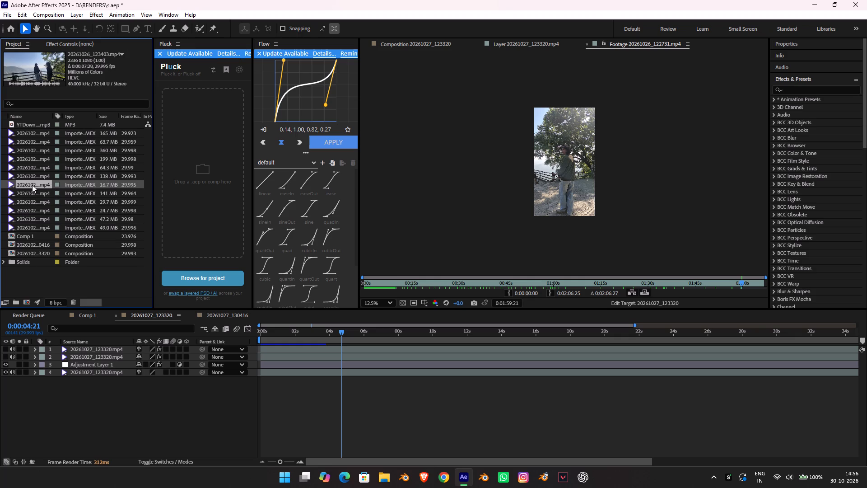
{"action": "double_click", "coordinate": [32, 185]}
{"action": "key", "text": "space"}
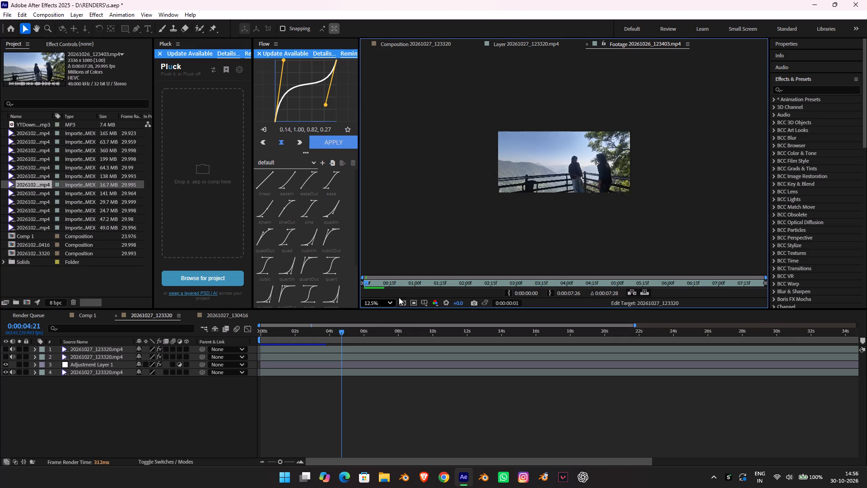
{"action": "left_click_drag", "start_coordinate": [435, 277], "coordinate": [537, 284]}
{"action": "left_click_drag", "start_coordinate": [537, 284], "coordinate": [693, 280]}
Open the imported video clips one after another, from 20261027_152920.mp4 down to 20261026_122125.mp4, to examine their footage.
{"action": "double_click", "coordinate": [12, 135]}
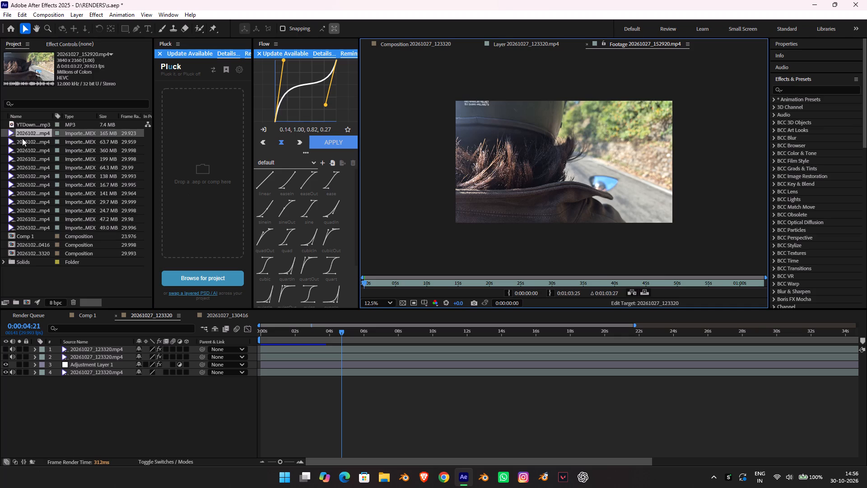
{"action": "double_click", "coordinate": [23, 138]}
{"action": "double_click", "coordinate": [29, 150]}
{"action": "double_click", "coordinate": [31, 152]}
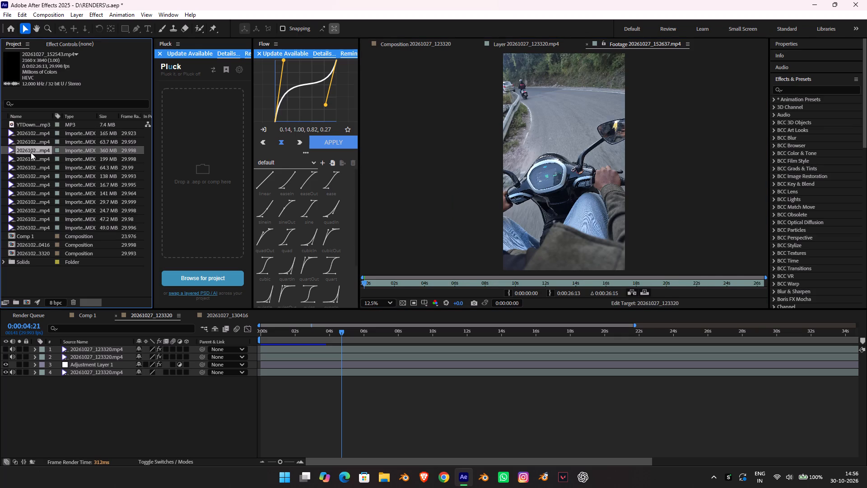
{"action": "double_click", "coordinate": [33, 163]}
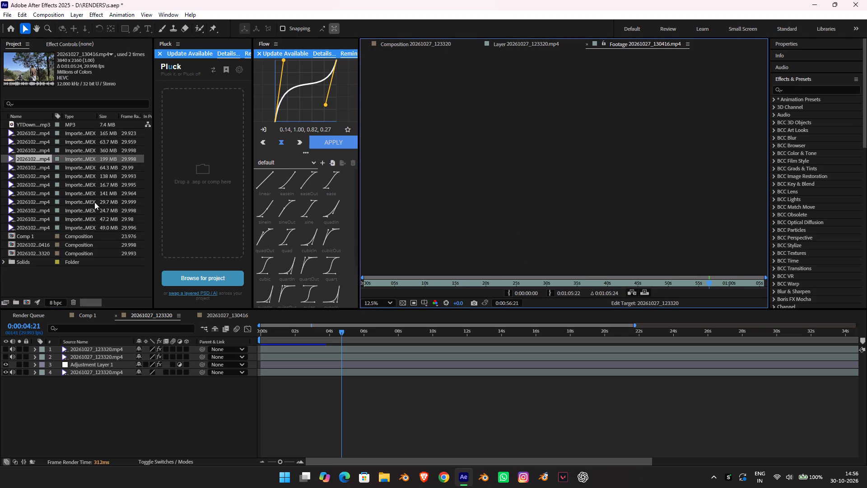
{"action": "double_click", "coordinate": [32, 173]}
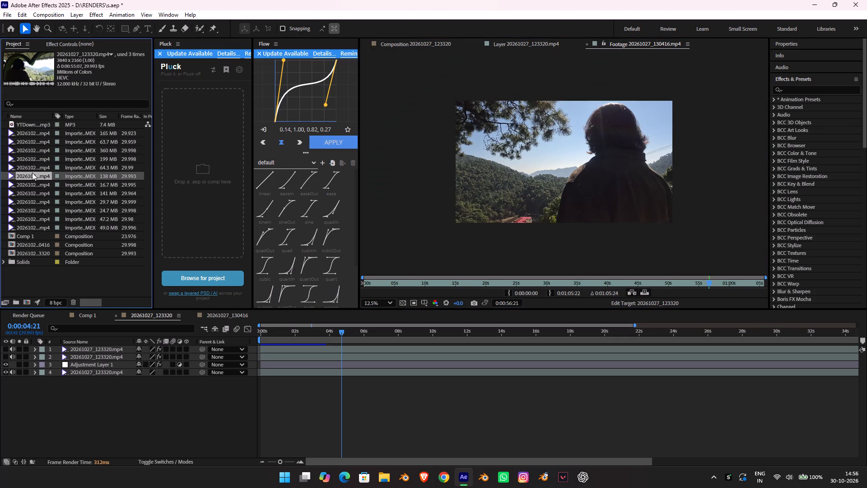
{"action": "left_click", "coordinate": [32, 173]}
{"action": "left_click", "coordinate": [30, 177]}
{"action": "double_click", "coordinate": [30, 182]}
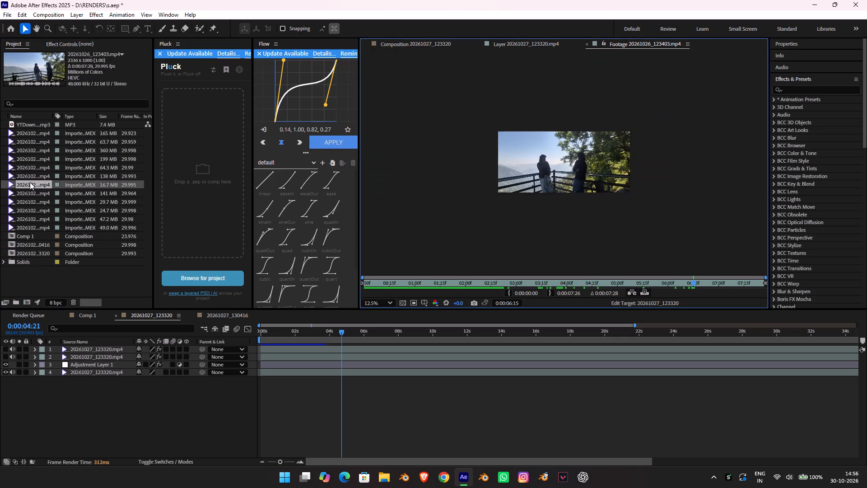
{"action": "double_click", "coordinate": [32, 197]}
{"action": "double_click", "coordinate": [34, 209]}
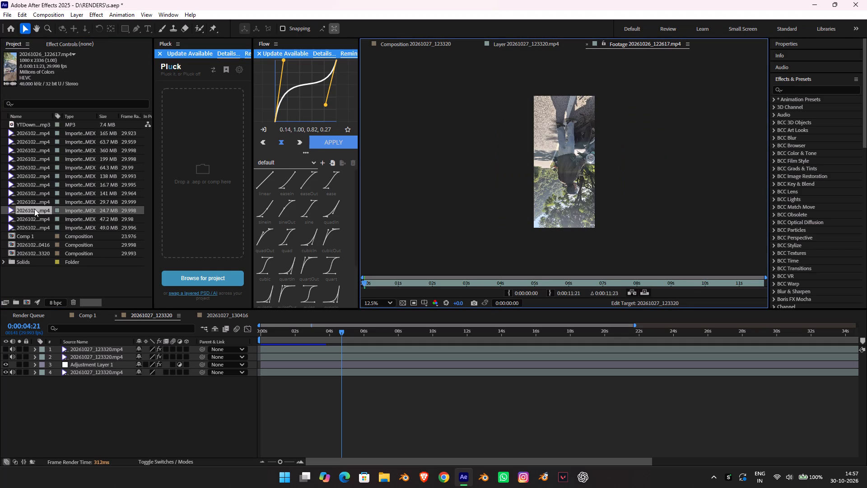
{"action": "double_click", "coordinate": [32, 217]}
{"action": "double_click", "coordinate": [34, 228]}
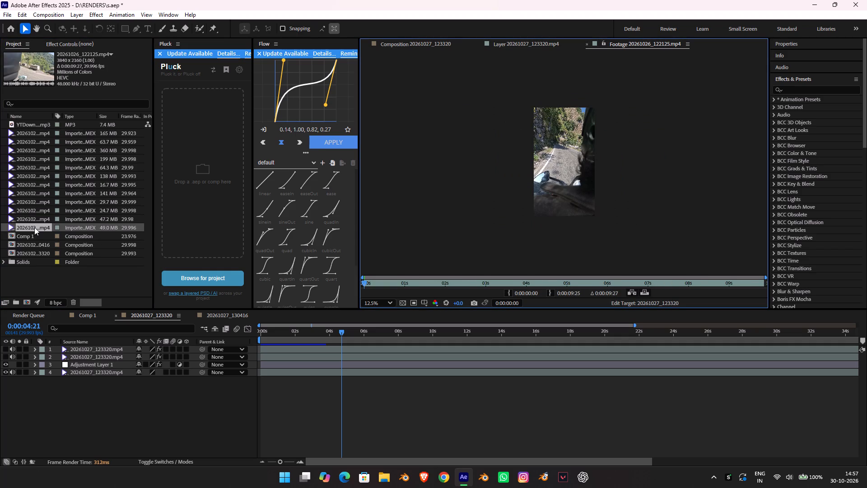
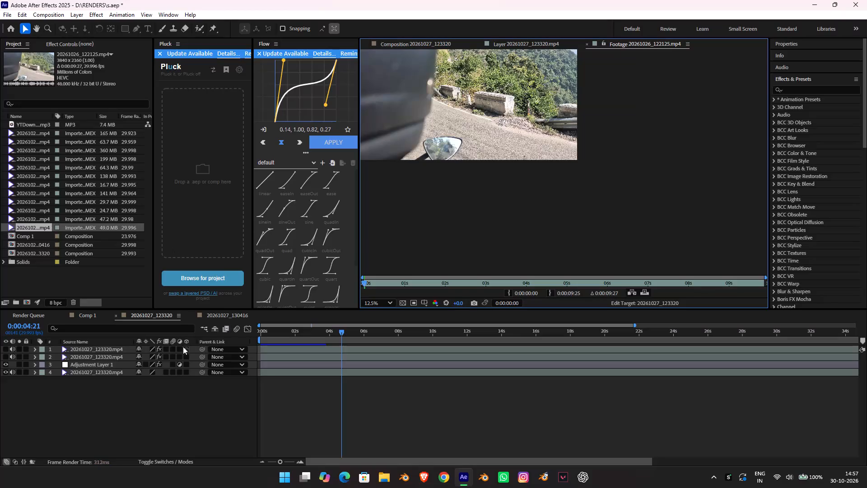
Open the 20261027_123320 composition nested in Comp 1 and delete its Adjustment Layer 1.
{"action": "left_click", "coordinate": [207, 321]}
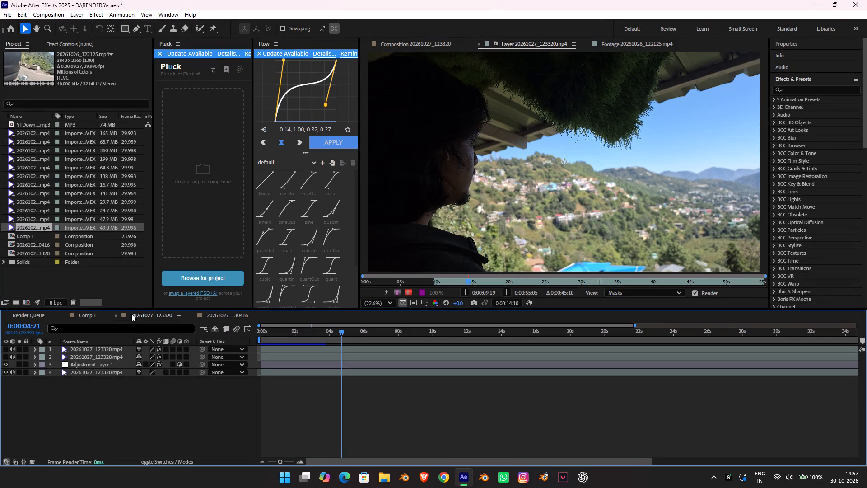
{"action": "left_click", "coordinate": [98, 312]}
{"action": "left_click_drag", "start_coordinate": [291, 336], "coordinate": [240, 336]}
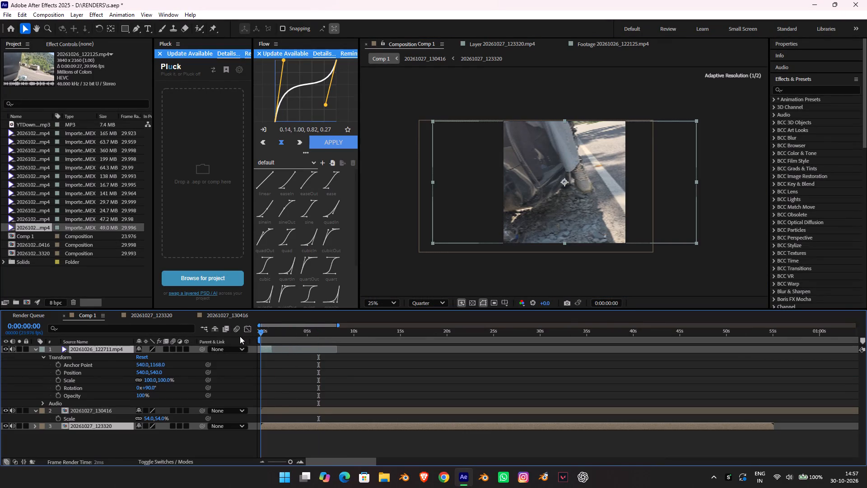
{"action": "left_click_drag", "start_coordinate": [240, 336], "coordinate": [239, 348]}
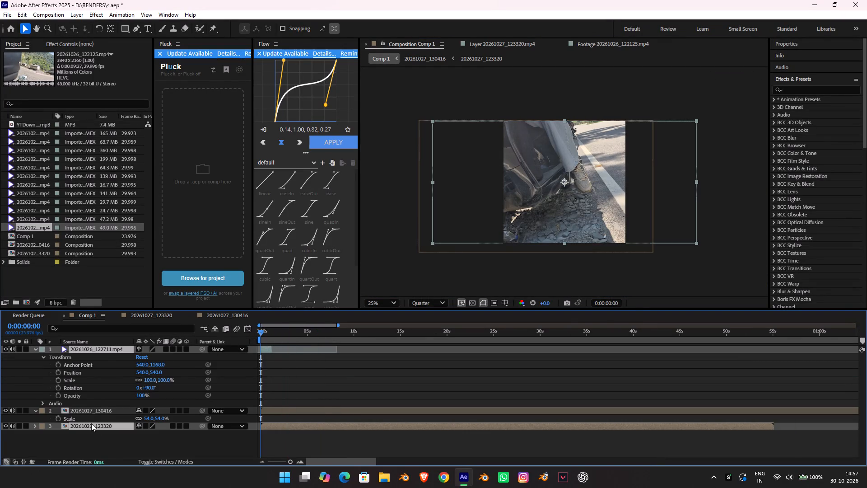
{"action": "double_click", "coordinate": [91, 422]}
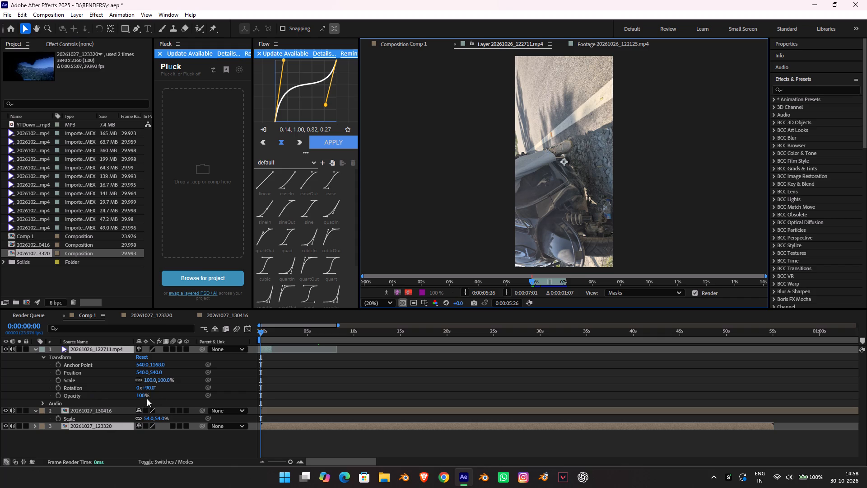
{"action": "double_click", "coordinate": [91, 433]}
{"action": "double_click", "coordinate": [90, 427]}
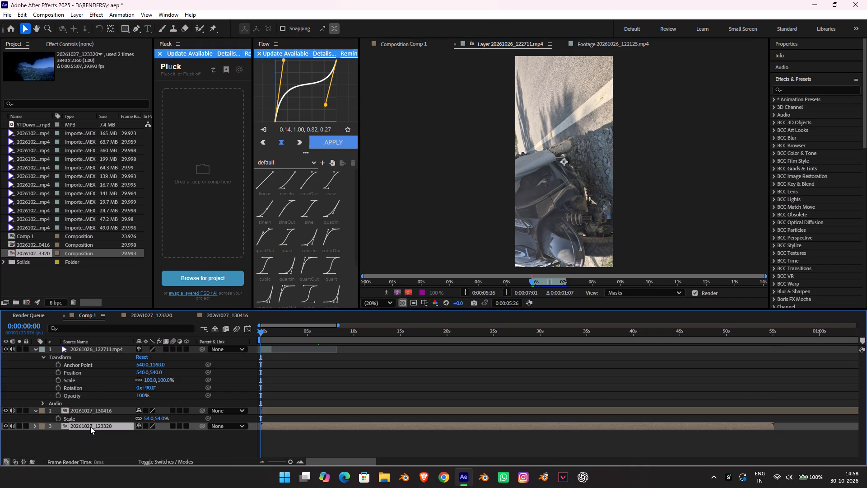
{"action": "left_click_drag", "start_coordinate": [90, 425], "coordinate": [91, 419]}
{"action": "double_click", "coordinate": [90, 424]}
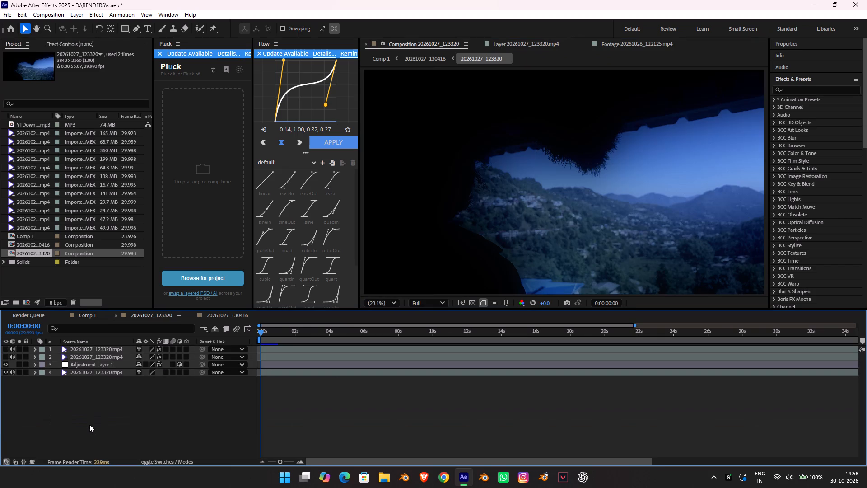
{"action": "left_click", "coordinate": [89, 365]}
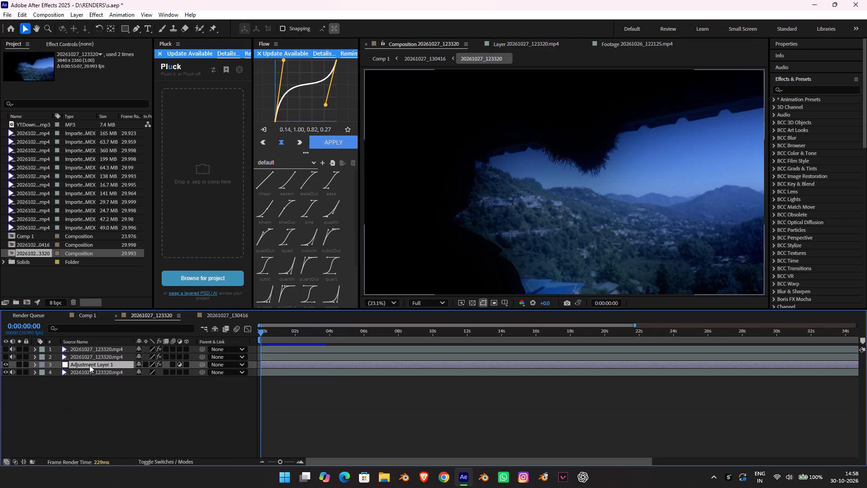
{"action": "key", "text": "Delete"}
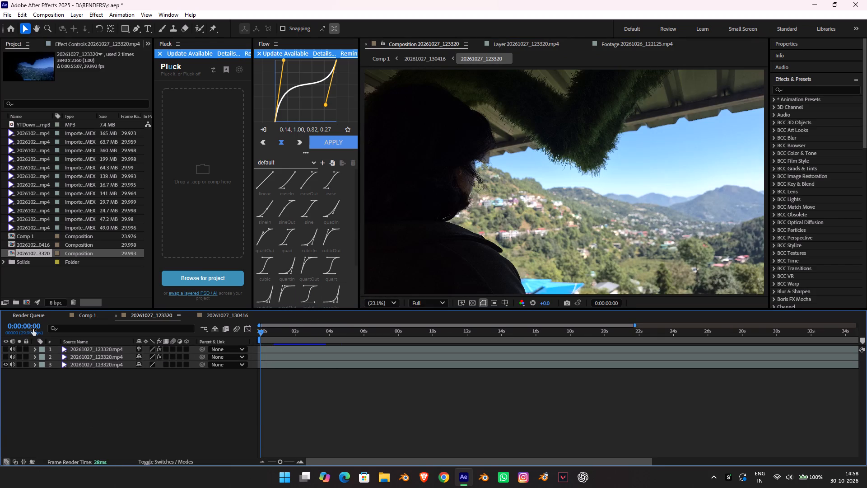
Move Adjustment Layer 2, the YTDown MP3 and Adjustment Layer 1 from the 20261027_130416 composition into Comp 1, directly above the 20261027_130416 layer.
{"action": "left_click", "coordinate": [81, 313]}
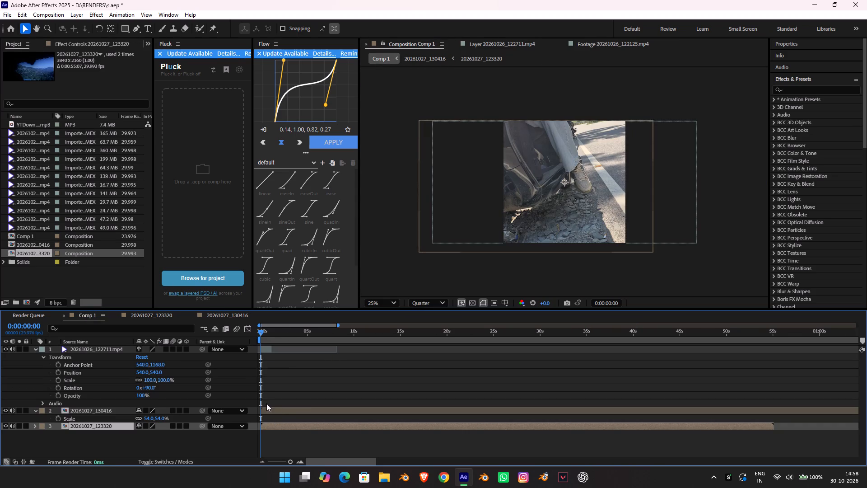
{"action": "key", "text": "space"}
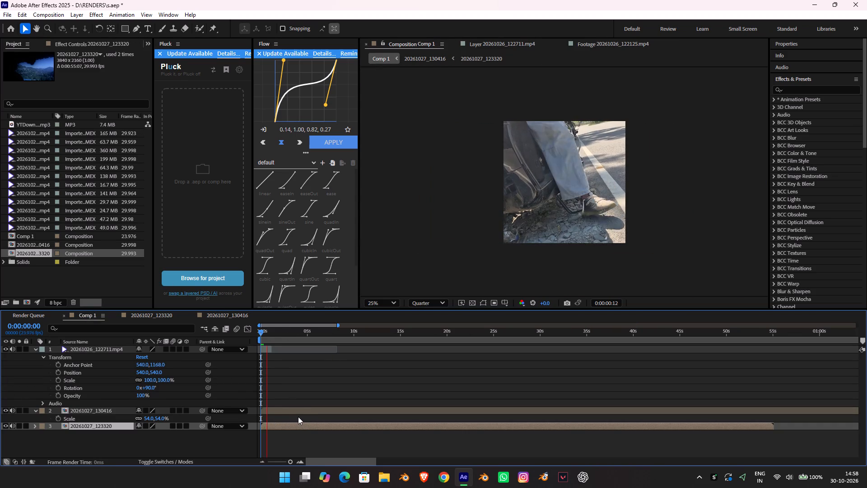
{"action": "key", "text": "space"}
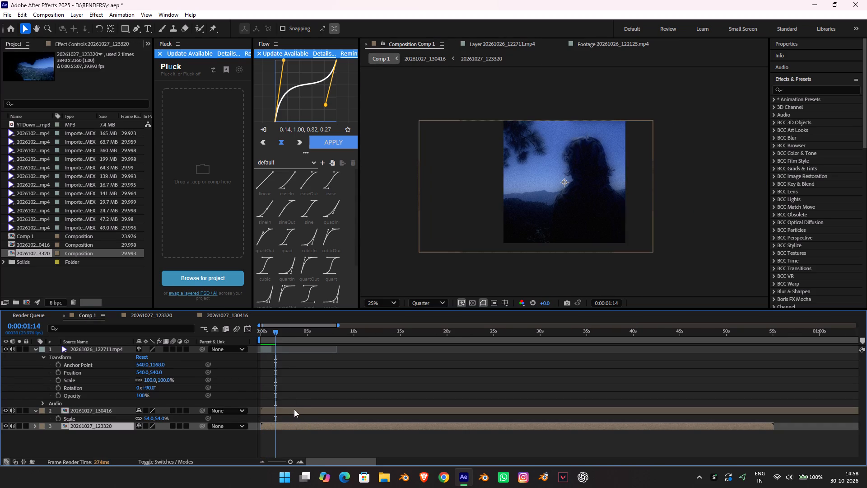
{"action": "double_click", "coordinate": [294, 409]}
{"action": "left_click", "coordinate": [81, 348]}
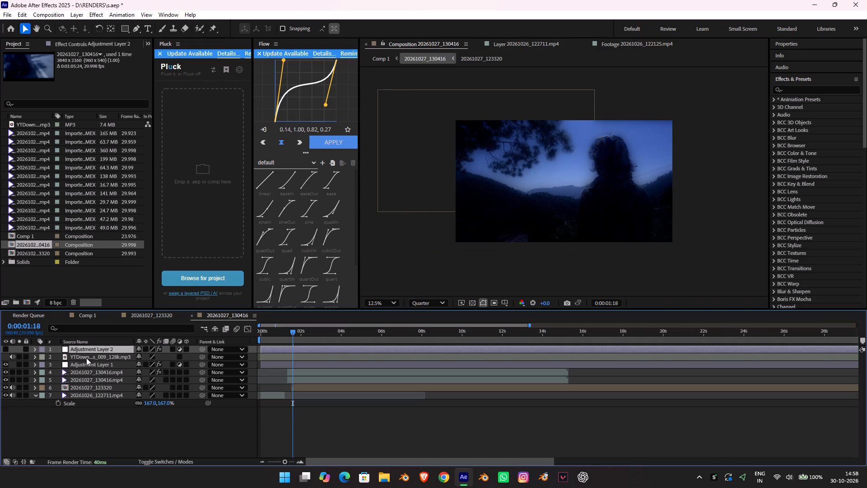
{"action": "left_click", "coordinate": [87, 364], "text": "shift"}
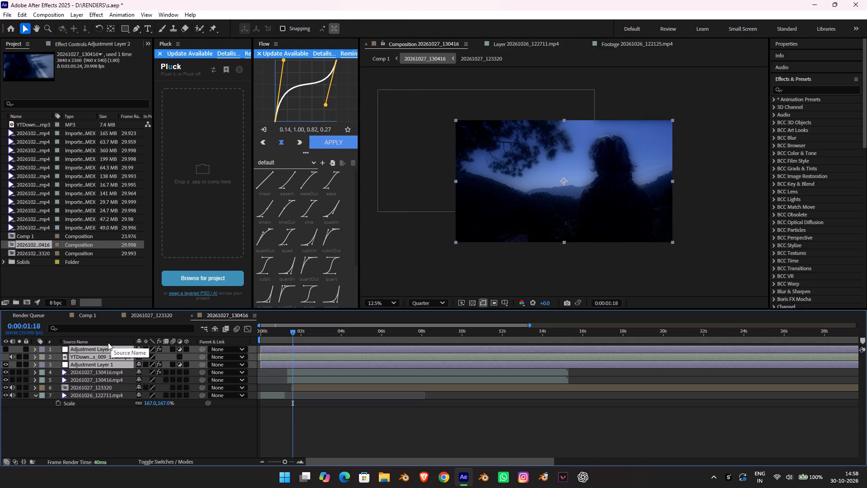
{"action": "key", "text": "ctrl+x"}
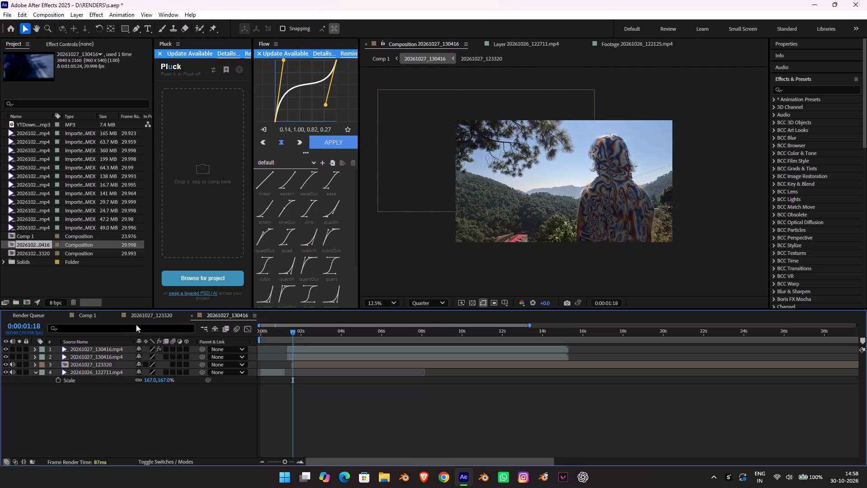
{"action": "left_click", "coordinate": [147, 314]}
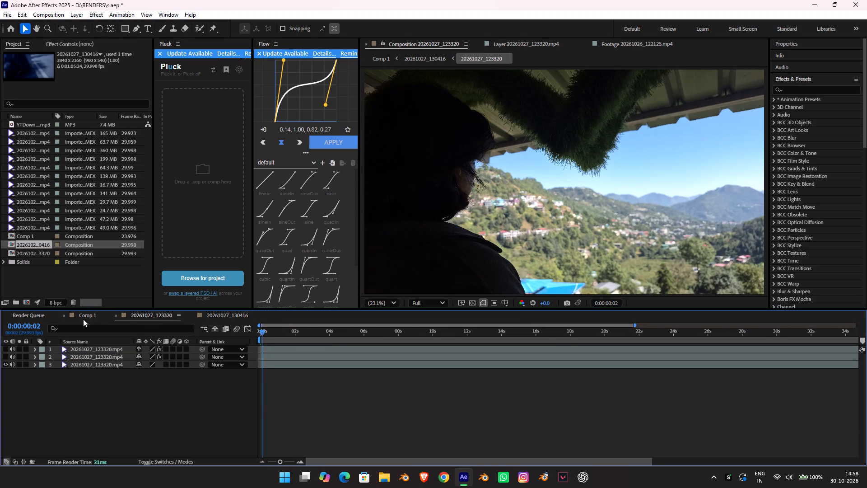
{"action": "left_click", "coordinate": [83, 319]}
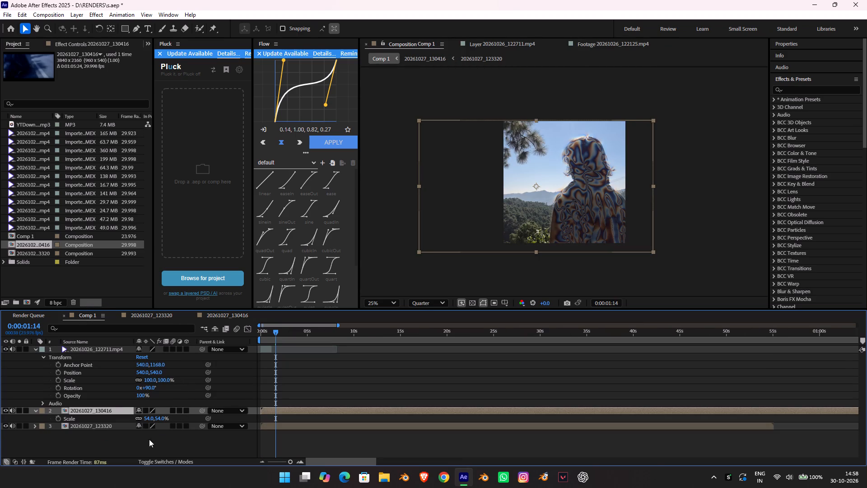
{"action": "key", "text": "ctrl+v"}
{"action": "key", "text": "space"}
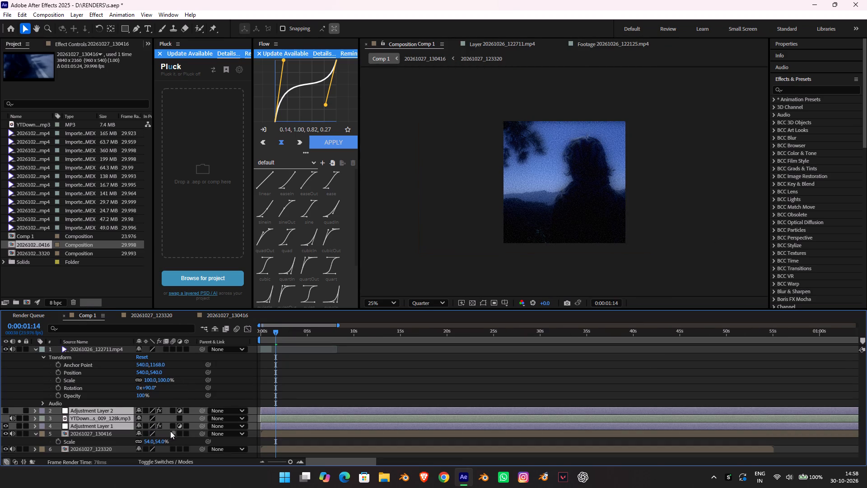
Move the 20261026_122711.mp4 layer directly below the 20261027_130416 layer in Comp 1 and preview the composition from its start.
{"action": "left_click_drag", "start_coordinate": [273, 341], "coordinate": [251, 338]}
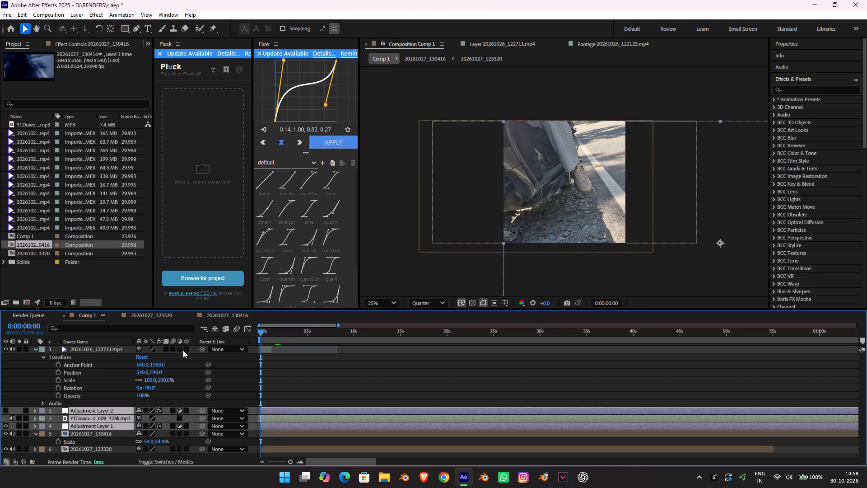
{"action": "left_click", "coordinate": [84, 348]}
{"action": "left_click_drag", "start_coordinate": [84, 347], "coordinate": [93, 439]}
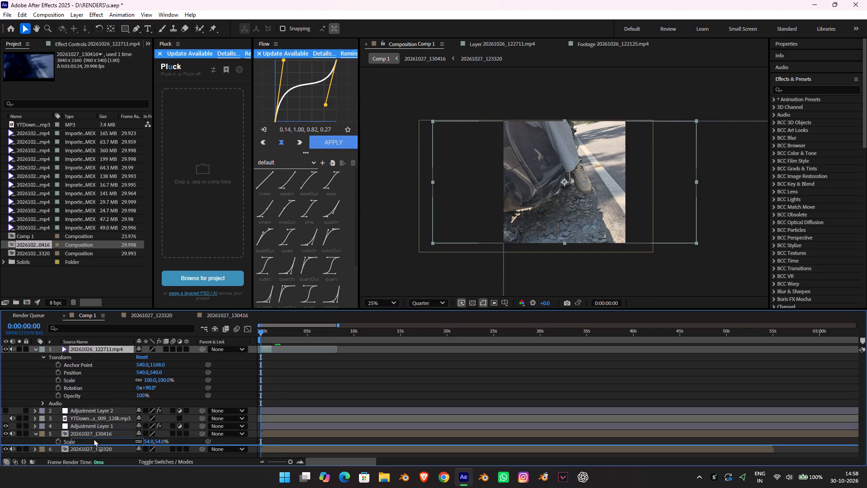
{"action": "left_click_drag", "start_coordinate": [93, 439], "coordinate": [93, 439]}
{"action": "key", "text": "space"}
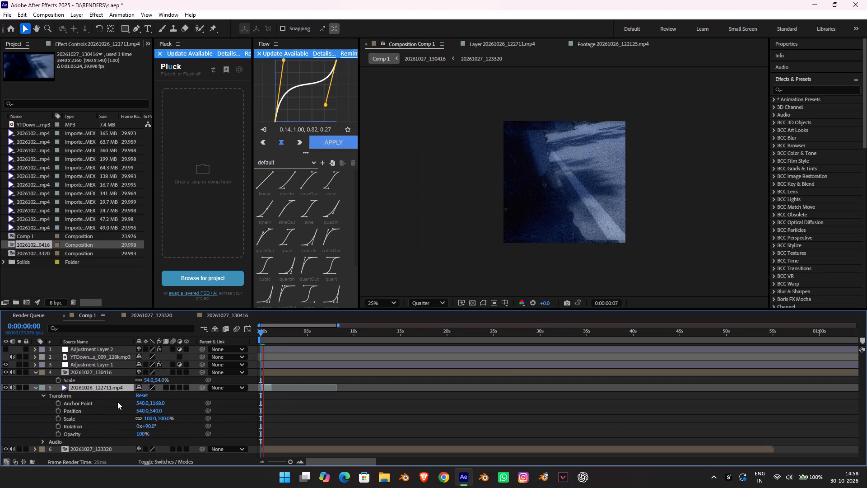
{"action": "key", "text": "space"}
{"action": "key", "text": "space"}
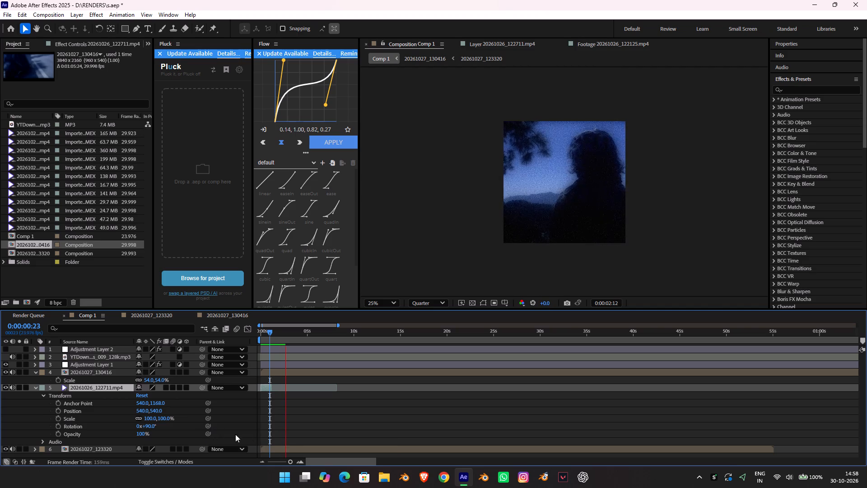
{"action": "key", "text": "space"}
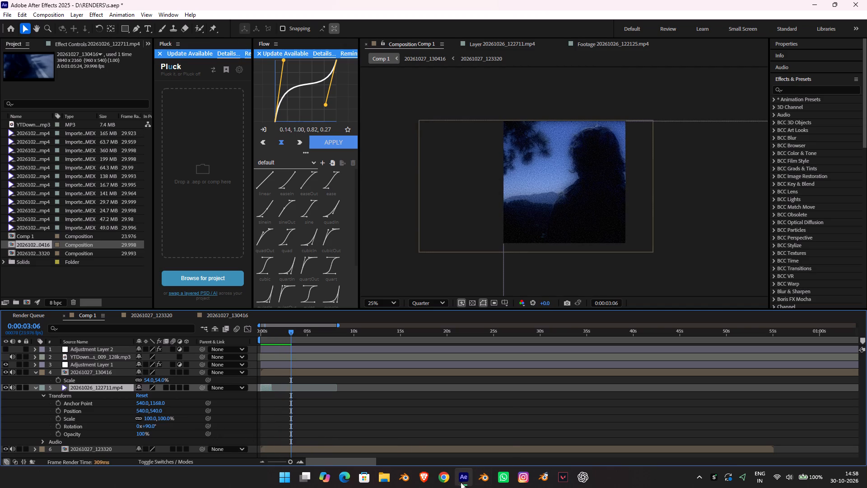
Switch to the Telegram app.
{"action": "left_click", "coordinate": [517, 342]}
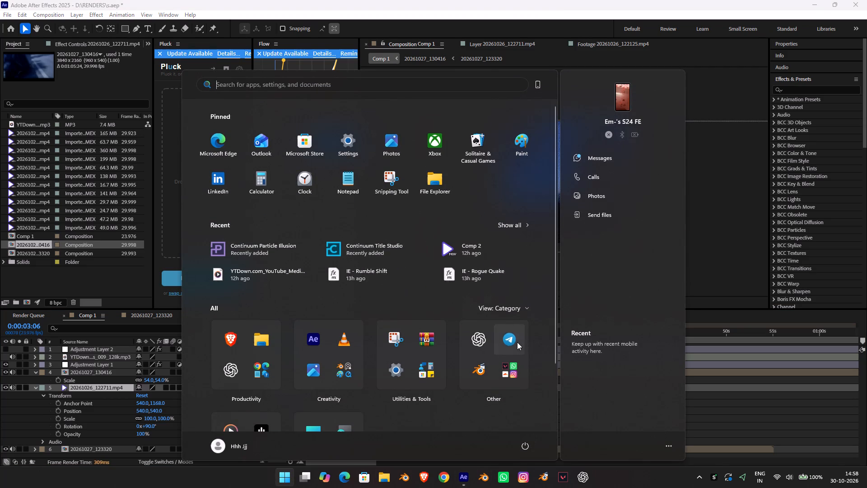
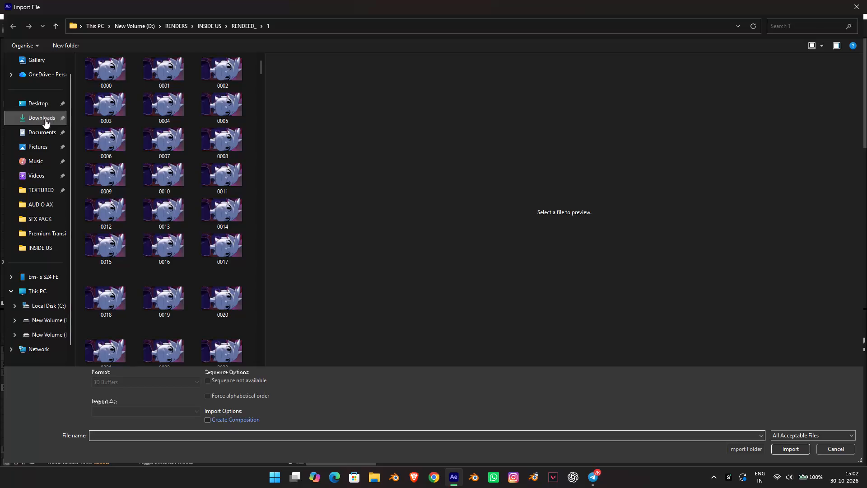
Import the 20261026_122750 video from the Telegram Desktop downloads folder and place it directly below the 20261026_122711.mp4 layer in Comp 1.
{"action": "double_click", "coordinate": [92, 75]}
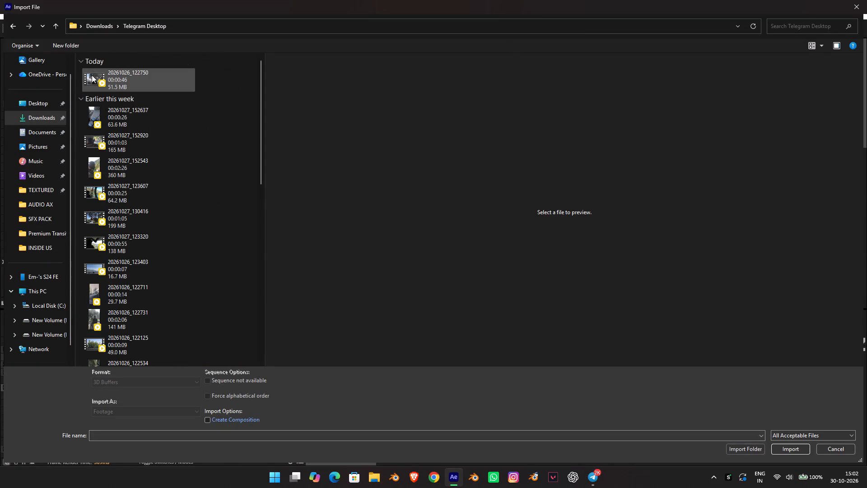
{"action": "double_click", "coordinate": [138, 86]}
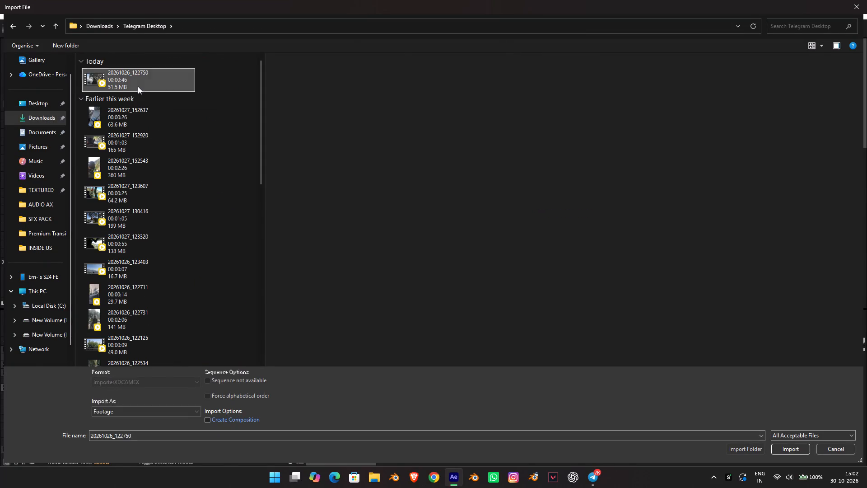
{"action": "left_click_drag", "start_coordinate": [29, 192], "coordinate": [239, 394]}
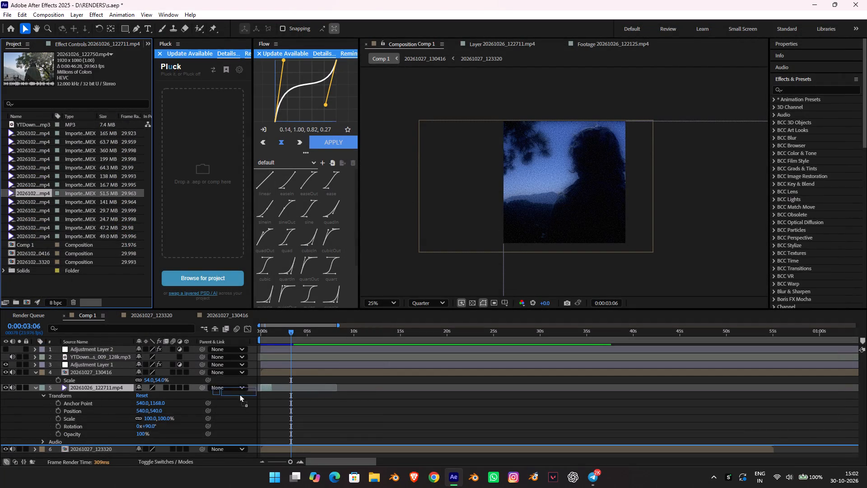
{"action": "left_click_drag", "start_coordinate": [239, 394], "coordinate": [247, 394]}
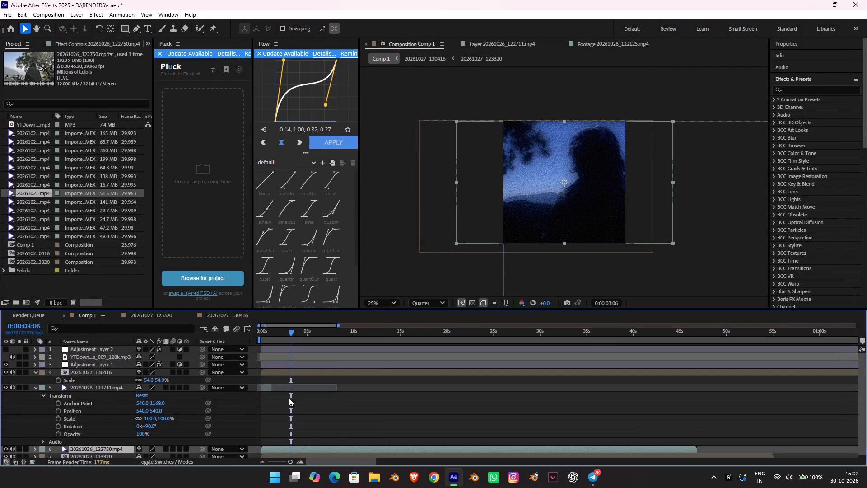
Shift the 20261027_123320 layer to start at about 11 s and the 20261027_130416 layer to start at about 17 s.
{"action": "scroll", "coordinate": [290, 402], "scroll_direction": "down", "scroll_amount": 3}
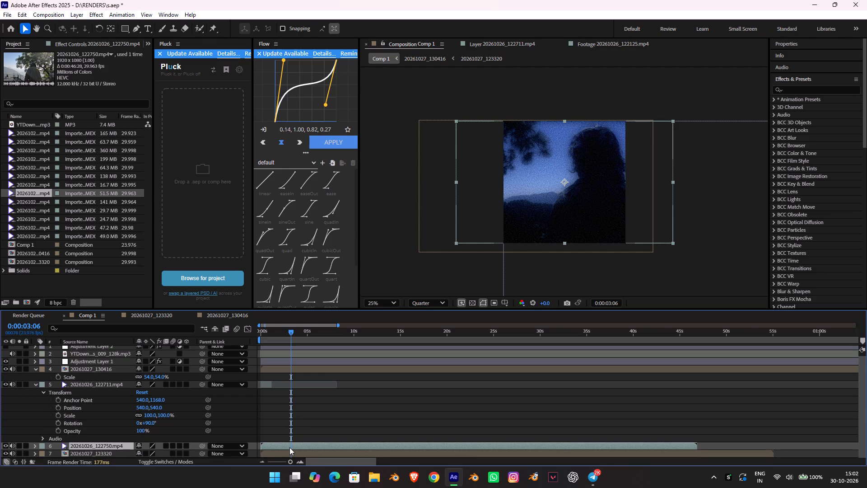
{"action": "left_click", "coordinate": [289, 447]}
{"action": "left_click", "coordinate": [291, 451]}
{"action": "left_click_drag", "start_coordinate": [284, 451], "coordinate": [387, 438]}
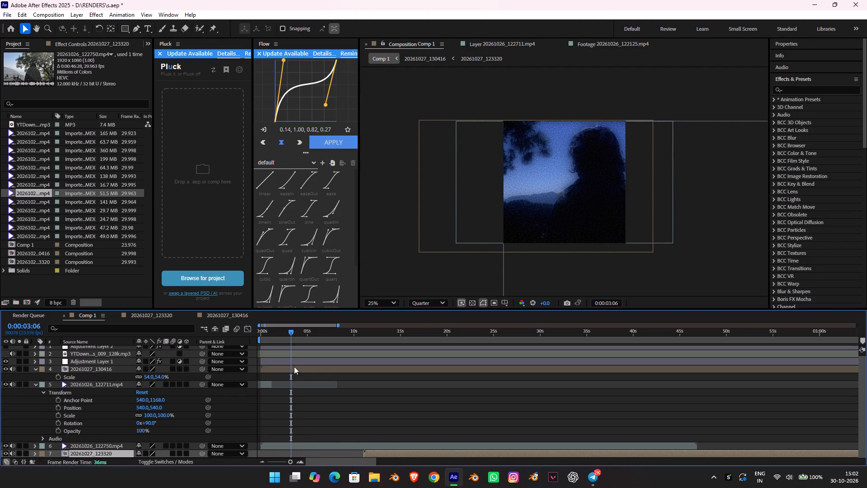
{"action": "left_click", "coordinate": [295, 372]}
{"action": "left_click_drag", "start_coordinate": [290, 369], "coordinate": [445, 378]}
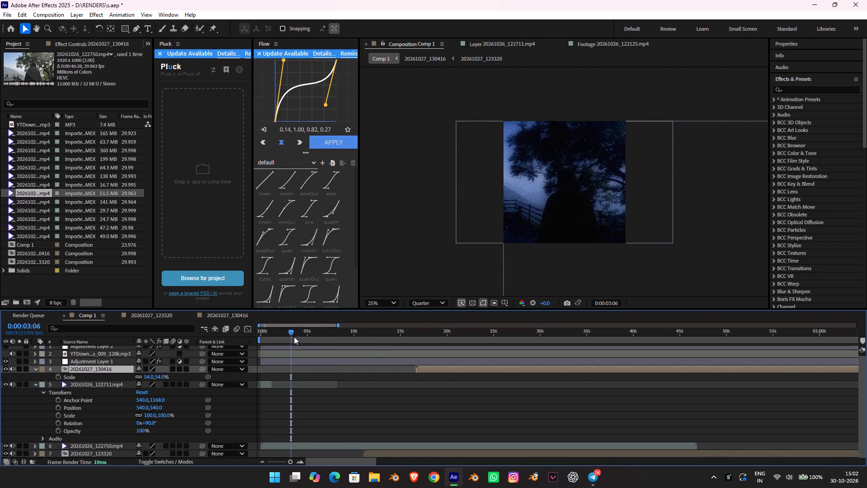
Preview Comp 1 from 0:00:01:00 and move the 20261027_130416 layer to start at 0:00:05:00.
{"action": "left_click_drag", "start_coordinate": [290, 335], "coordinate": [270, 334]}
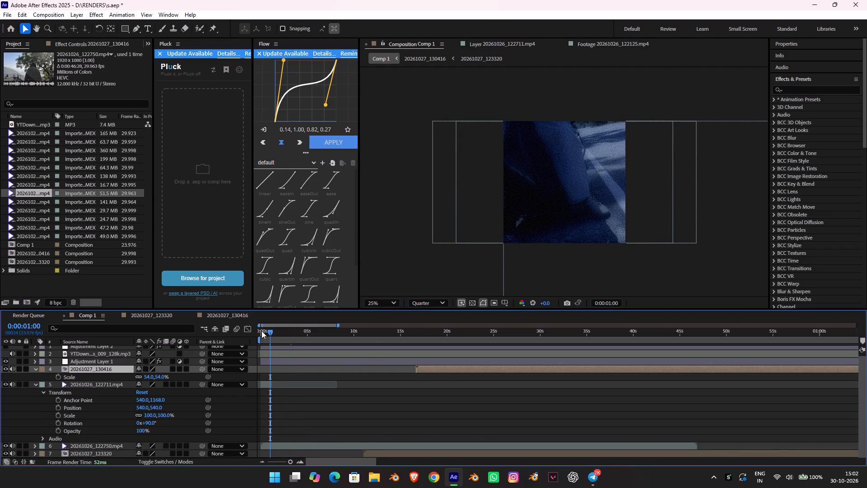
{"action": "key", "text": "space"}
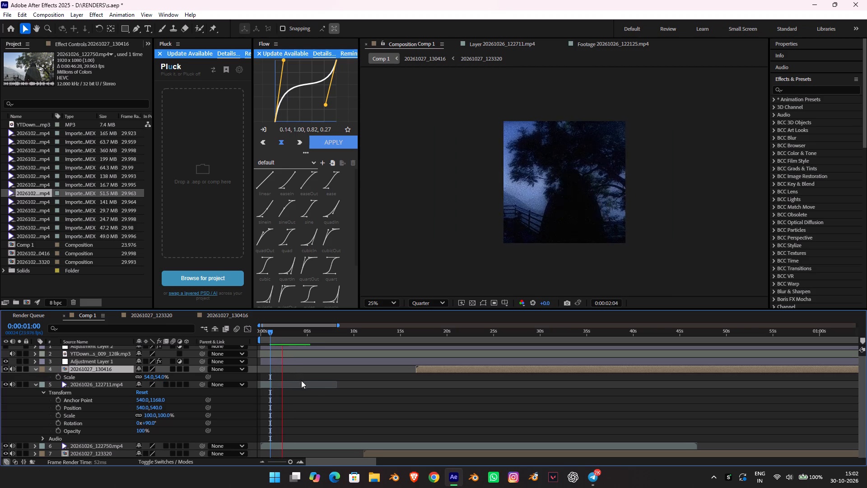
{"action": "key", "text": "space"}
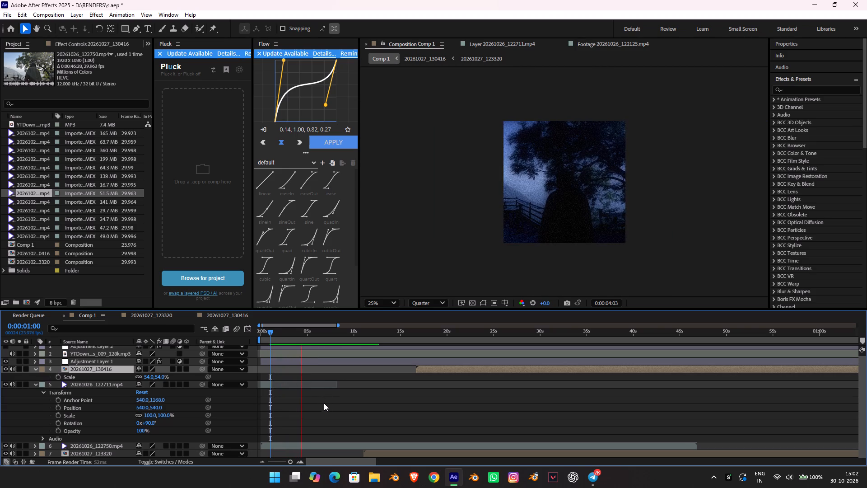
{"action": "key", "text": "space"}
{"action": "key", "text": "space"}
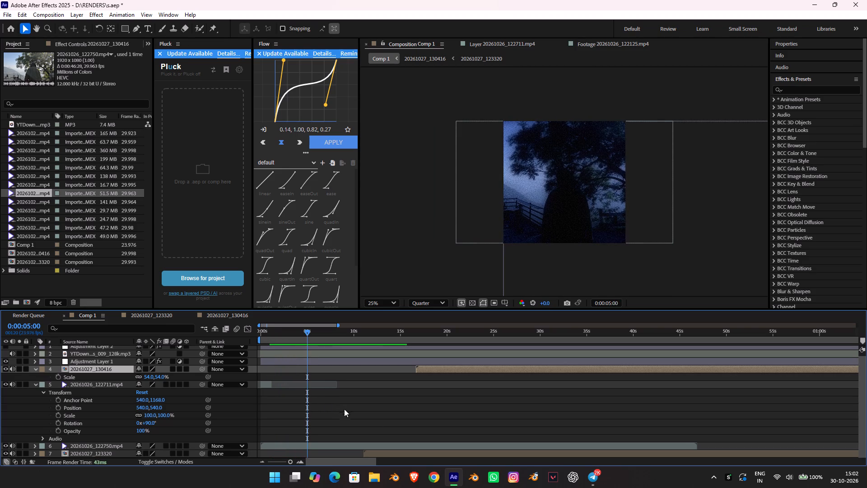
{"action": "key", "text": "space"}
{"action": "key", "text": "space"}
{"action": "left_click", "coordinate": [309, 336]}
{"action": "left_click_drag", "start_coordinate": [428, 371], "coordinate": [319, 375]}
Play and scrub Comp 1 to check the transition into the 20261027_130416 layer around 0:00:05:00.
{"action": "key", "text": "space"}
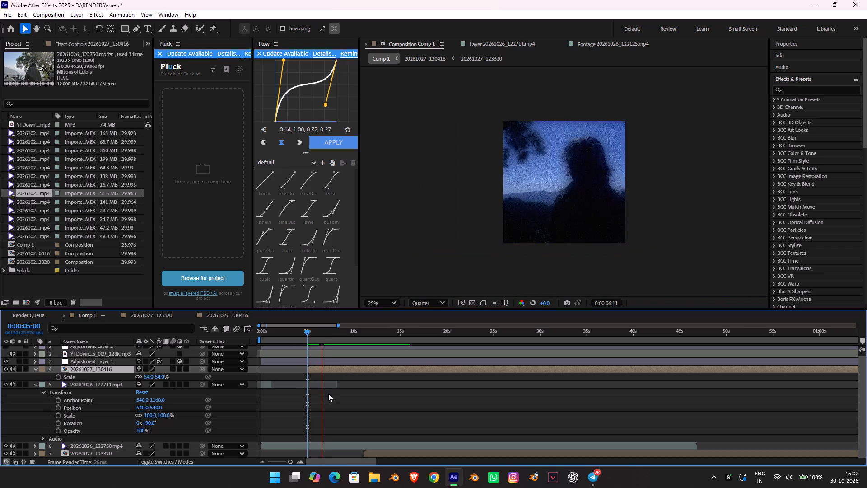
{"action": "key", "text": "space"}
{"action": "left_click_drag", "start_coordinate": [309, 334], "coordinate": [242, 335]}
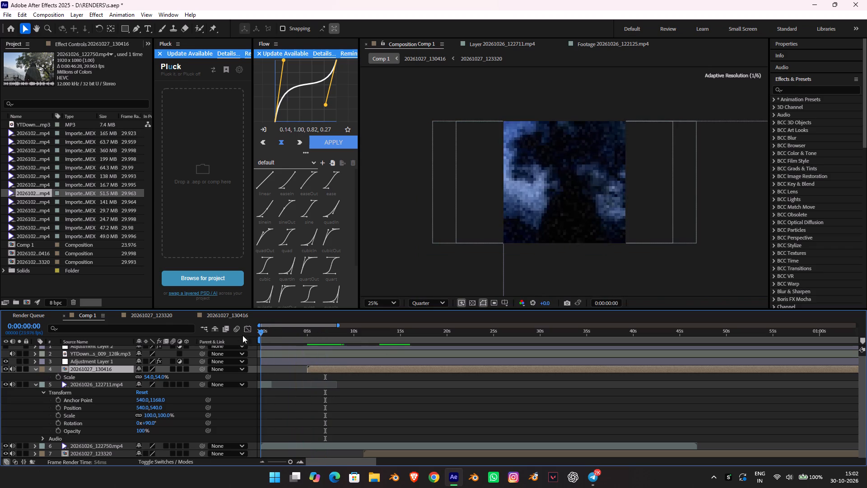
{"action": "left_click_drag", "start_coordinate": [242, 335], "coordinate": [285, 333]}
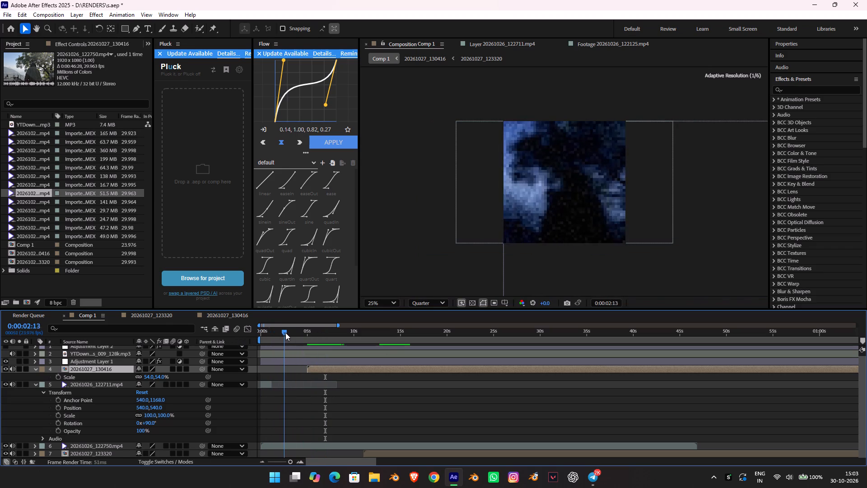
{"action": "left_click_drag", "start_coordinate": [285, 333], "coordinate": [321, 335]}
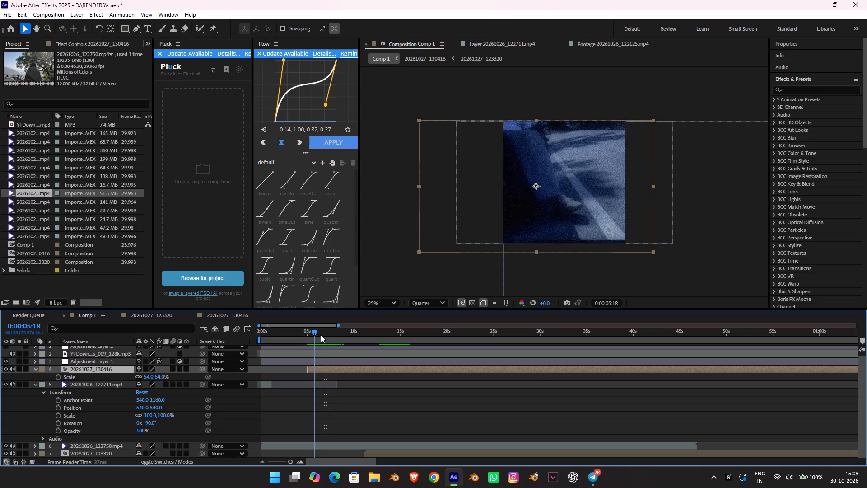
{"action": "left_click_drag", "start_coordinate": [321, 335], "coordinate": [317, 334]}
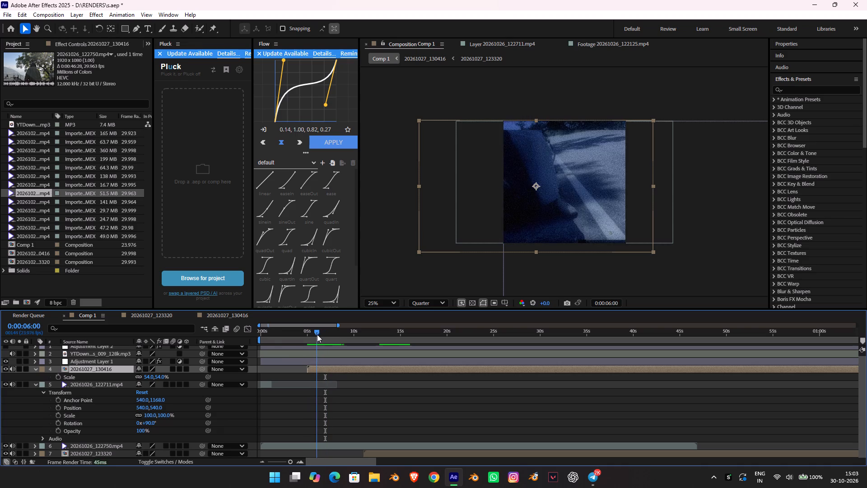
{"action": "left_click_drag", "start_coordinate": [317, 334], "coordinate": [319, 334]}
Open the nested 20261027_130416 composition and delete its 20261026_122711.mp4 layer.
{"action": "scroll", "coordinate": [314, 367], "scroll_direction": "up", "scroll_amount": 3}
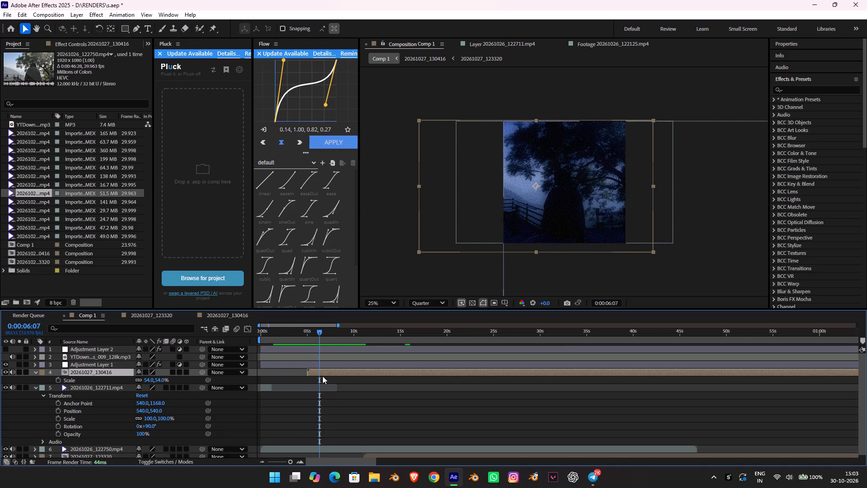
{"action": "double_click", "coordinate": [326, 374]}
{"action": "left_click_drag", "start_coordinate": [285, 335], "coordinate": [252, 336]}
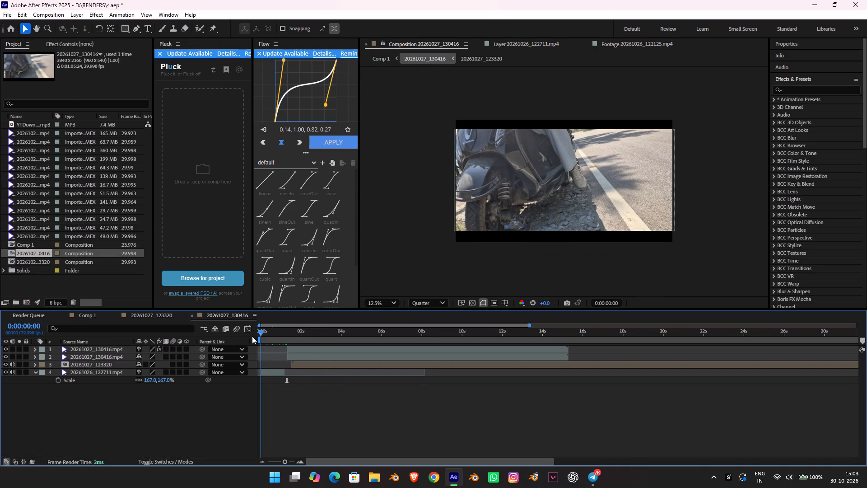
{"action": "left_click_drag", "start_coordinate": [252, 336], "coordinate": [270, 345]}
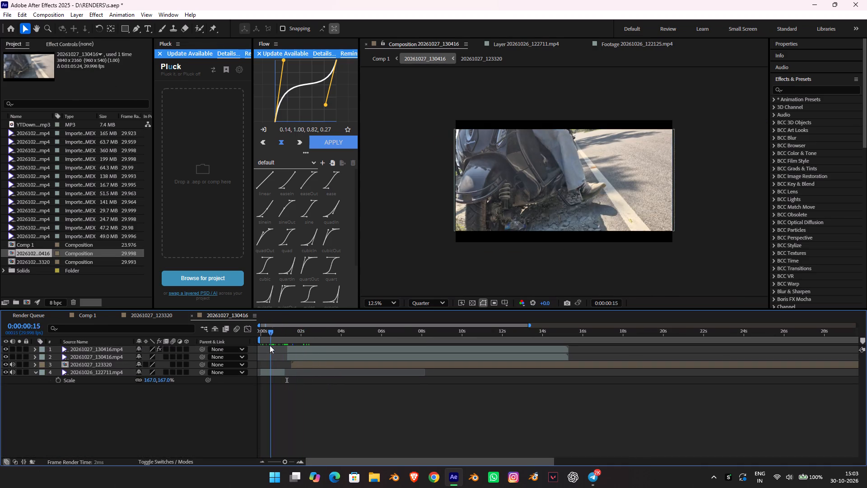
{"action": "left_click_drag", "start_coordinate": [270, 345], "coordinate": [269, 346]}
{"action": "left_click", "coordinate": [272, 364]}
{"action": "left_click", "coordinate": [276, 369]}
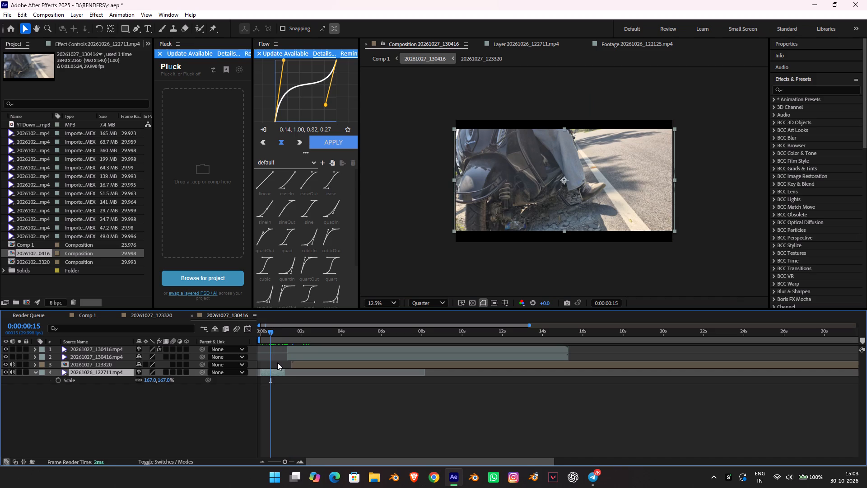
{"action": "key", "text": "Delete"}
Move both 20261027_130416.mp4 layers together to start at the beginning of the 20261027_130416 composition.
{"action": "left_click_drag", "start_coordinate": [324, 392], "coordinate": [302, 347]}
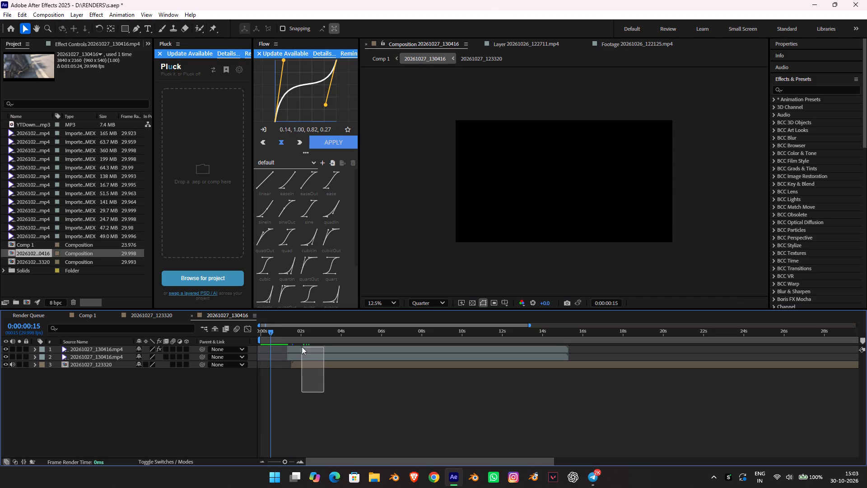
{"action": "left_click_drag", "start_coordinate": [302, 347], "coordinate": [299, 338]}
{"action": "left_click", "coordinate": [299, 343]}
{"action": "left_click", "coordinate": [299, 347]}
{"action": "left_click", "coordinate": [308, 358], "text": "shift"}
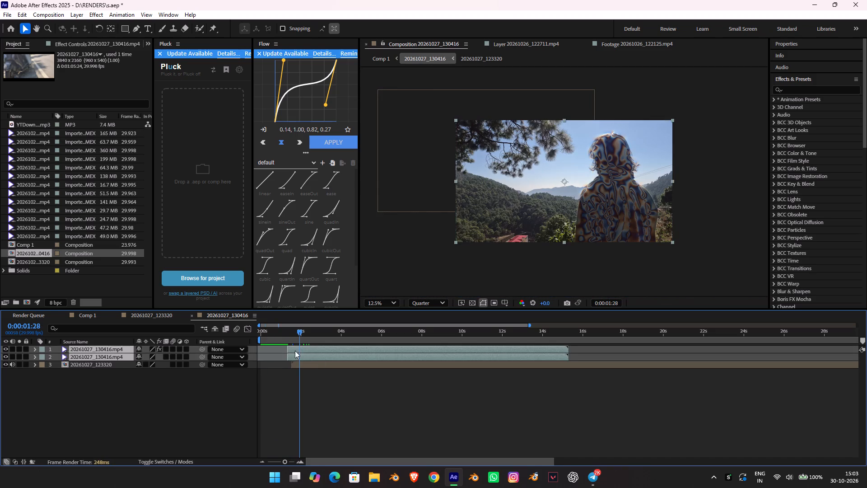
{"action": "left_click_drag", "start_coordinate": [297, 348], "coordinate": [270, 343]}
{"action": "left_click_drag", "start_coordinate": [264, 329], "coordinate": [250, 330]}
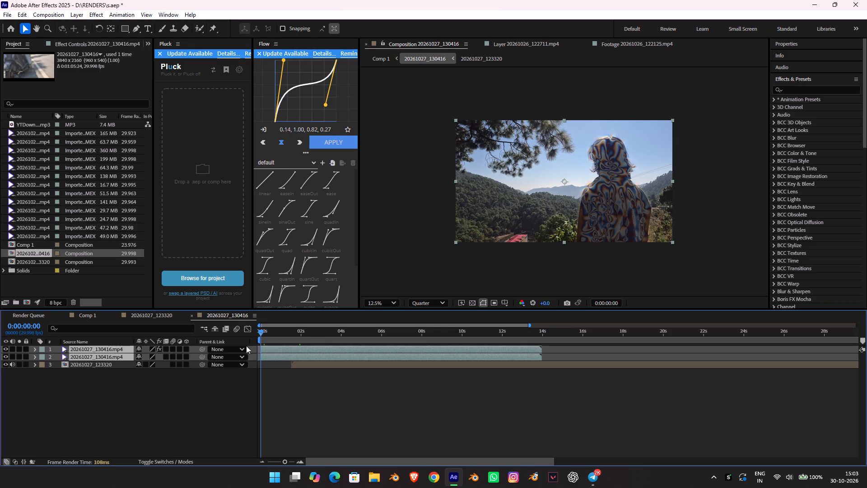
Return to Comp 1 and preview it from 0:00:05:00 and again from its start.
{"action": "left_click", "coordinate": [86, 315]}
{"action": "key", "text": "space"}
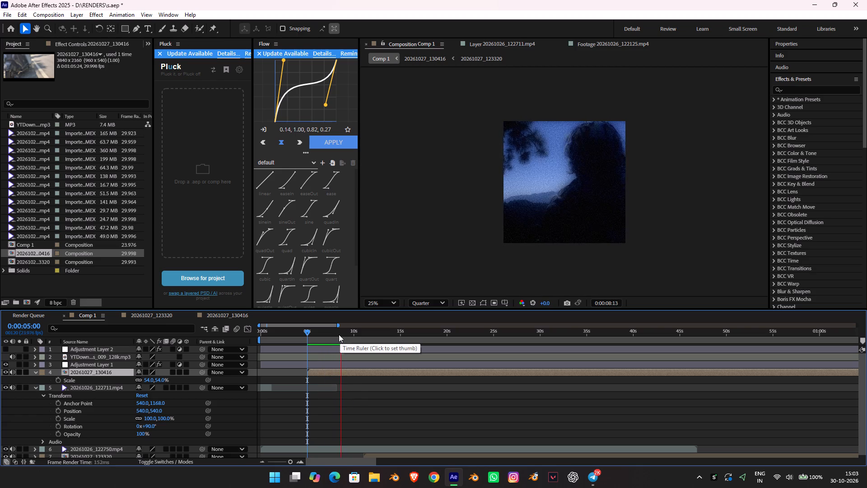
{"action": "left_click_drag", "start_coordinate": [327, 336], "coordinate": [312, 335]}
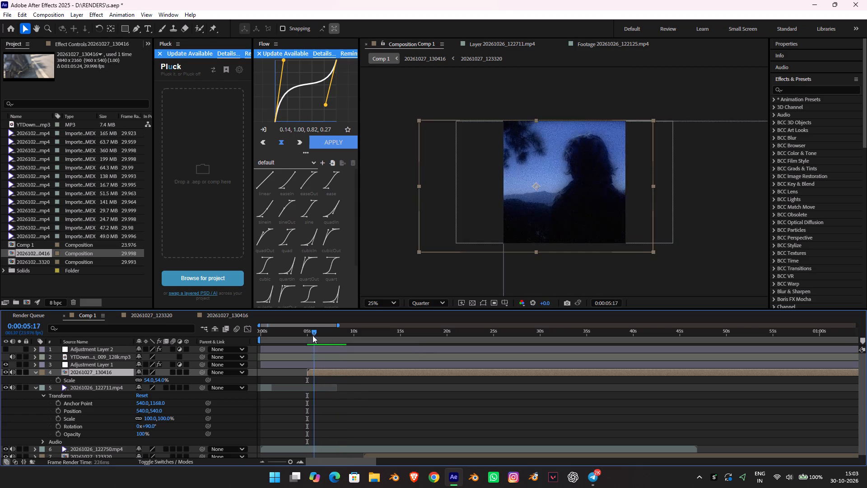
{"action": "left_click_drag", "start_coordinate": [312, 335], "coordinate": [210, 330]}
{"action": "key", "text": "space"}
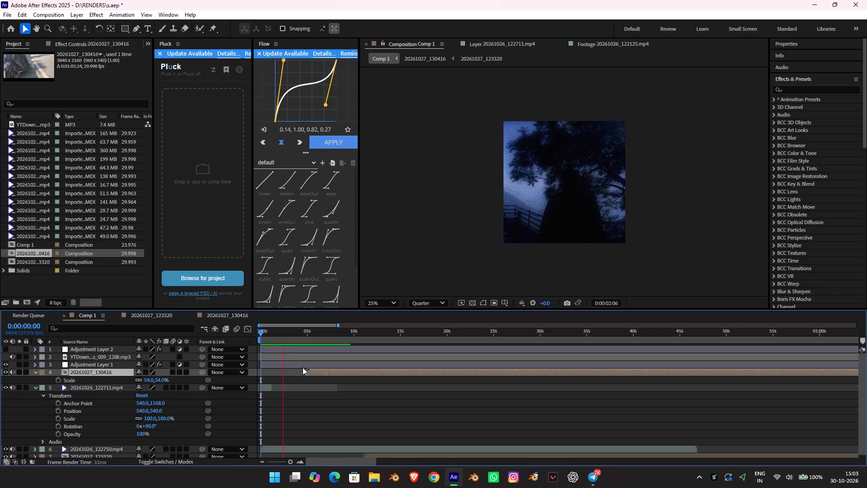
{"action": "key", "text": "space"}
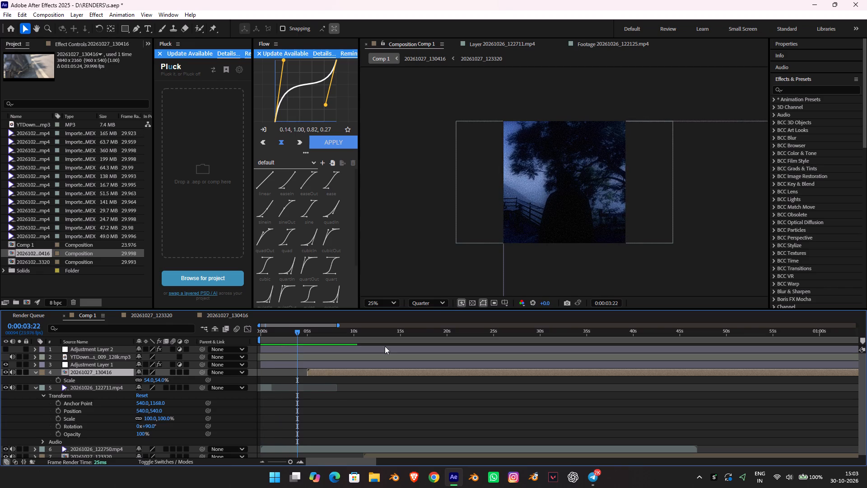
Compare the frame at 0:00:03:22 in Comp 1 with Adjustment Layer 1 hidden and shown.
{"action": "scroll", "coordinate": [299, 361], "scroll_direction": "down", "scroll_amount": 2}
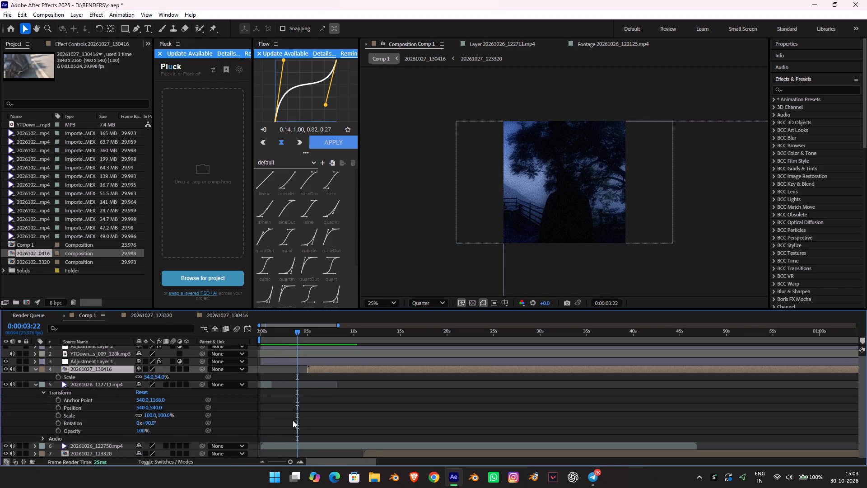
{"action": "scroll", "coordinate": [293, 420], "scroll_direction": "up", "scroll_amount": 1}
{"action": "scroll", "coordinate": [294, 430], "scroll_direction": "down", "scroll_amount": 2}
{"action": "left_click", "coordinate": [297, 436]}
{"action": "left_click", "coordinate": [299, 442]}
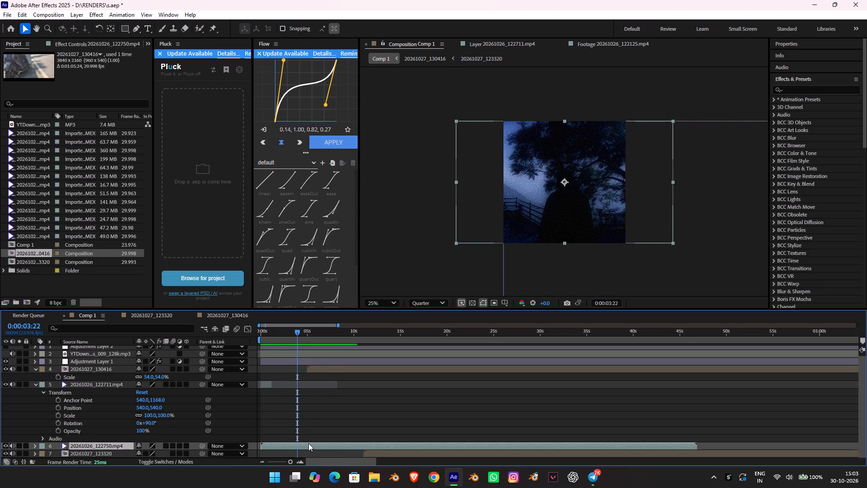
{"action": "left_click", "coordinate": [297, 361]}
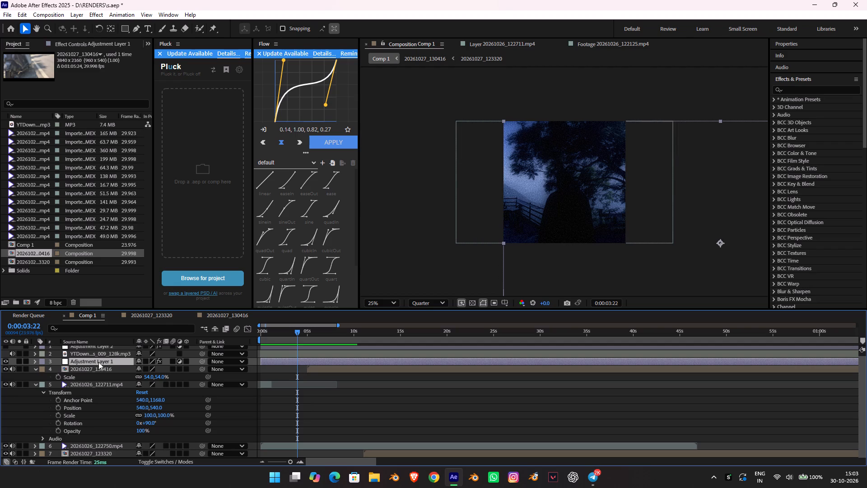
{"action": "left_click", "coordinate": [5, 361]}
{"action": "left_click", "coordinate": [5, 361]}
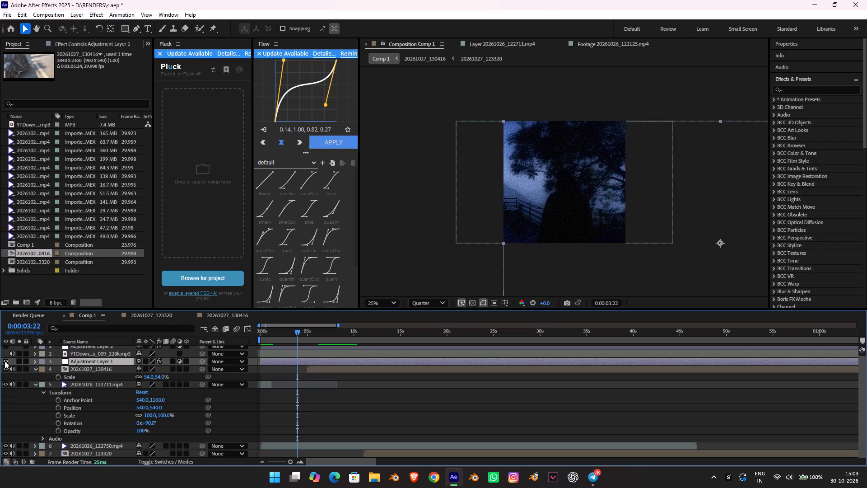
{"action": "left_click", "coordinate": [5, 361]}
{"action": "left_click", "coordinate": [5, 361]}
{"action": "left_click", "coordinate": [5, 361]}
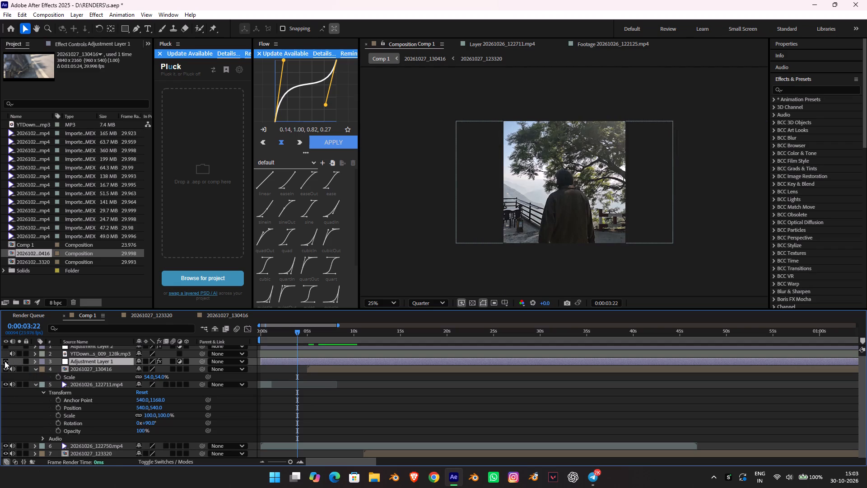
{"action": "left_click", "coordinate": [5, 361]}
Split Adjustment Layer 1 and Adjustment Layer 2 at 0:00:05:00, where the 20261027_130416 layer starts.
{"action": "left_click", "coordinate": [305, 329]}
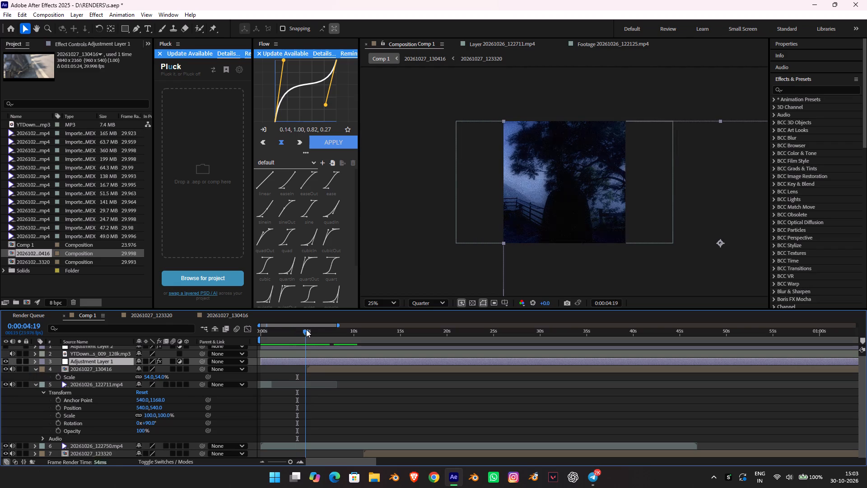
{"action": "scroll", "coordinate": [304, 370], "scroll_direction": "up", "scroll_amount": 4, "text": "alt"}
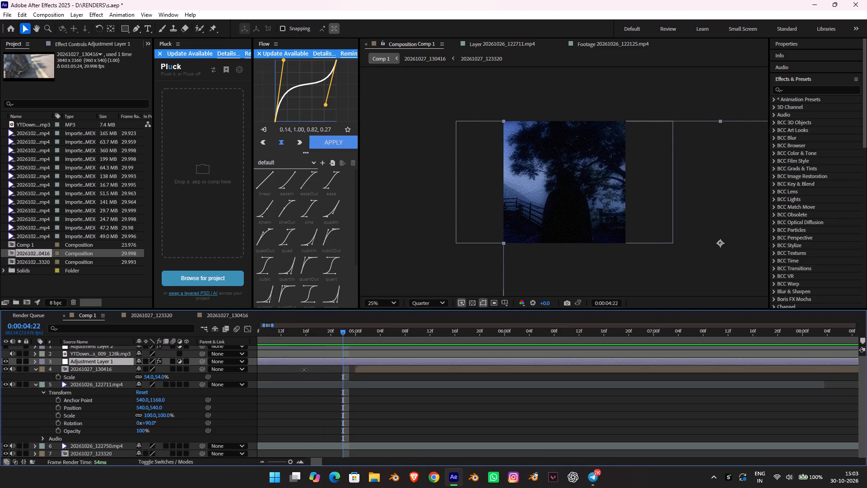
{"action": "scroll", "coordinate": [328, 364], "scroll_direction": "up", "scroll_amount": 3, "text": "alt"}
{"action": "left_click", "coordinate": [399, 325]}
{"action": "left_click", "coordinate": [395, 330]}
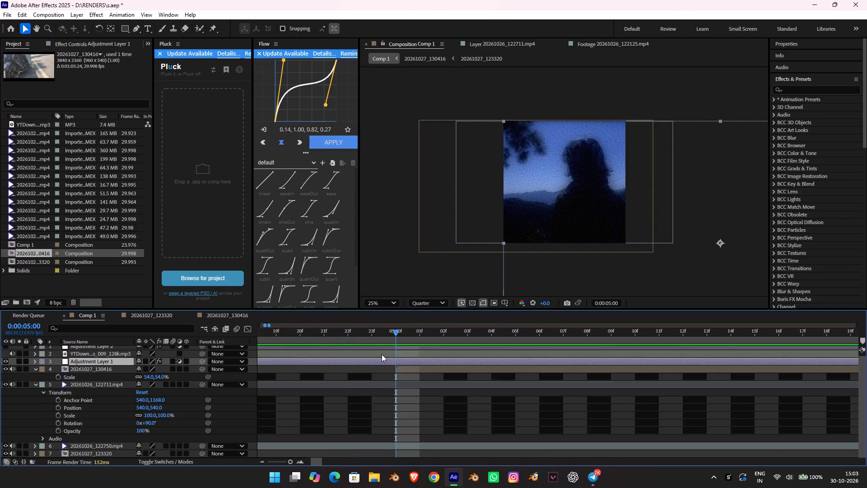
{"action": "double_click", "coordinate": [382, 360]}
{"action": "scroll", "coordinate": [366, 366], "scroll_direction": "up", "scroll_amount": 4}
{"action": "left_click", "coordinate": [100, 345], "text": "ctrl"}
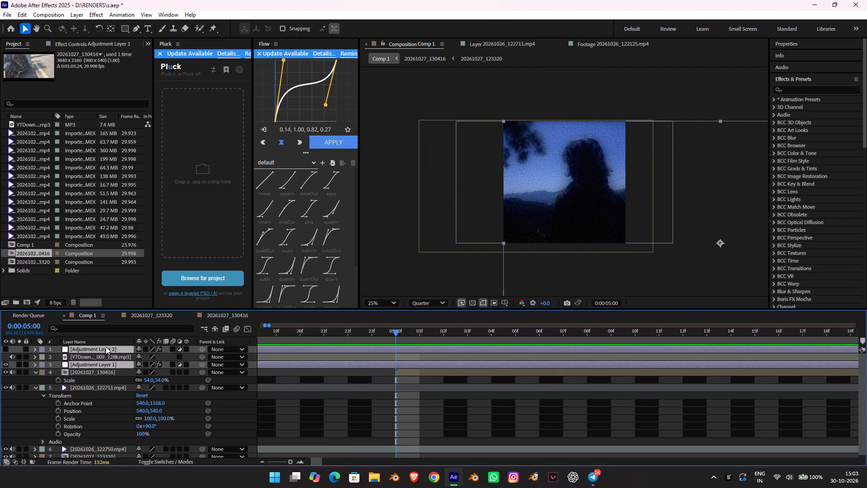
{"action": "left_click", "coordinate": [106, 347], "text": "ctrl"}
{"action": "key", "text": "ctrl+shift+d"}
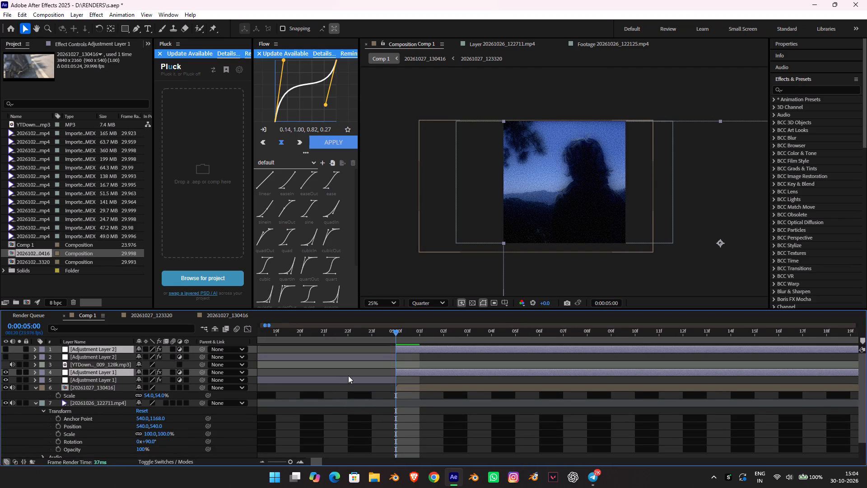
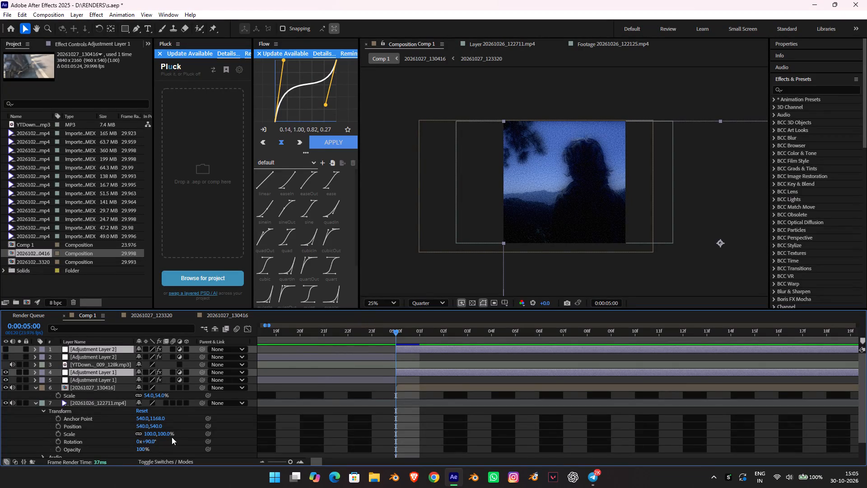
Preview Comp 1 from 0:00:04:21 across the cut at 0:00:05:00, and return to 0:00:03:14.
{"action": "left_click", "coordinate": [364, 330]}
{"action": "left_click_drag", "start_coordinate": [364, 330], "coordinate": [352, 333]}
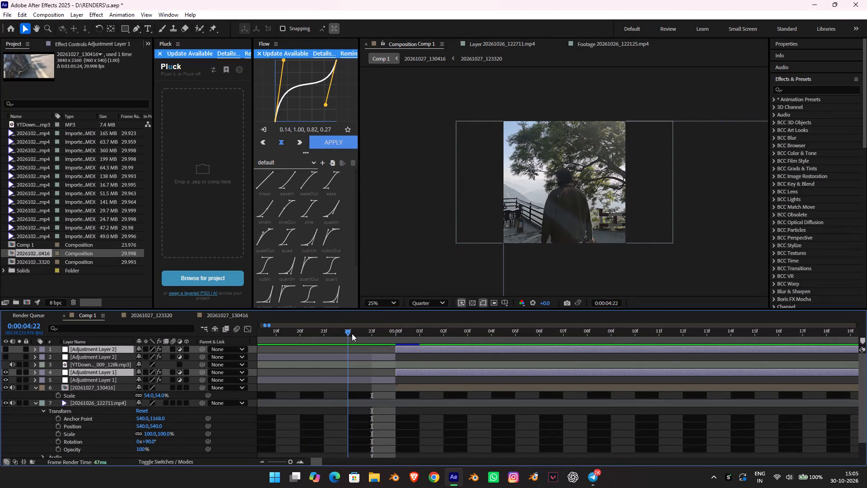
{"action": "left_click_drag", "start_coordinate": [352, 333], "coordinate": [329, 331]}
{"action": "left_click", "coordinate": [356, 356]}
{"action": "left_click_drag", "start_coordinate": [355, 386], "coordinate": [353, 382]}
{"action": "left_click", "coordinate": [350, 379]}
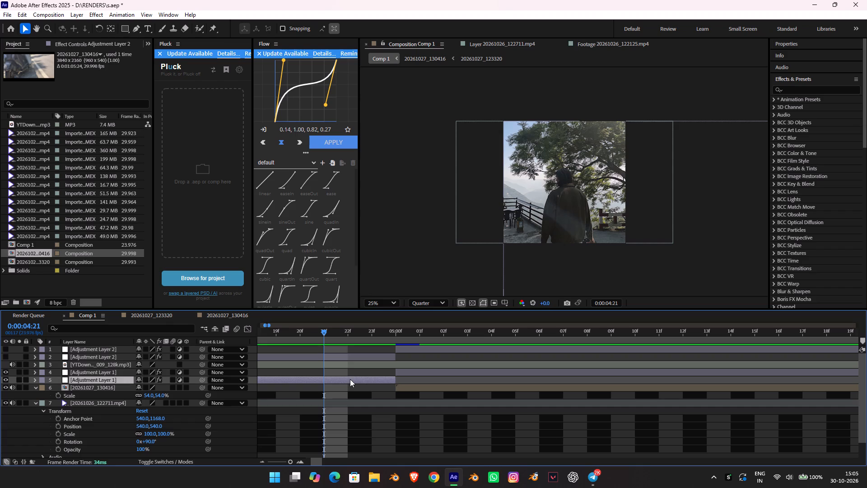
{"action": "key", "text": "space"}
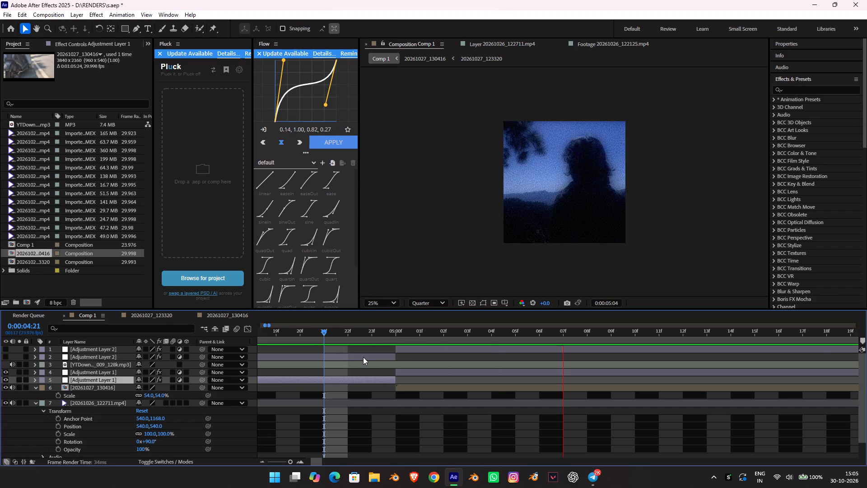
{"action": "key", "text": "space"}
{"action": "left_click_drag", "start_coordinate": [364, 335], "coordinate": [209, 365]}
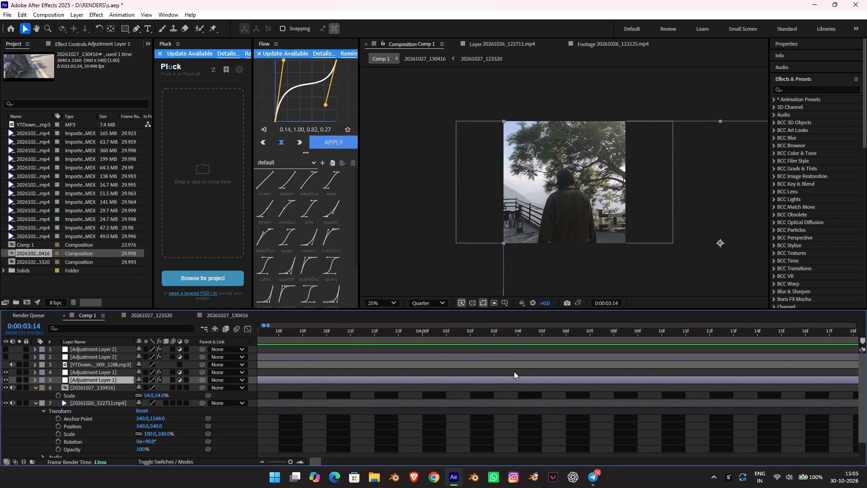
Compare the frame at 0:00:03:14 with each Adjustment Layer 2 part shown and hidden, and the later Adjustment Layer 1 part toggled.
{"action": "scroll", "coordinate": [517, 373], "scroll_direction": "down", "scroll_amount": 8, "text": "alt"}
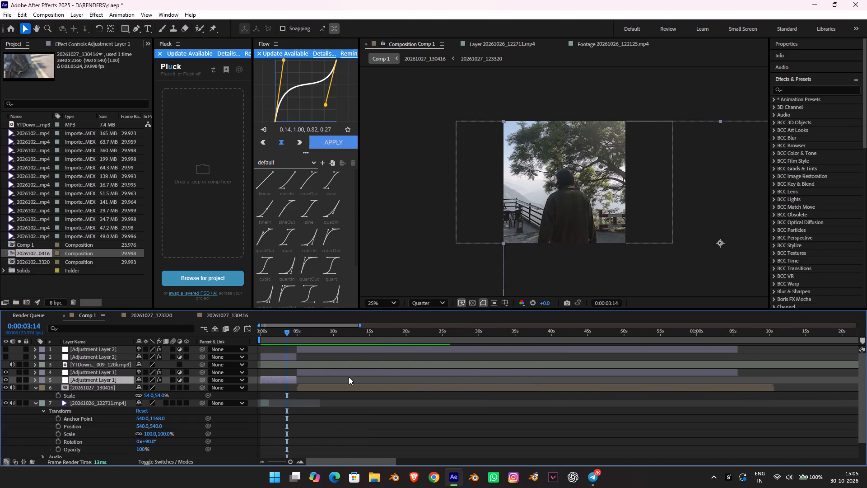
{"action": "left_click", "coordinate": [348, 376]}
{"action": "left_click", "coordinate": [348, 375]}
{"action": "left_click", "coordinate": [340, 352]}
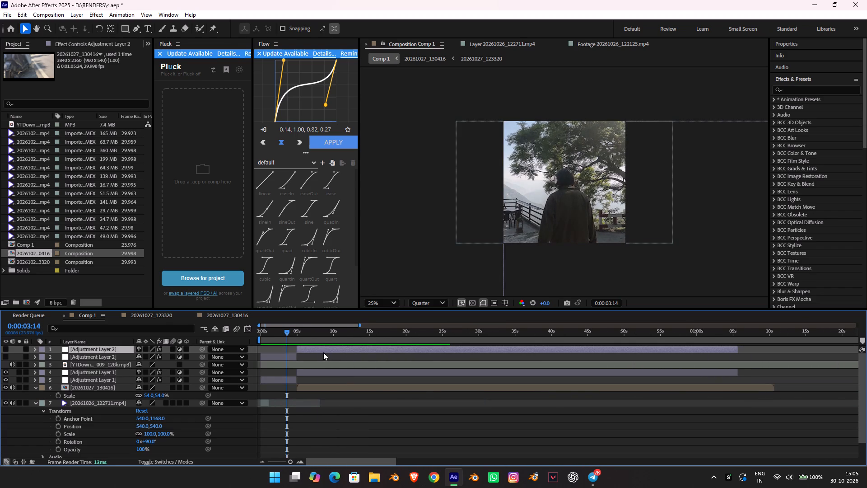
{"action": "left_click", "coordinate": [7, 347]}
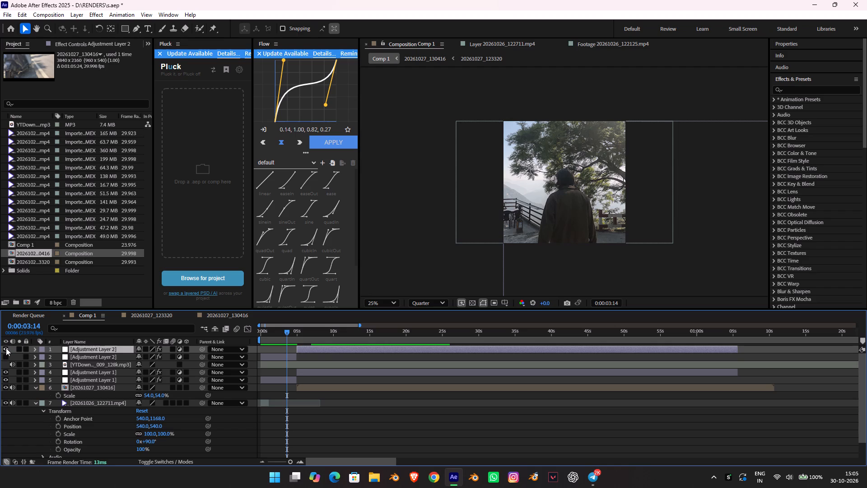
{"action": "left_click", "coordinate": [6, 348]}
{"action": "left_click", "coordinate": [6, 353]}
{"action": "left_click", "coordinate": [7, 357]}
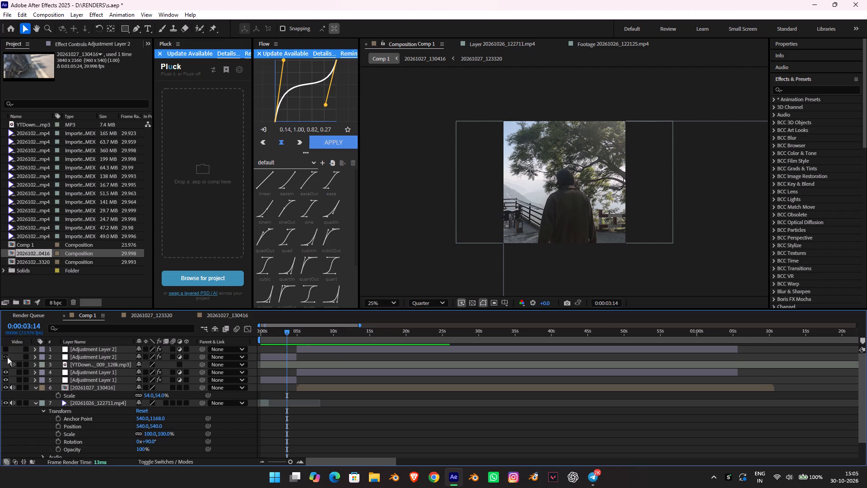
{"action": "left_click", "coordinate": [7, 357]}
{"action": "left_click", "coordinate": [7, 357]}
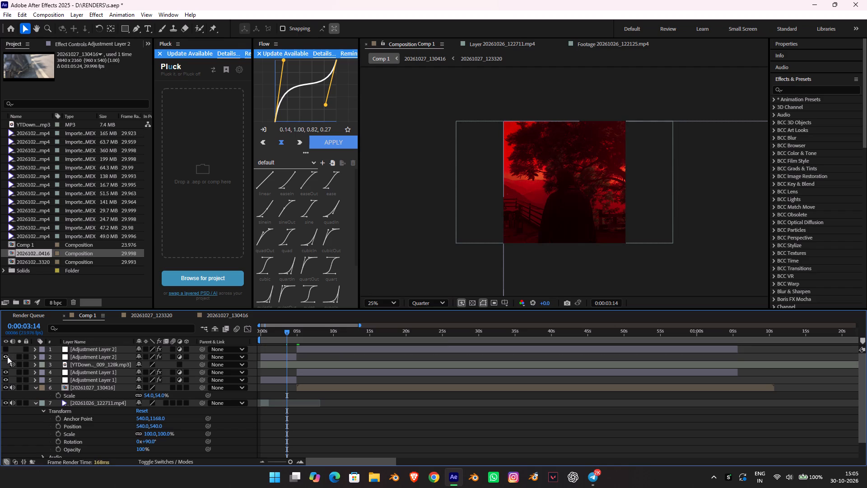
{"action": "left_click", "coordinate": [7, 357]}
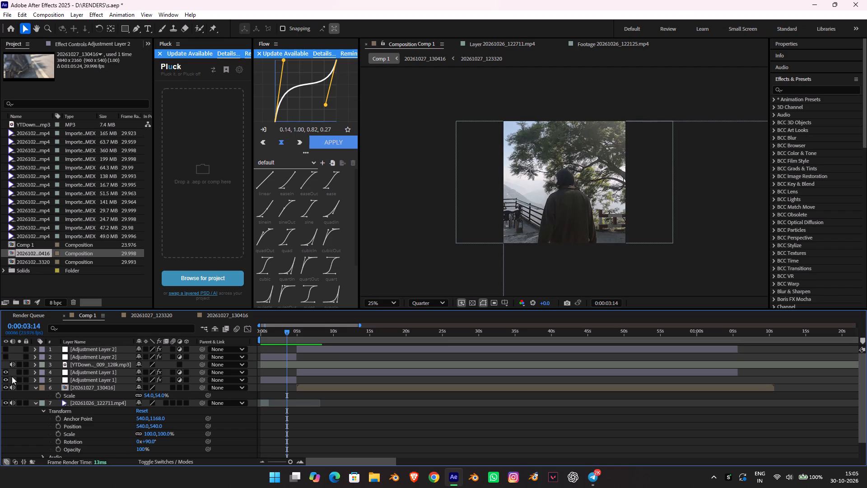
{"action": "left_click", "coordinate": [5, 375]}
{"action": "left_click", "coordinate": [5, 374]}
Move the YTDown mp3 music layer below the 20261027_130416 layer in Comp 1's layer order.
{"action": "left_click", "coordinate": [270, 381]}
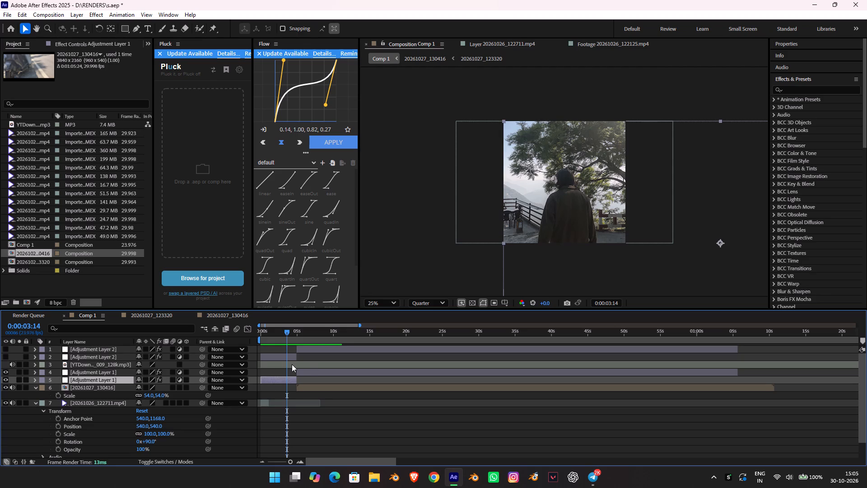
{"action": "left_click", "coordinate": [292, 364]}
{"action": "scroll", "coordinate": [291, 364], "scroll_direction": "up", "scroll_amount": 2}
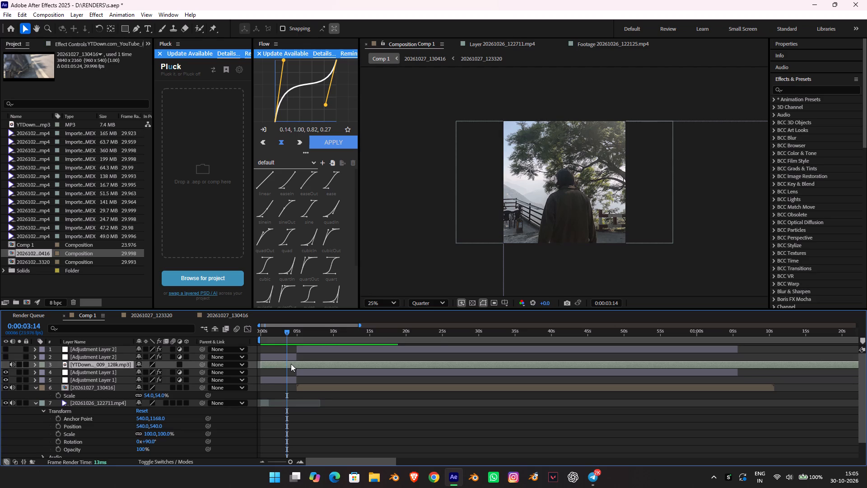
{"action": "left_click_drag", "start_coordinate": [87, 363], "coordinate": [84, 378]}
{"action": "left_click_drag", "start_coordinate": [84, 378], "coordinate": [79, 396]}
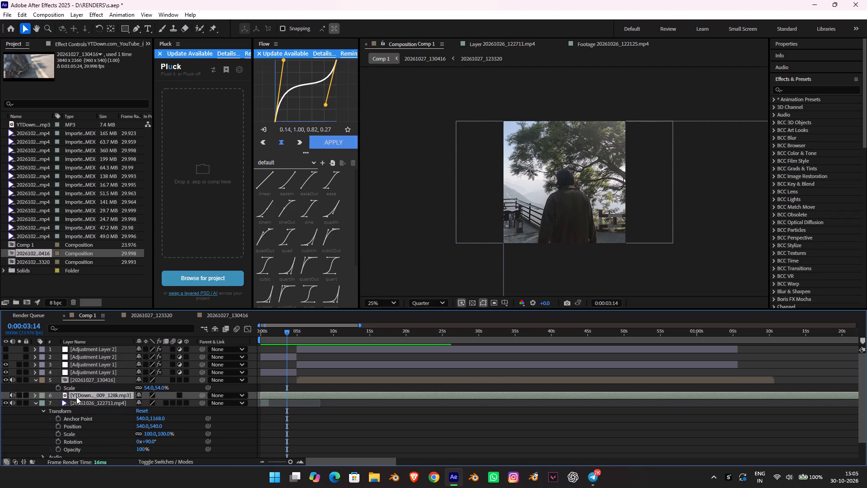
{"action": "scroll", "coordinate": [150, 373], "scroll_direction": "up", "scroll_amount": 3}
Review the opening frames and delete all effects from the Adjustment Layer 1 part that ends at 0:00:05:00.
{"action": "left_click_drag", "start_coordinate": [301, 333], "coordinate": [265, 341]}
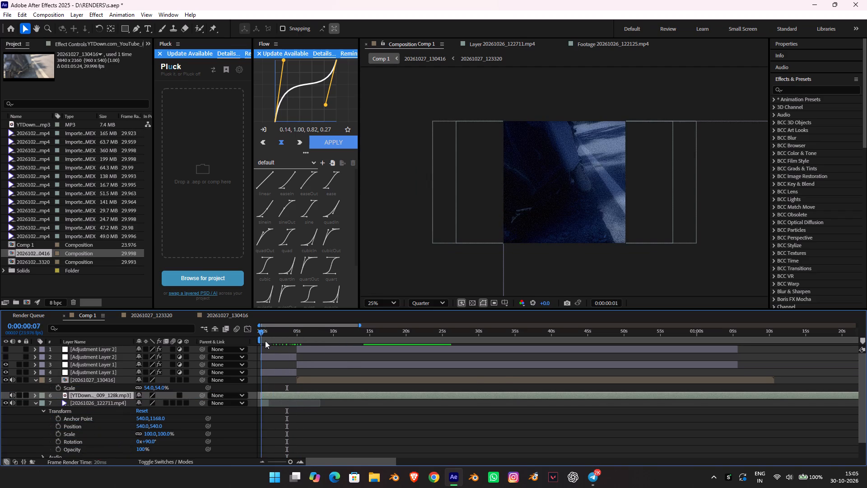
{"action": "left_click_drag", "start_coordinate": [265, 341], "coordinate": [280, 347]}
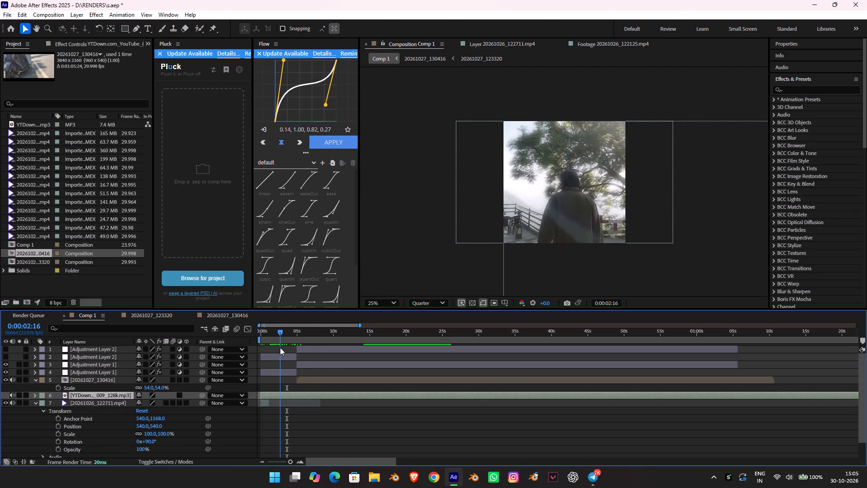
{"action": "left_click_drag", "start_coordinate": [280, 347], "coordinate": [277, 347]}
{"action": "left_click", "coordinate": [271, 370]}
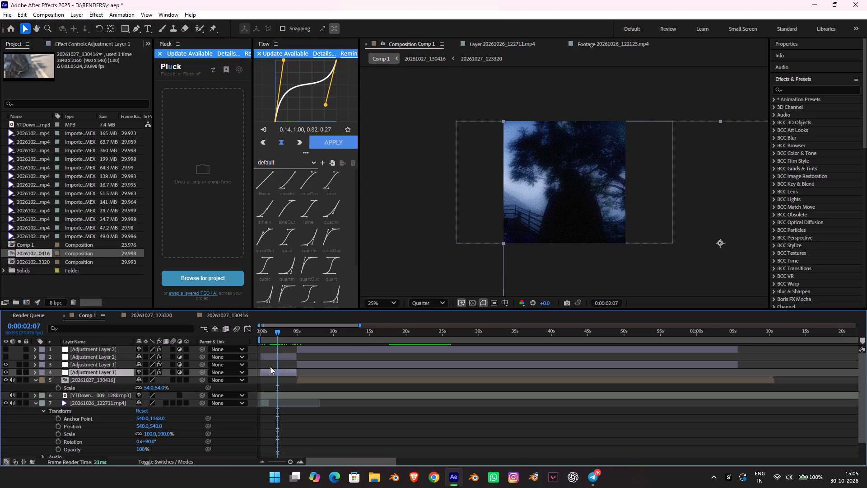
{"action": "key", "text": "u"}
{"action": "key", "text": "u"}
{"action": "key", "text": "u"}
{"action": "left_click", "coordinate": [71, 47]}
{"action": "left_click_drag", "start_coordinate": [274, 339], "coordinate": [273, 339]}
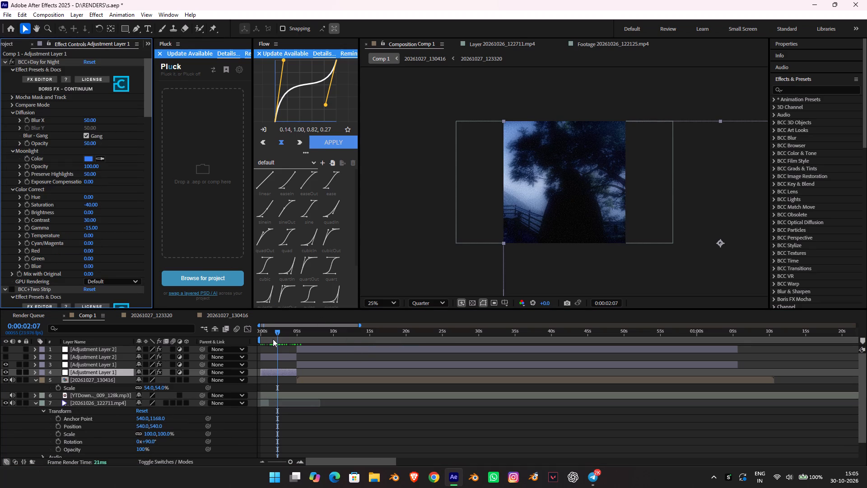
{"action": "left_click_drag", "start_coordinate": [273, 339], "coordinate": [262, 344]}
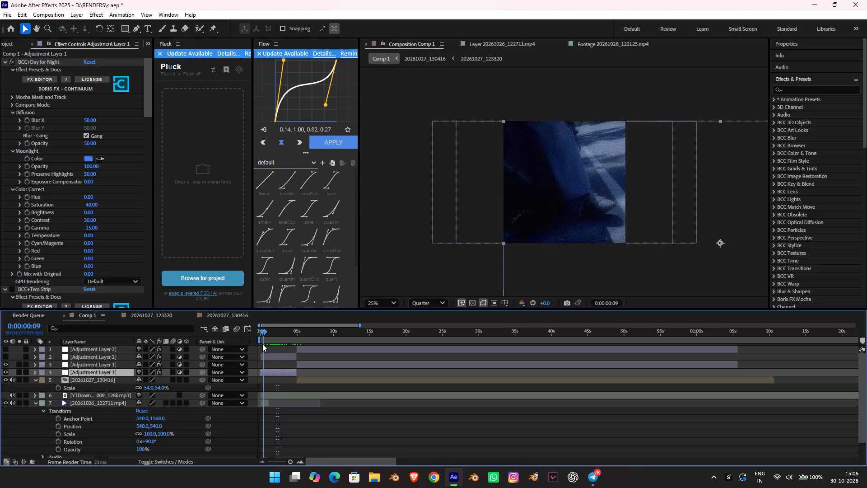
{"action": "left_click_drag", "start_coordinate": [262, 344], "coordinate": [256, 344]}
{"action": "left_click", "coordinate": [37, 63]}
{"action": "key", "text": "ctrl+a"}
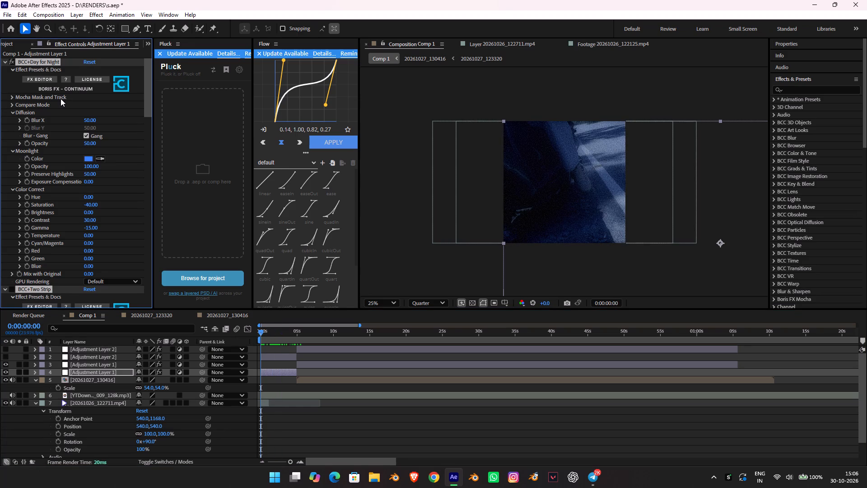
{"action": "key", "text": "Delete"}
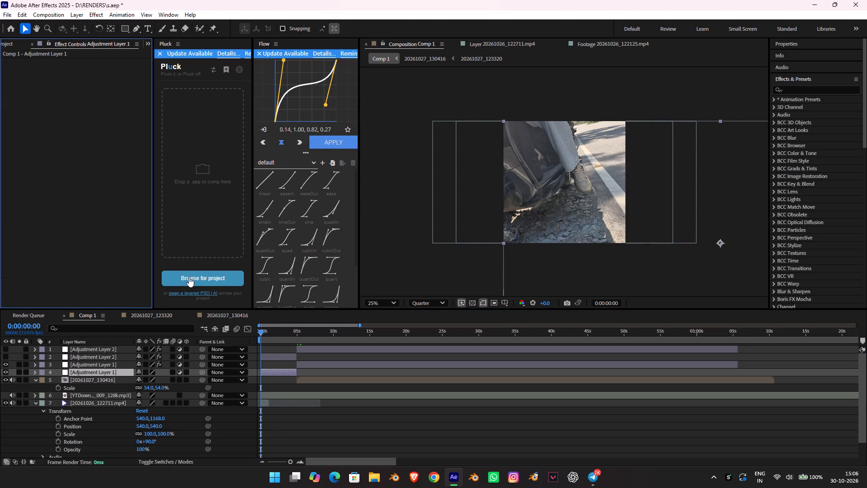
Preview the opening of Comp 1 from 0:00:00:00.
{"action": "key", "text": "space"}
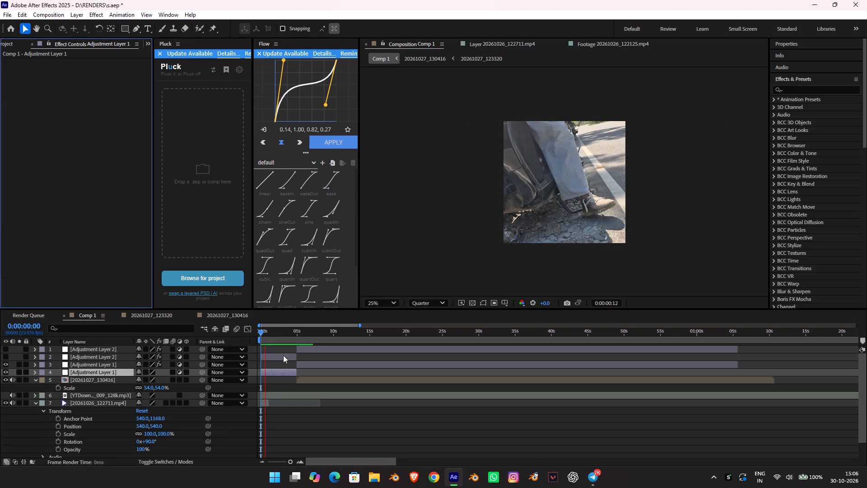
{"action": "key", "text": "space"}
Delete both parts of Adjustment Layer 2 from Comp 1.
{"action": "left_click", "coordinate": [283, 355]}
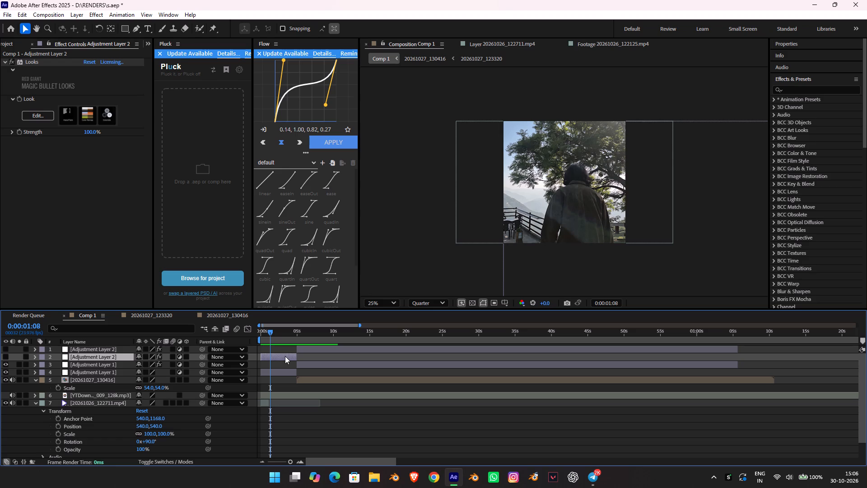
{"action": "left_click", "coordinate": [7, 356]}
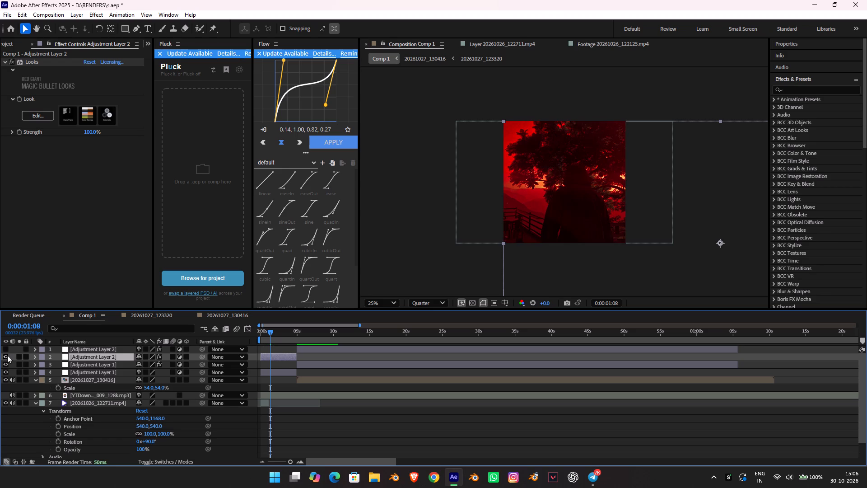
{"action": "key", "text": "Delete"}
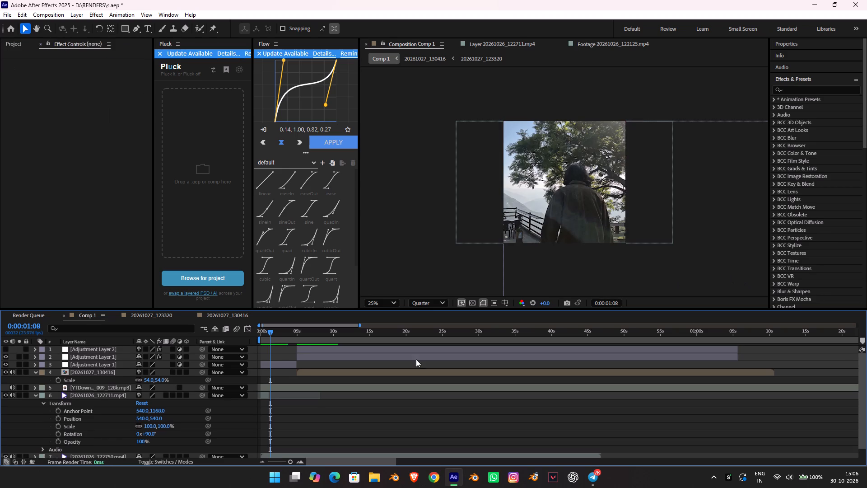
{"action": "left_click", "coordinate": [332, 347]}
{"action": "key", "text": "Delete"}
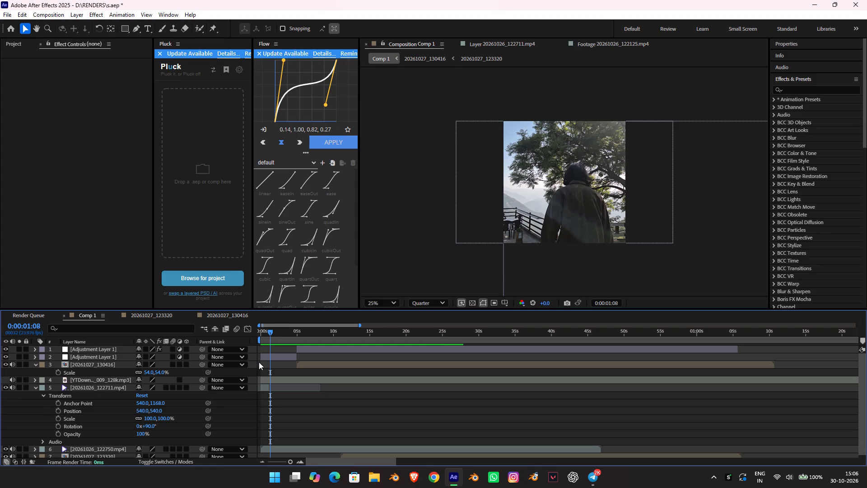
Preview Comp 1 from 0:00:01:08 through about 0:00:20:16.
{"action": "scroll", "coordinate": [260, 362], "scroll_direction": "up", "scroll_amount": 1}
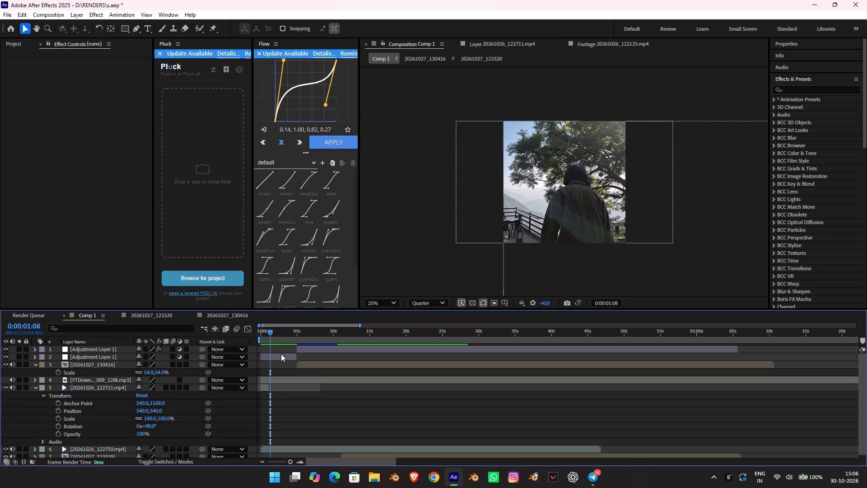
{"action": "key", "text": "space"}
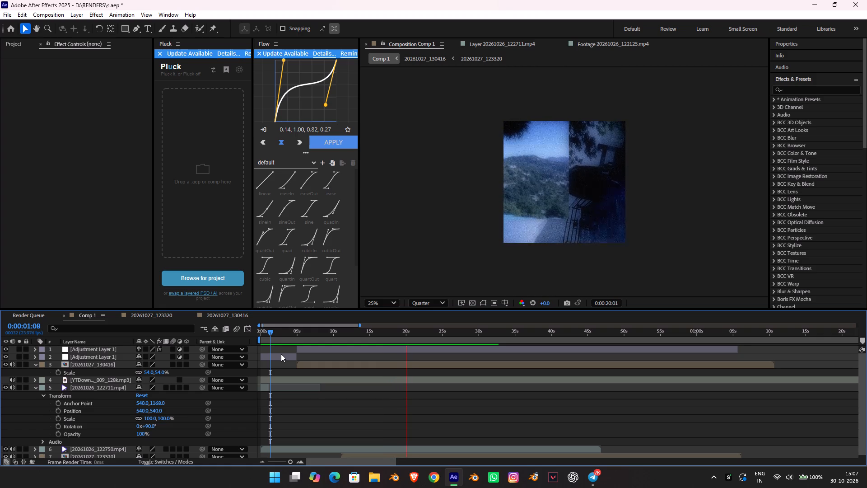
{"action": "key", "text": "space"}
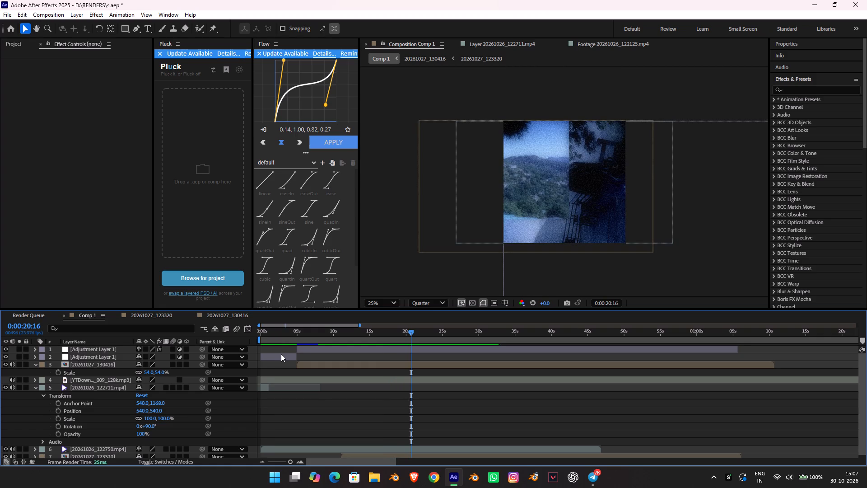
Split the 20261027_130416 layer at 0:00:18:21 and delete the part after the cut.
{"action": "left_click_drag", "start_coordinate": [409, 334], "coordinate": [392, 331]}
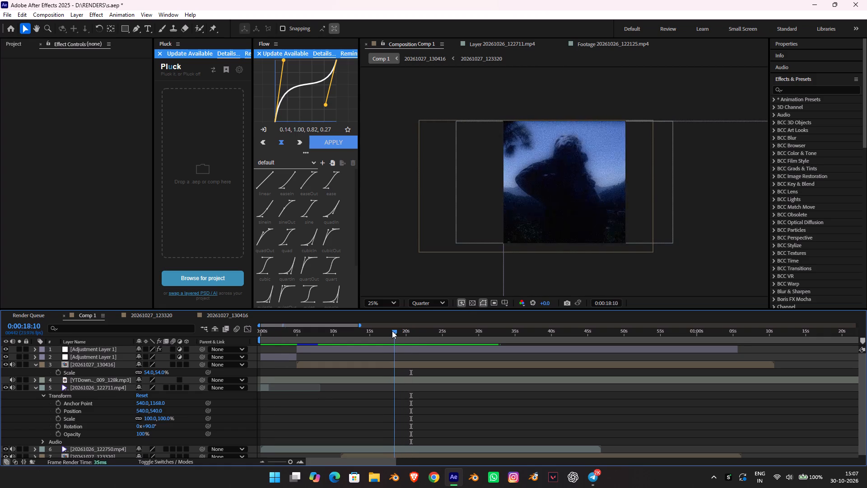
{"action": "left_click_drag", "start_coordinate": [392, 331], "coordinate": [396, 332]}
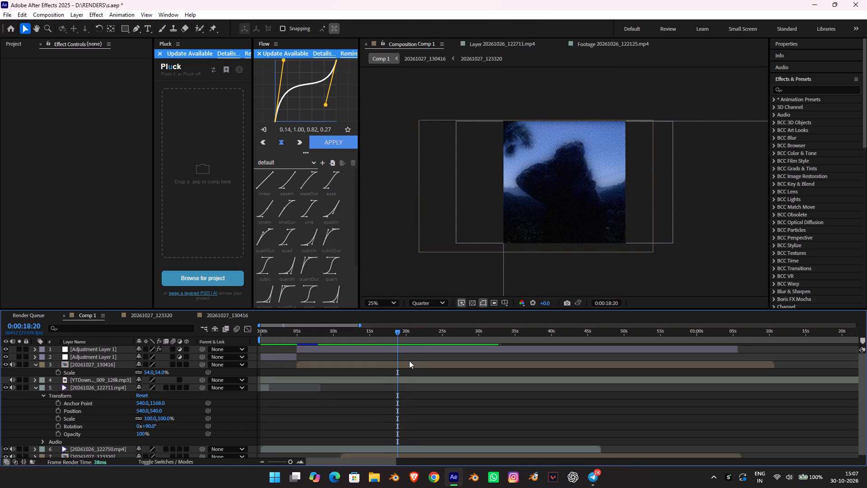
{"action": "left_click", "coordinate": [409, 361]}
{"action": "left_click", "coordinate": [411, 363]}
{"action": "key", "text": "space"}
{"action": "key", "text": "space"}
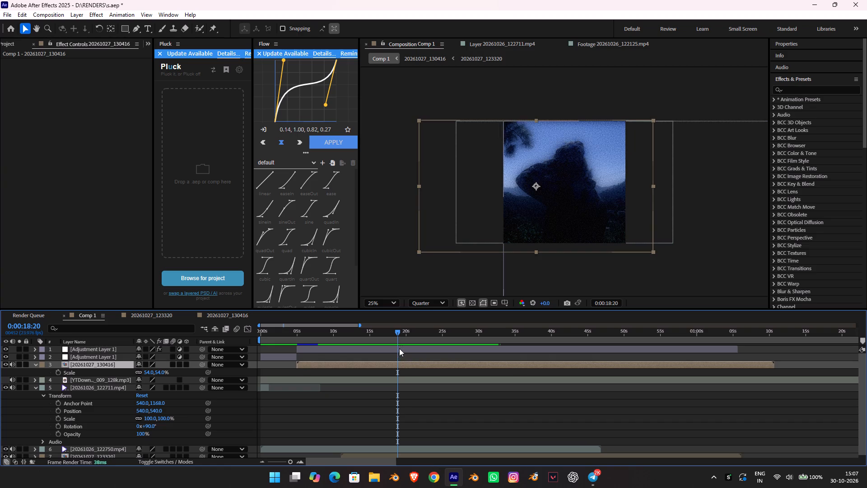
{"action": "left_click", "coordinate": [397, 336]}
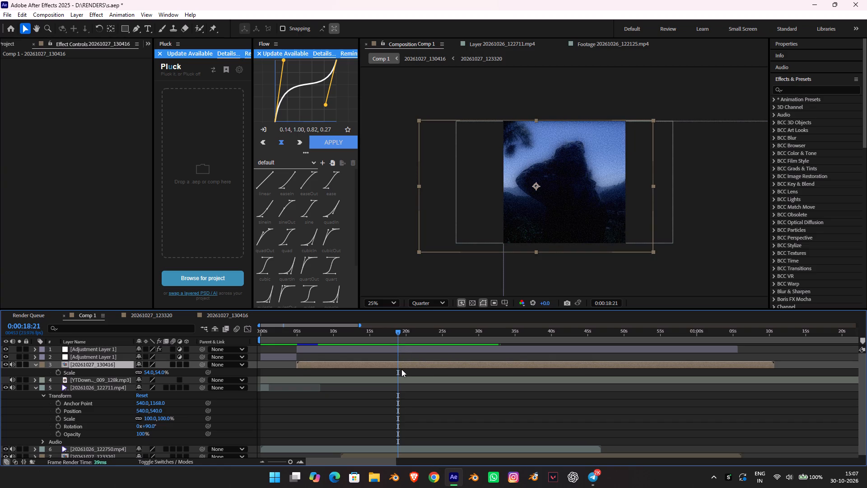
{"action": "key", "text": "ctrl+shift+d"}
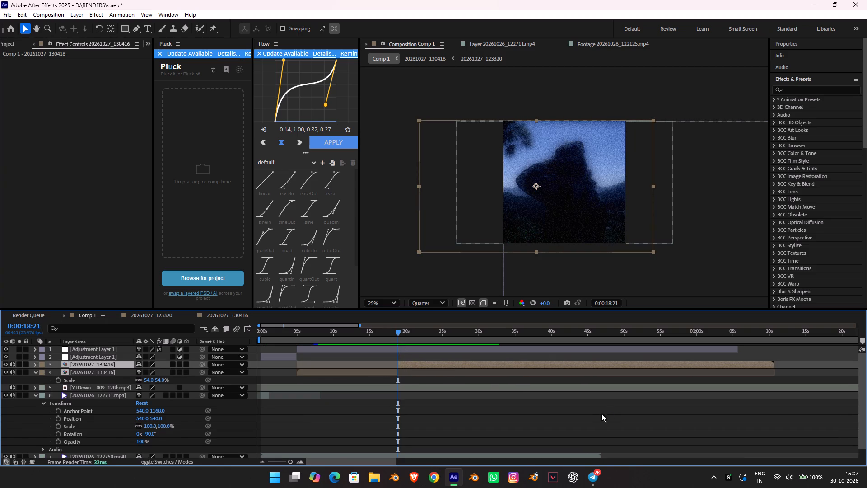
{"action": "key", "text": "Delete"}
Split the 20261026_122750.mp4 layer at 0:00:18:21 and delete the part after the cut.
{"action": "left_click", "coordinate": [438, 382]}
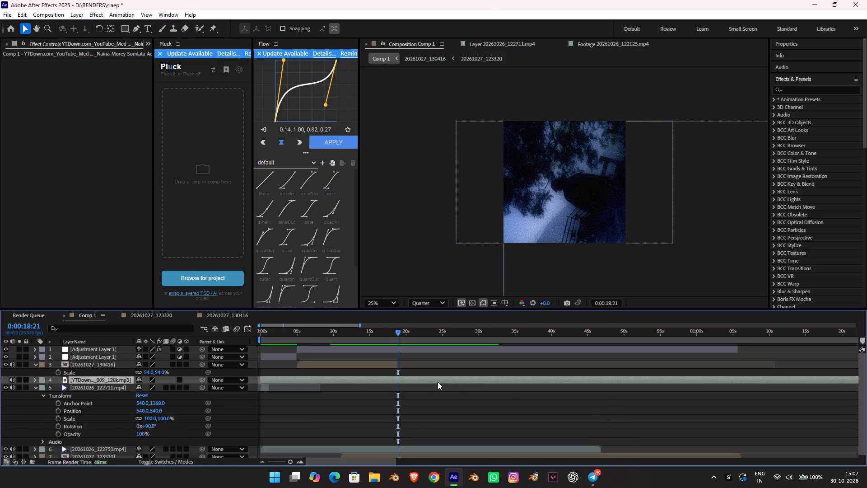
{"action": "scroll", "coordinate": [414, 382], "scroll_direction": "down", "scroll_amount": 5}
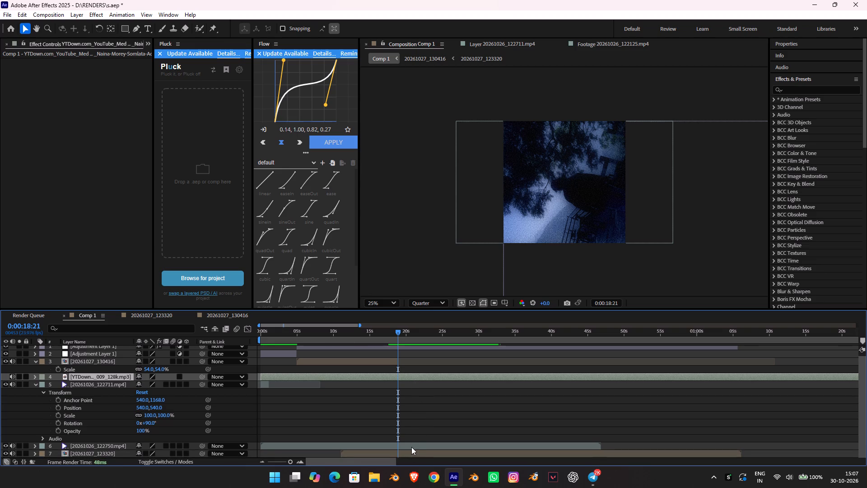
{"action": "left_click", "coordinate": [411, 447]}
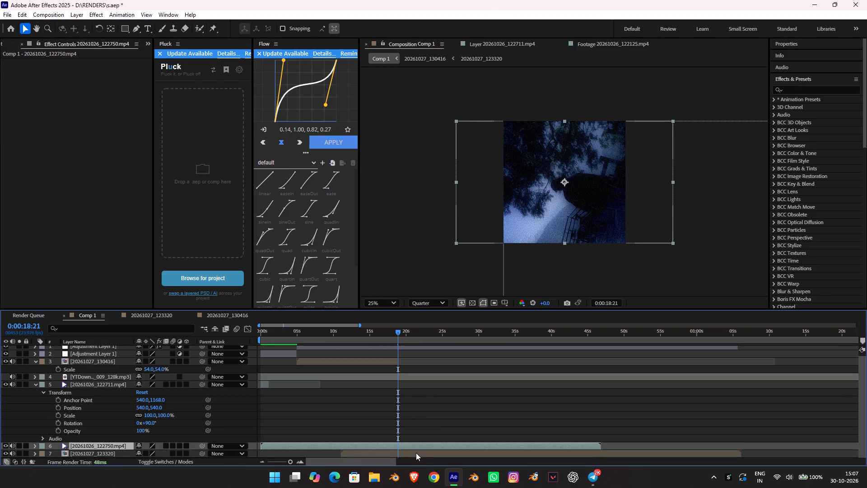
{"action": "key", "text": "ctrl+shift+d"}
{"action": "key", "text": "Delete"}
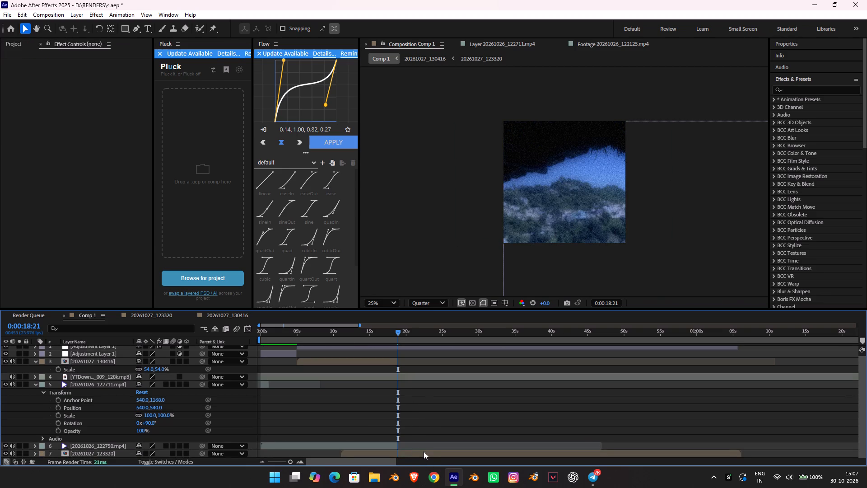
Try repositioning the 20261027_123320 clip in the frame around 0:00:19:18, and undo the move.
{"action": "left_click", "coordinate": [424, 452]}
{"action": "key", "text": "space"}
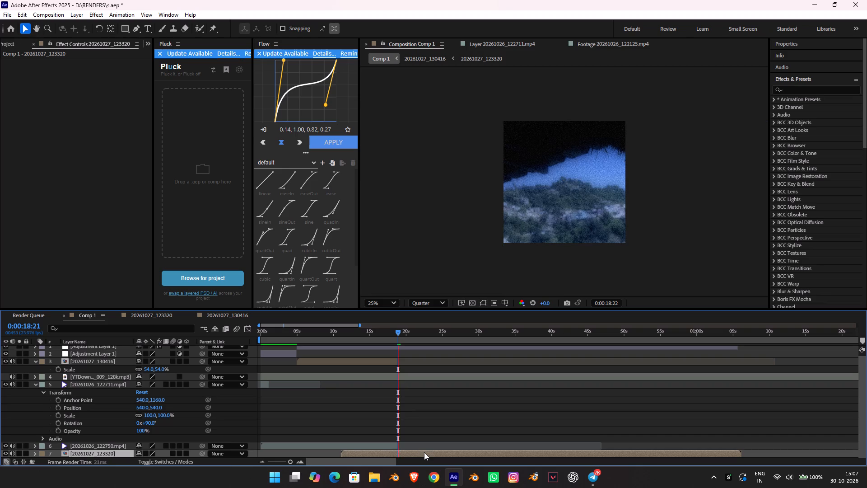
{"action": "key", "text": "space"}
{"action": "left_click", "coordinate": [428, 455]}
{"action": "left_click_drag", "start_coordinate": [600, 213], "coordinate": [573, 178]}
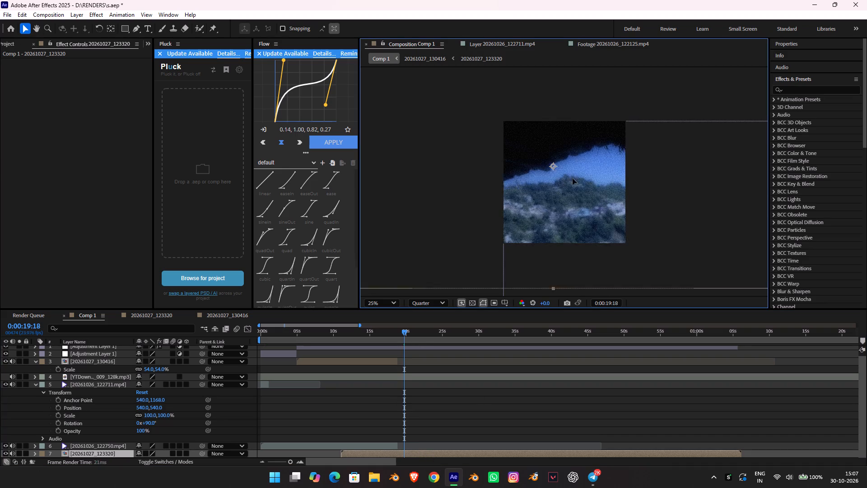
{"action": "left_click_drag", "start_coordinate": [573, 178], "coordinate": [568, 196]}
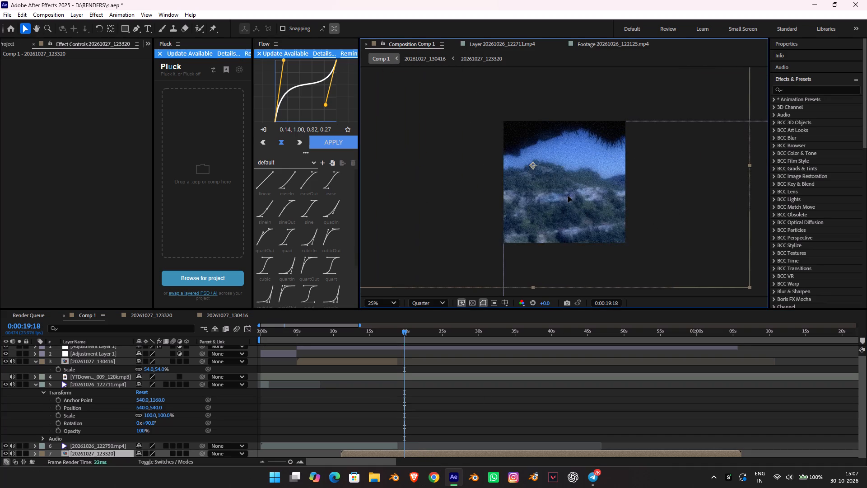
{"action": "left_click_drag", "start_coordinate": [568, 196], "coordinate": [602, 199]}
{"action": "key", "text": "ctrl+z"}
Scale the 20261027_123320 layer down to 54%.
{"action": "key", "text": "s"}
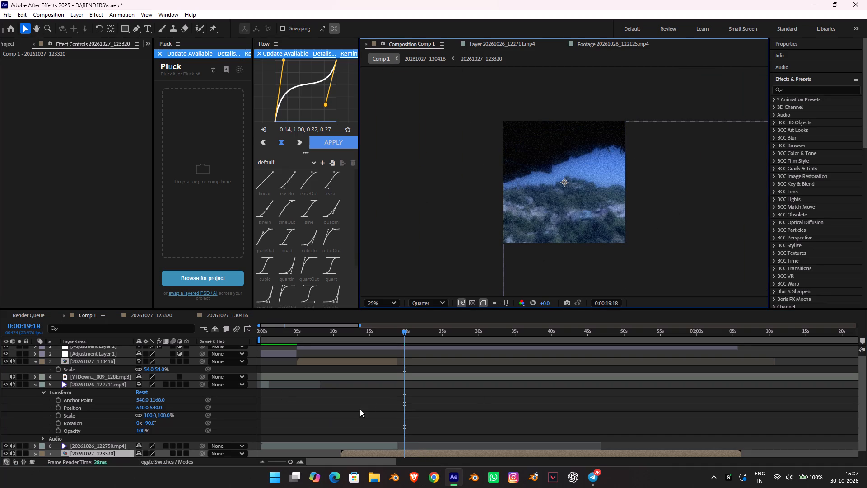
{"action": "scroll", "coordinate": [93, 441], "scroll_direction": "down", "scroll_amount": 3}
{"action": "left_click_drag", "start_coordinate": [153, 453], "coordinate": [135, 453]}
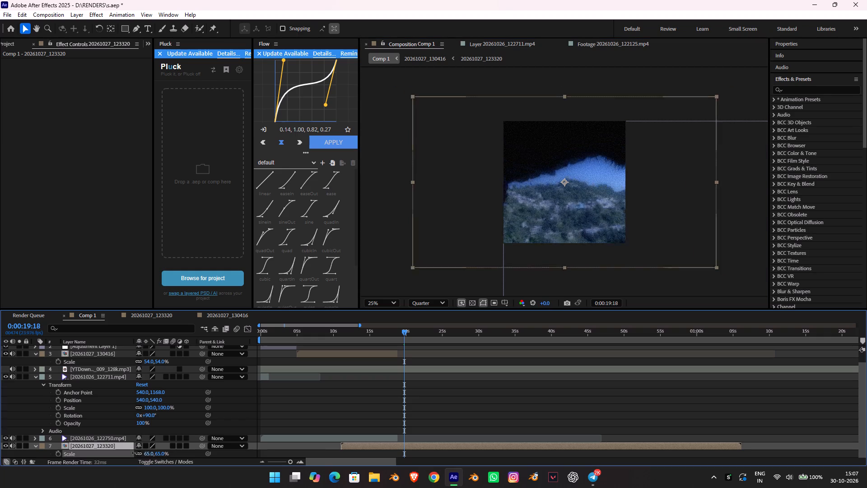
{"action": "left_click_drag", "start_coordinate": [135, 453], "coordinate": [131, 452]}
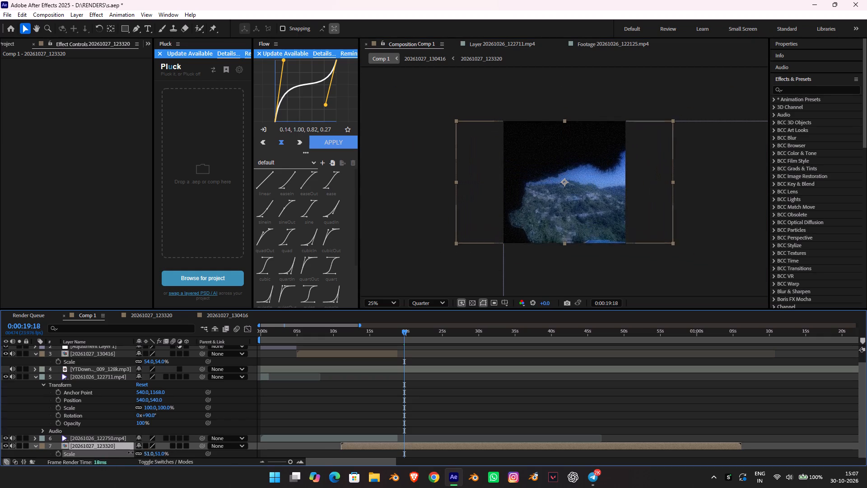
{"action": "left_click_drag", "start_coordinate": [131, 452], "coordinate": [131, 452]}
{"action": "left_click", "coordinate": [425, 275]}
Preview the rescaled 20261027_123320 clip from 0:00:19:18 through about 0:00:29:18.
{"action": "key", "text": "space"}
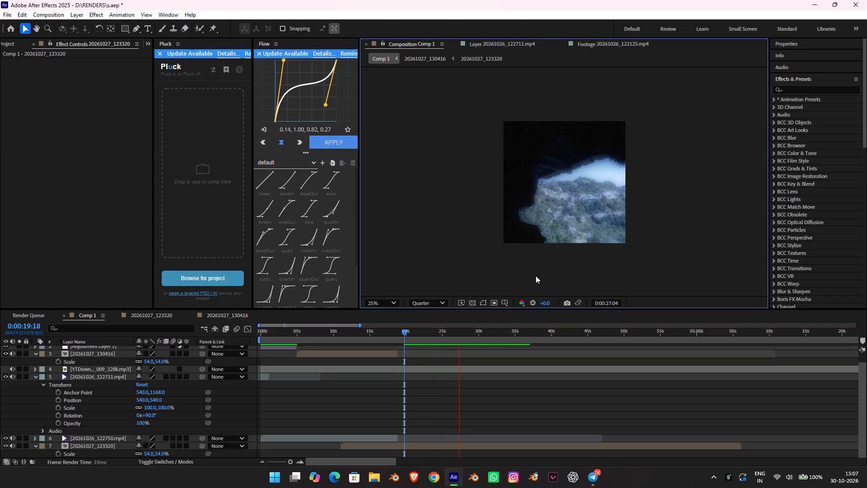
{"action": "key", "text": "space"}
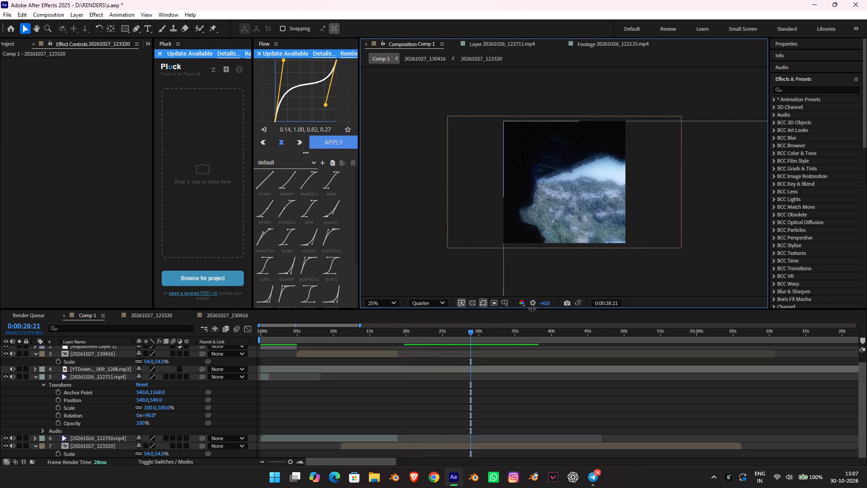
{"action": "key", "text": "space"}
{"action": "key", "text": "space"}
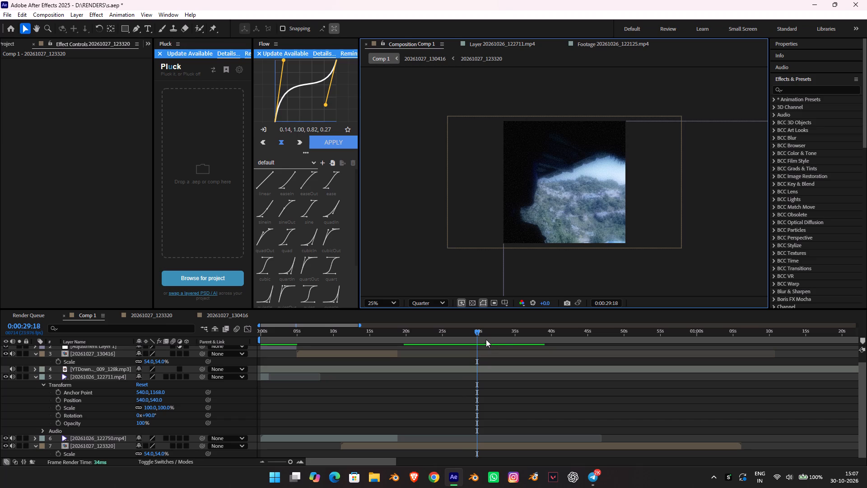
Preview the opening of Comp 1 from 0:00:00:00 to just past 0:00:05:00, and return to the start.
{"action": "left_click_drag", "start_coordinate": [460, 333], "coordinate": [258, 341]}
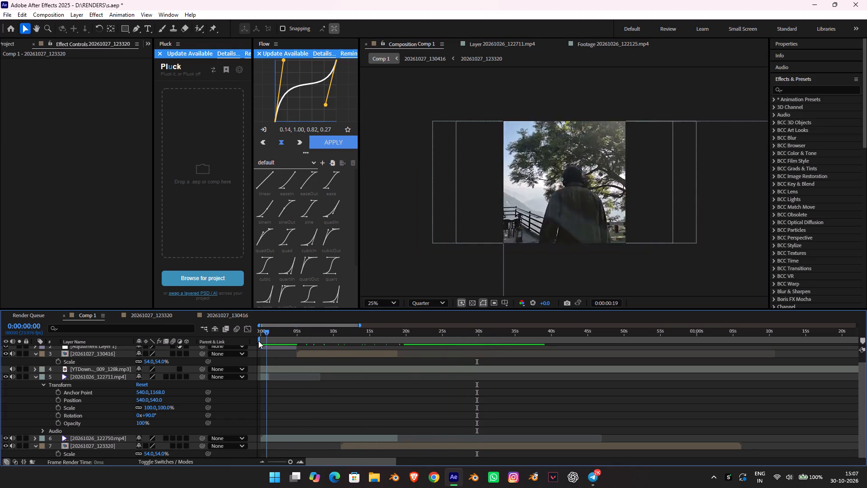
{"action": "left_click_drag", "start_coordinate": [258, 341], "coordinate": [258, 340]}
{"action": "key", "text": "space"}
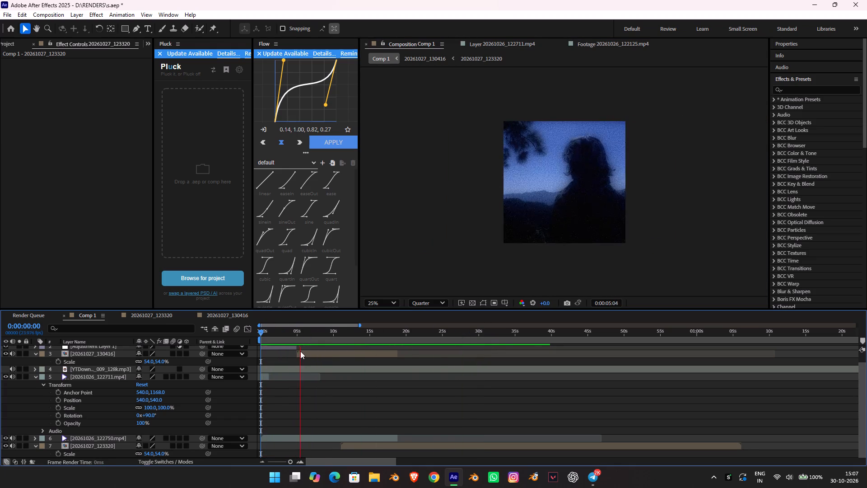
{"action": "key", "text": "space"}
{"action": "left_click_drag", "start_coordinate": [277, 334], "coordinate": [243, 333]}
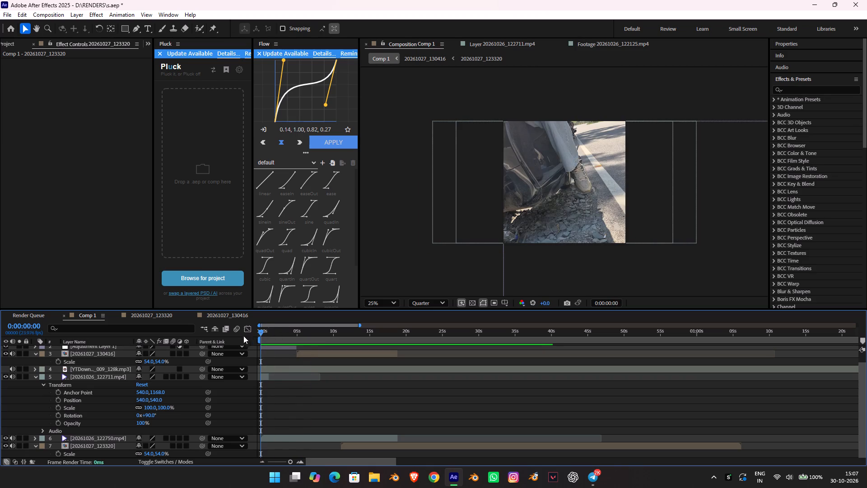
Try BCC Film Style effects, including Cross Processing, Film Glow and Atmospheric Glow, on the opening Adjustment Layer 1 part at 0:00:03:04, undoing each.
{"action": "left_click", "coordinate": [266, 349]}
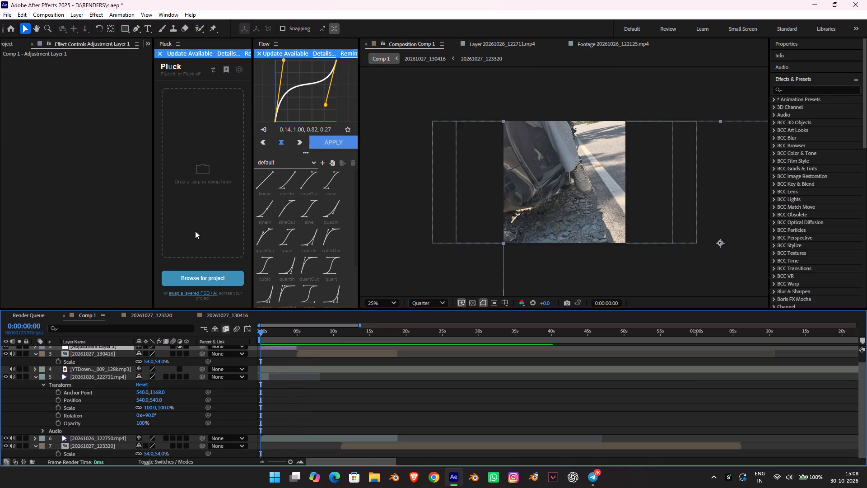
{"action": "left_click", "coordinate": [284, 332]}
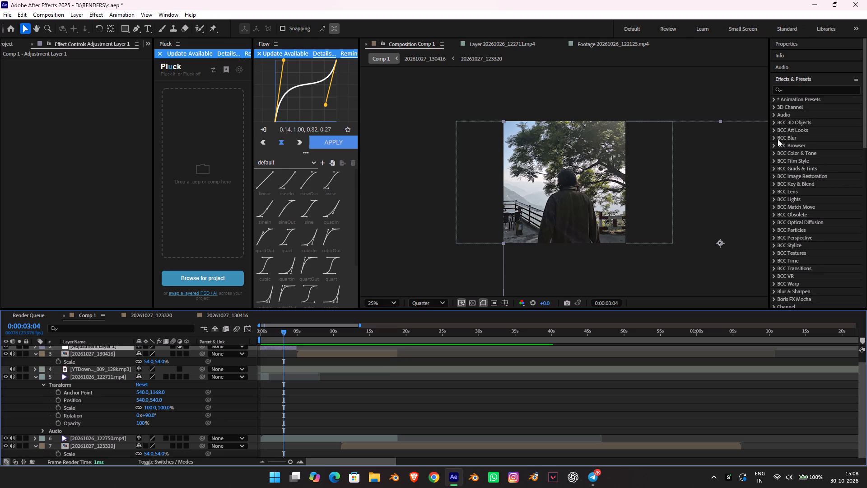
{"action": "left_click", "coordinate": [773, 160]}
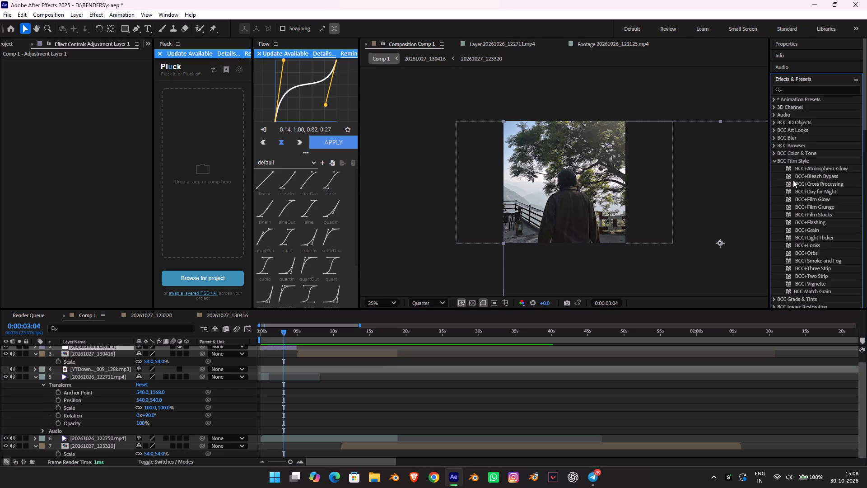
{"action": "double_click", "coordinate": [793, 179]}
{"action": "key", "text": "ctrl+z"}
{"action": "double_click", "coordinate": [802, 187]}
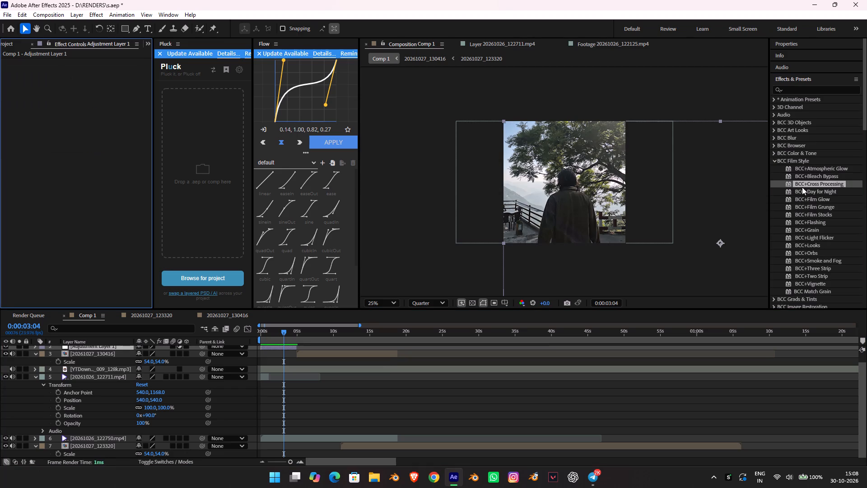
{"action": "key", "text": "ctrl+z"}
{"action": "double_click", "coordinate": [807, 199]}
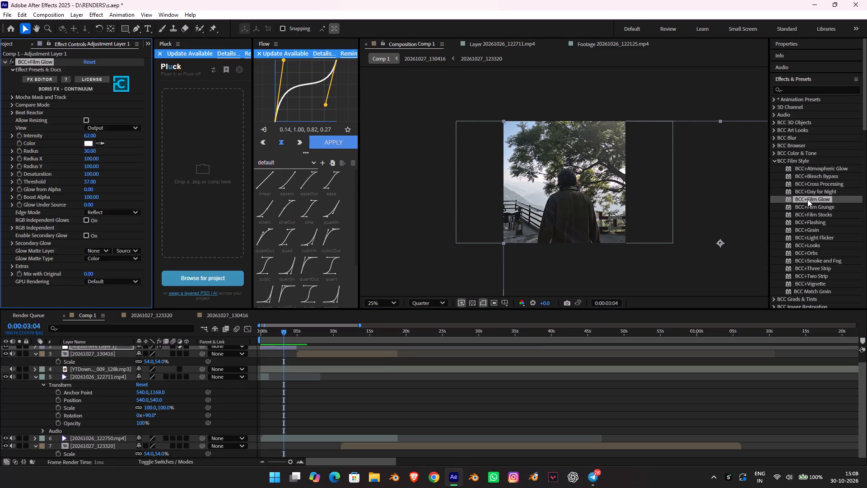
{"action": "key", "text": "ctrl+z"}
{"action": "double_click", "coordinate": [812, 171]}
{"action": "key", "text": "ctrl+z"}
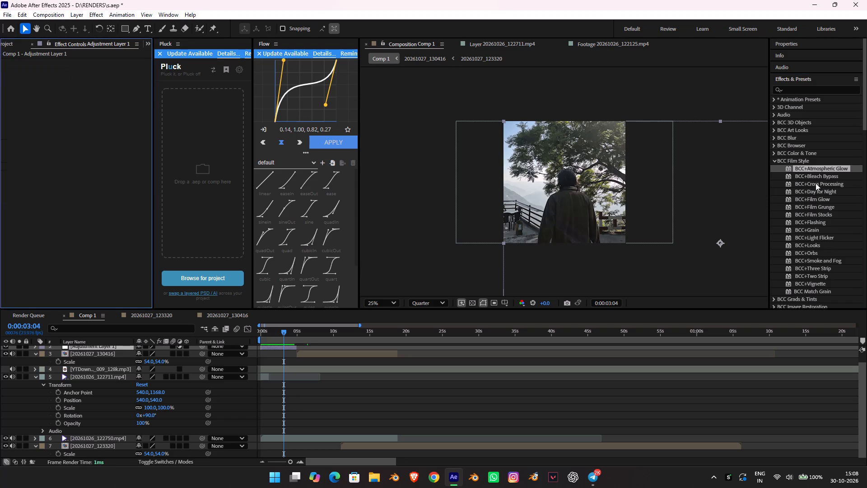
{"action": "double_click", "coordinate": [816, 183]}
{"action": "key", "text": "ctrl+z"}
Apply the BCC+Bleach Bypass effect to the Adjustment Layer 1 part that ends at 0:00:05:00.
{"action": "double_click", "coordinate": [814, 177]}
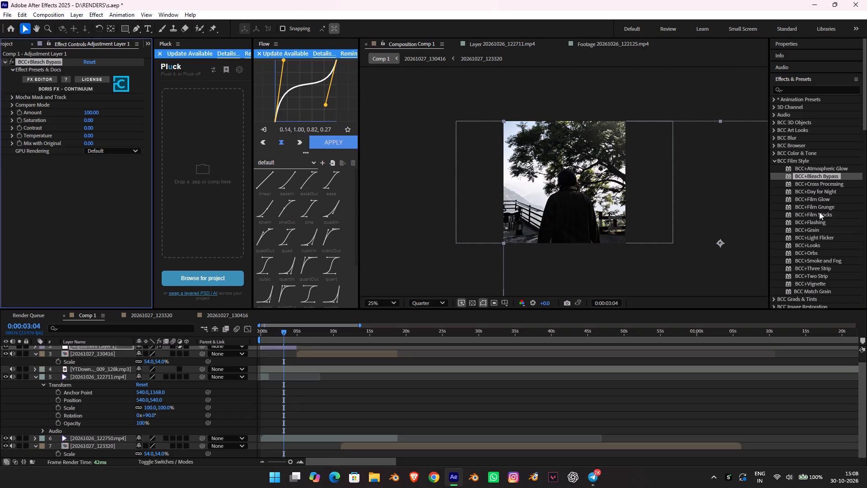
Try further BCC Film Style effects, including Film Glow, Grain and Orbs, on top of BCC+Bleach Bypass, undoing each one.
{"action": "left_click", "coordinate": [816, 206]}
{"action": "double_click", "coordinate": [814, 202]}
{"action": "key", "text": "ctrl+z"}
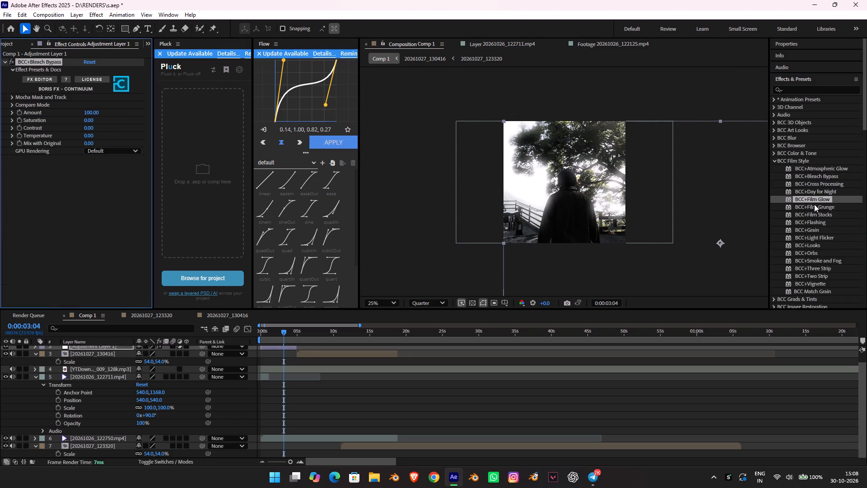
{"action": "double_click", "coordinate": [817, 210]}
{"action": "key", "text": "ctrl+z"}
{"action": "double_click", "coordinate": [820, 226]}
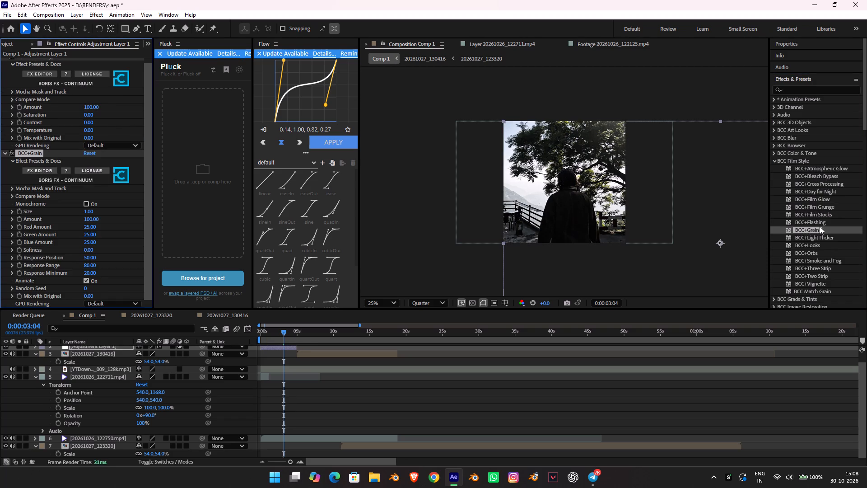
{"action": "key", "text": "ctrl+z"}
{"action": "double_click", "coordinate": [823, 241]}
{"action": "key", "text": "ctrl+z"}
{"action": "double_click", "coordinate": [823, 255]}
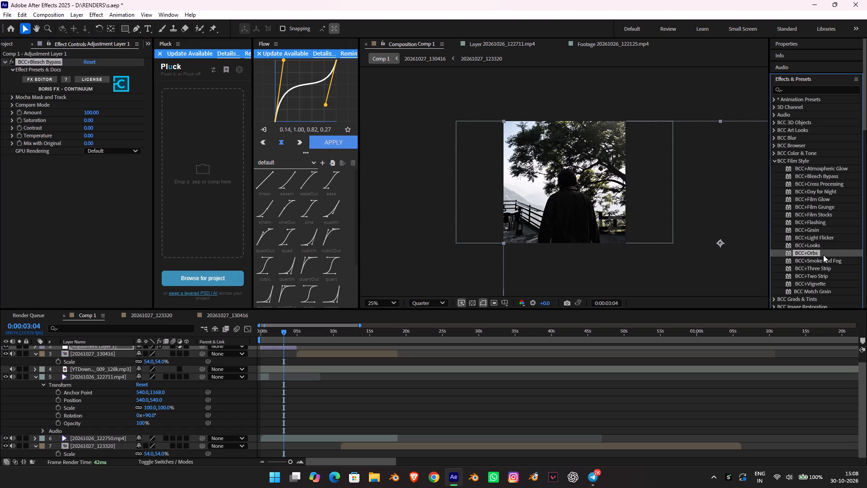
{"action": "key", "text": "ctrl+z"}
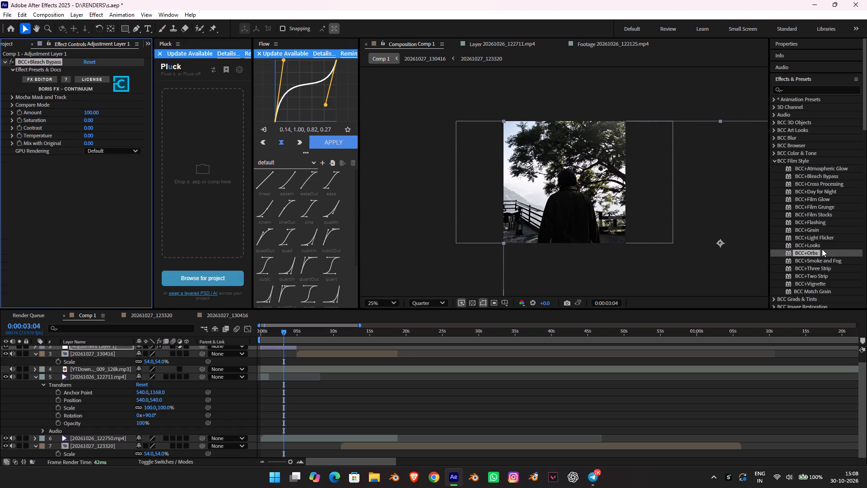
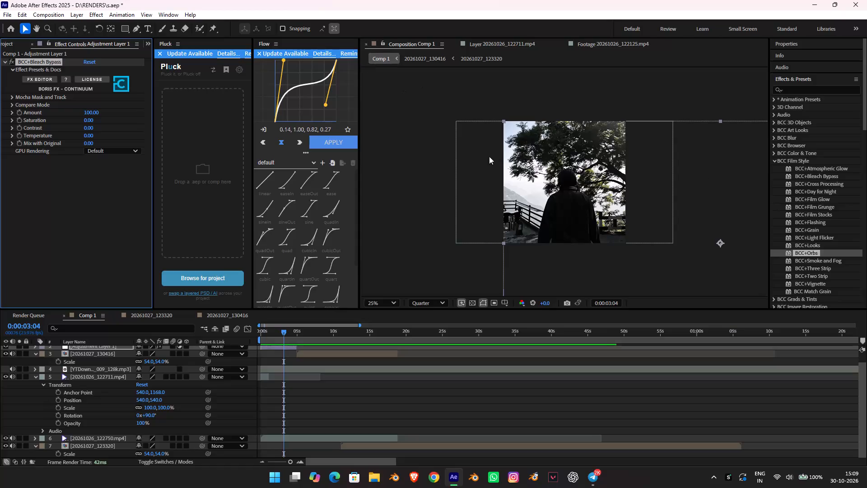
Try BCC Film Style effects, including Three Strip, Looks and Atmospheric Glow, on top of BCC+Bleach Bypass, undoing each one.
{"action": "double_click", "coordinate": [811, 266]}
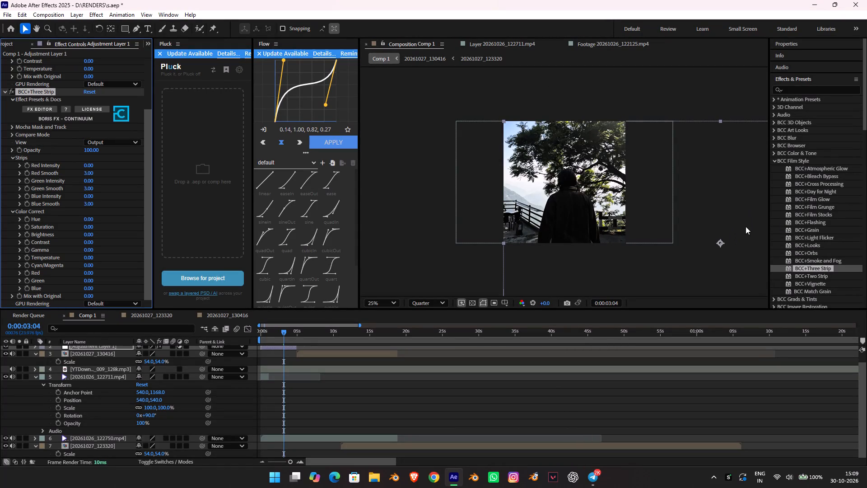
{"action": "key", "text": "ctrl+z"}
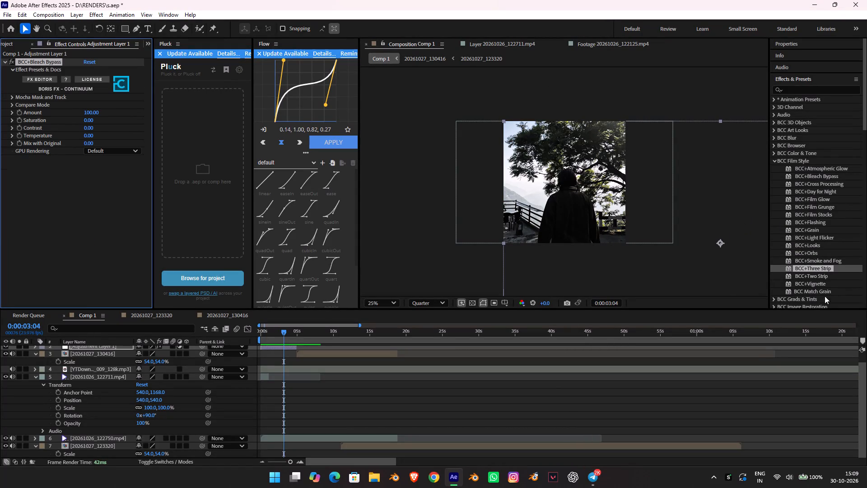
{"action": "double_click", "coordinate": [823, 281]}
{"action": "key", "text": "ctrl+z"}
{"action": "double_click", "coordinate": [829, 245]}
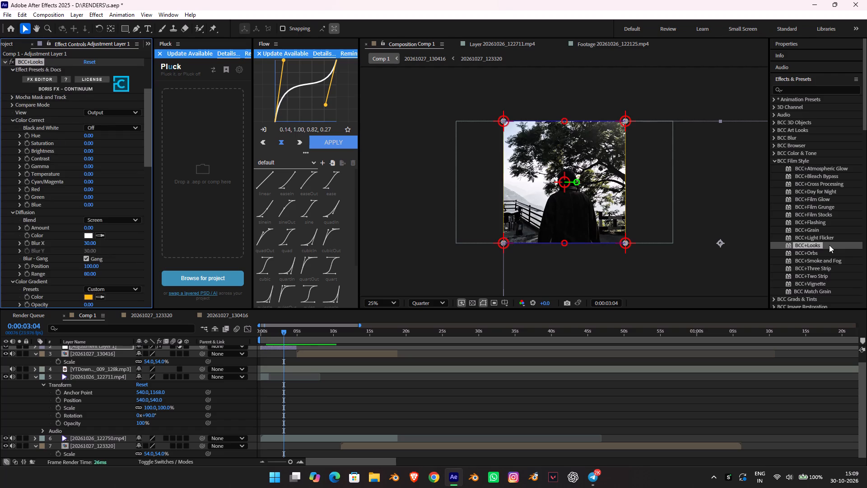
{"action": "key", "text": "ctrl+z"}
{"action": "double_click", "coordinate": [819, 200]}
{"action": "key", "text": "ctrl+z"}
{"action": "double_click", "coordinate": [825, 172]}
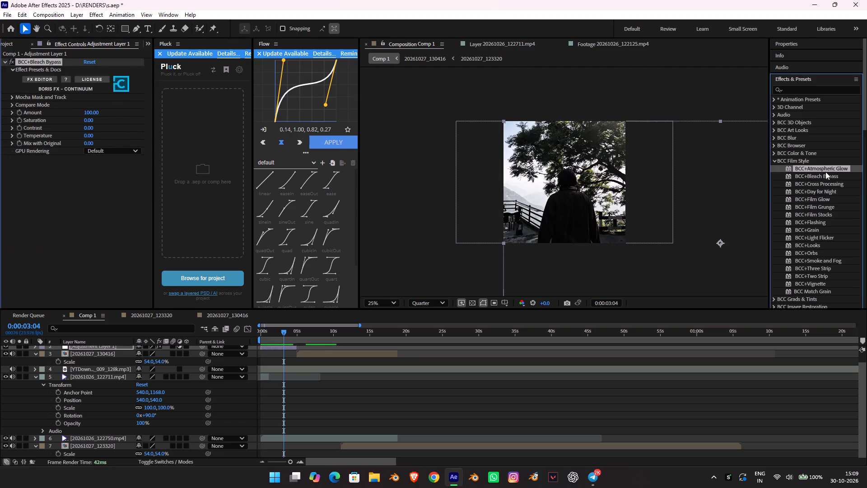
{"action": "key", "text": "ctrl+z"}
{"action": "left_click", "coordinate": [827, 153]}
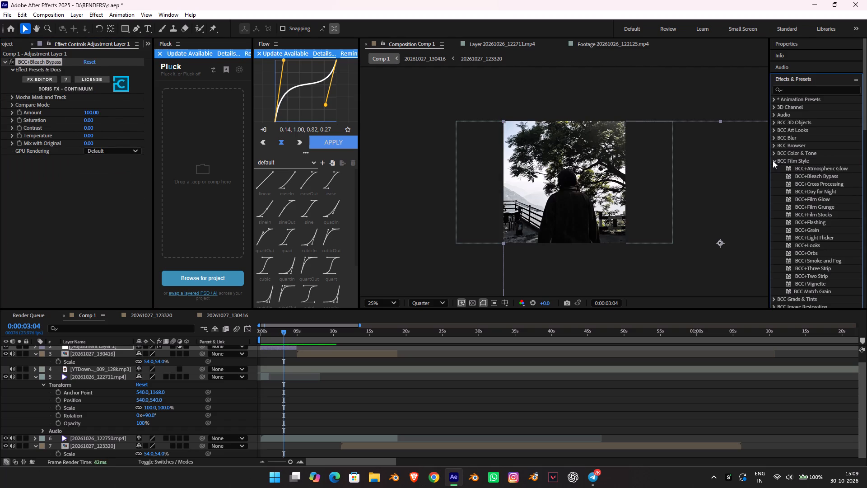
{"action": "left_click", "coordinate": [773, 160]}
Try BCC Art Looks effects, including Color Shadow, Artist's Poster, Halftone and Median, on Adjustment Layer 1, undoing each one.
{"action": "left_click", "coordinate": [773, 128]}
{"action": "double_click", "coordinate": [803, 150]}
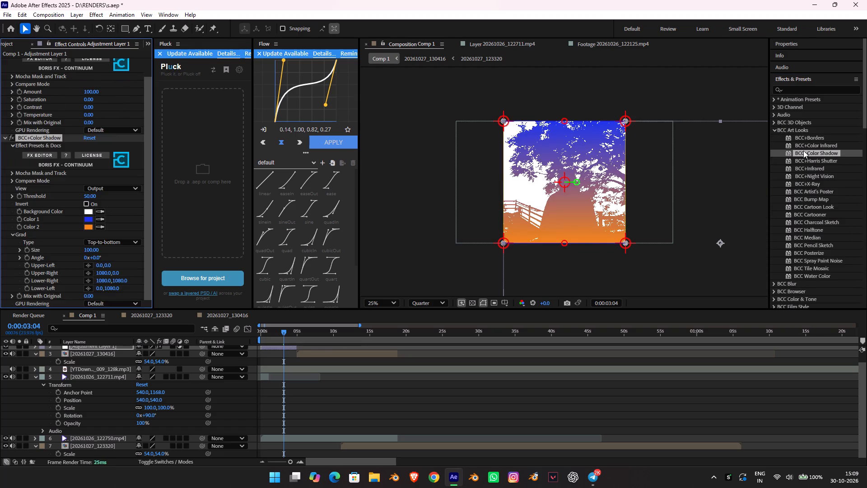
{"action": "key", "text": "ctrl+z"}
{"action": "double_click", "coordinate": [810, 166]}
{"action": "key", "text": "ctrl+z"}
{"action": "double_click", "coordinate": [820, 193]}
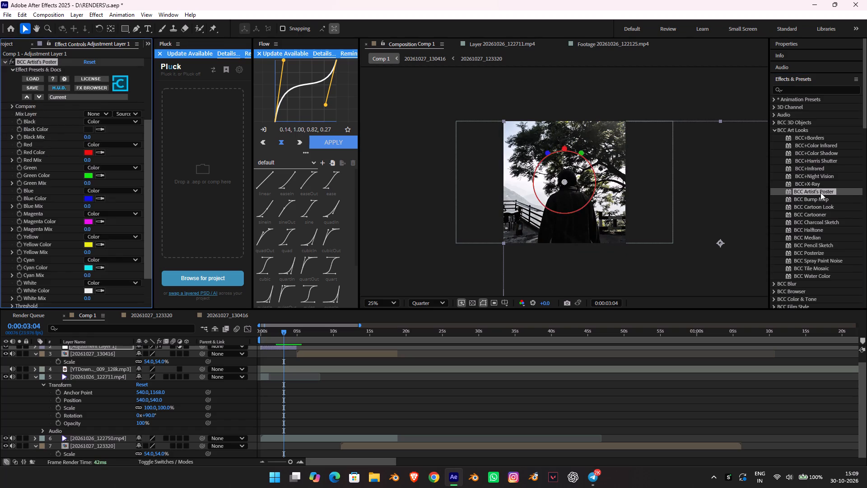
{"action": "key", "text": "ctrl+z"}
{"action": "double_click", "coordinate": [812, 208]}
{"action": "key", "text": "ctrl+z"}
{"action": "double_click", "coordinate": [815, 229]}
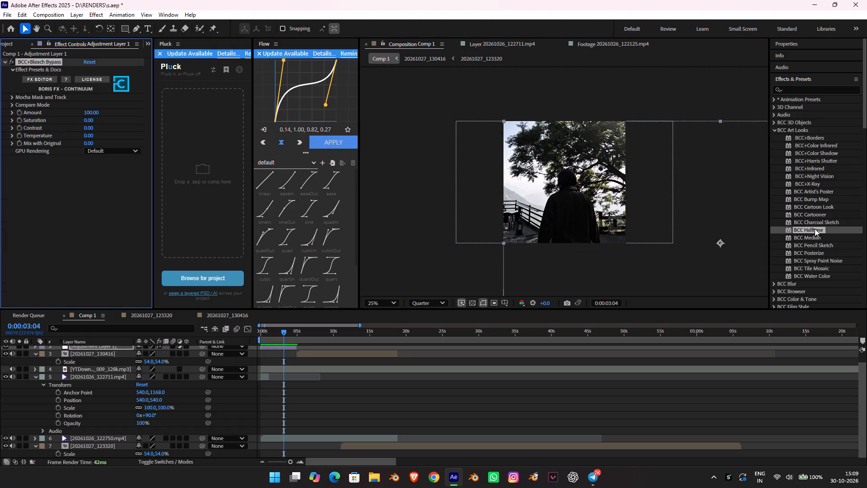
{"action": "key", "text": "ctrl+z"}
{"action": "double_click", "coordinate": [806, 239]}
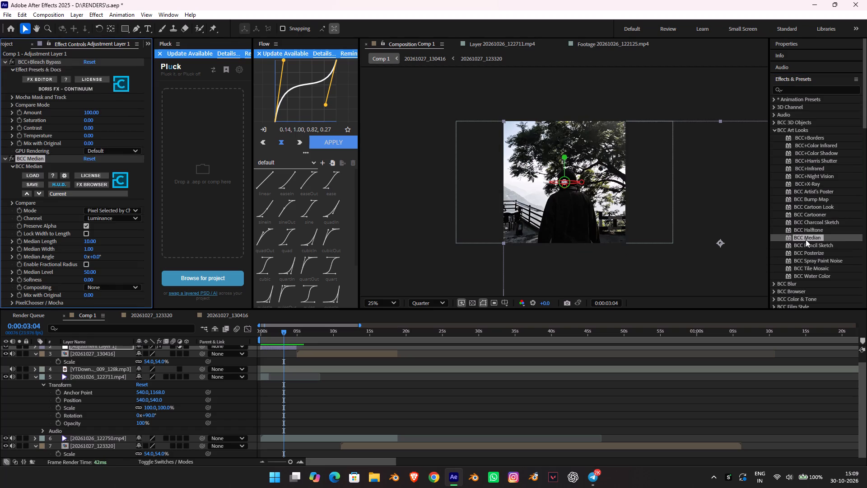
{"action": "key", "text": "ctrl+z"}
Apply the BCC Halftone effect to Adjustment Layer 1, after BCC+Bleach Bypass.
{"action": "double_click", "coordinate": [805, 228]}
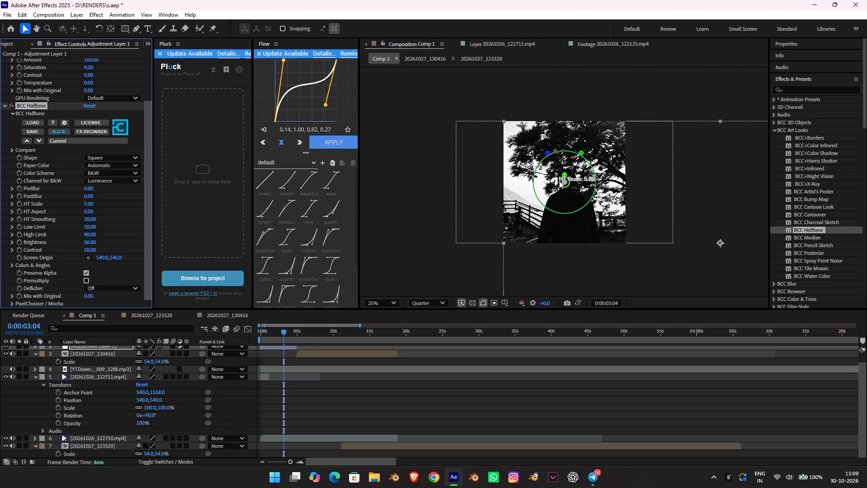
{"action": "scroll", "coordinate": [568, 191], "scroll_direction": "up", "scroll_amount": 1}
{"action": "scroll", "coordinate": [564, 191], "scroll_direction": "down", "scroll_amount": 1}
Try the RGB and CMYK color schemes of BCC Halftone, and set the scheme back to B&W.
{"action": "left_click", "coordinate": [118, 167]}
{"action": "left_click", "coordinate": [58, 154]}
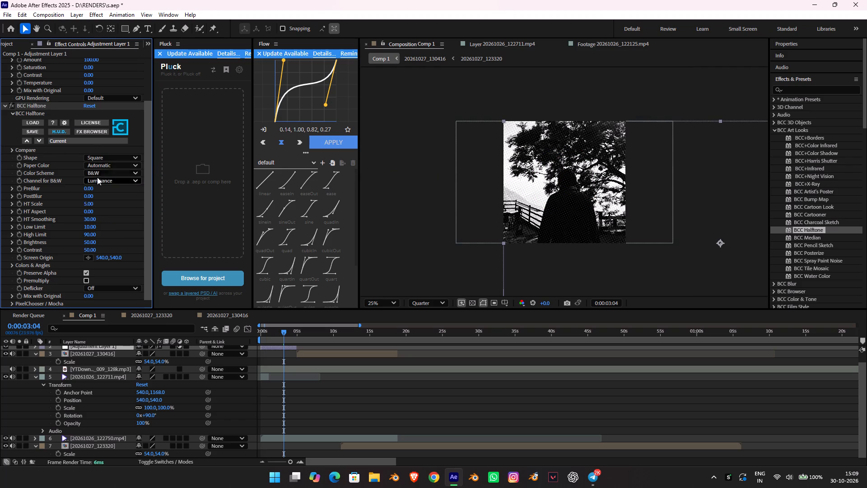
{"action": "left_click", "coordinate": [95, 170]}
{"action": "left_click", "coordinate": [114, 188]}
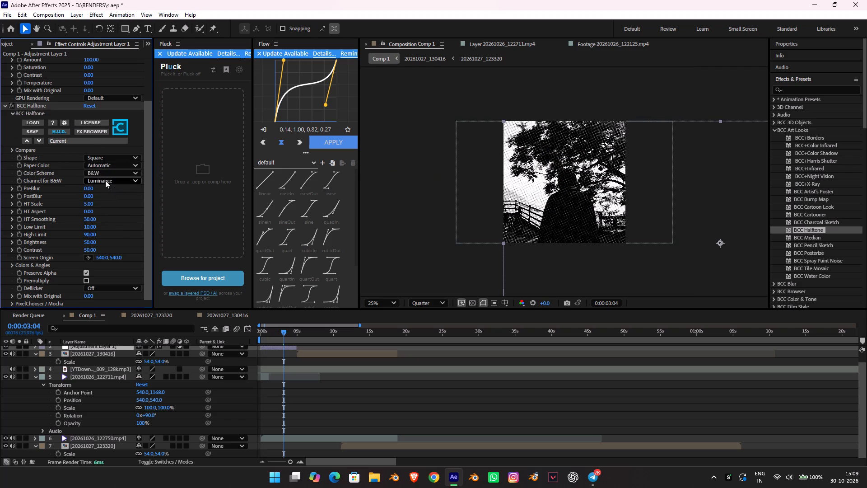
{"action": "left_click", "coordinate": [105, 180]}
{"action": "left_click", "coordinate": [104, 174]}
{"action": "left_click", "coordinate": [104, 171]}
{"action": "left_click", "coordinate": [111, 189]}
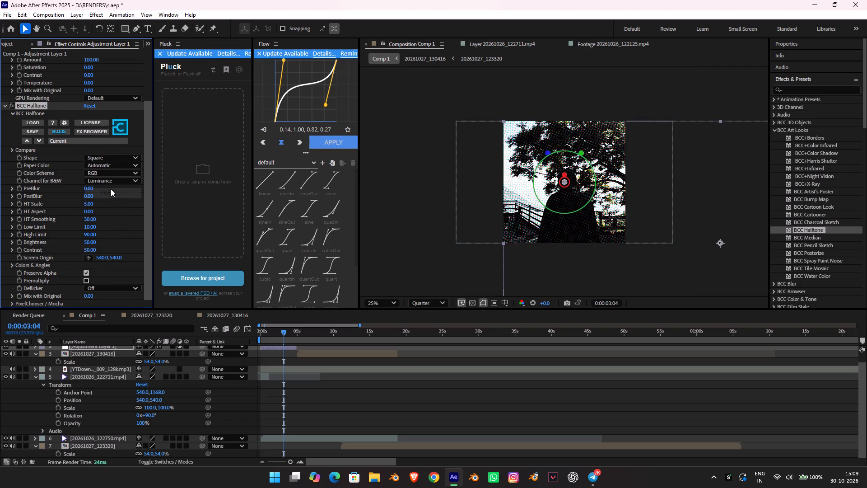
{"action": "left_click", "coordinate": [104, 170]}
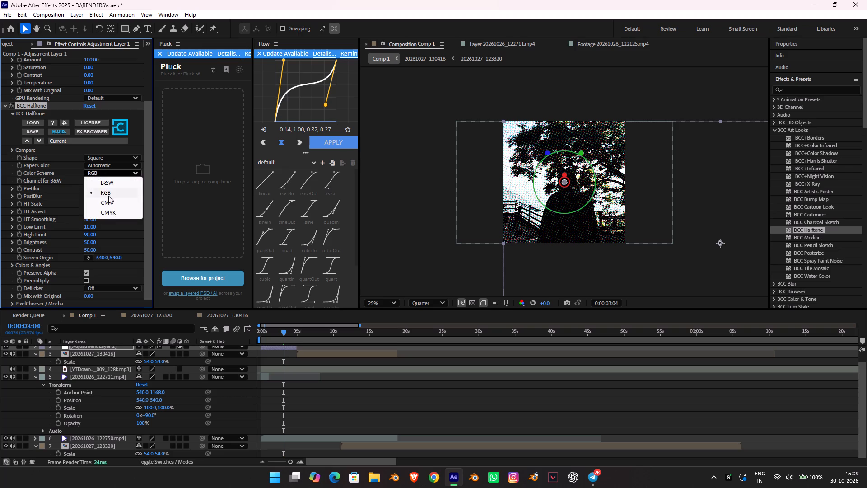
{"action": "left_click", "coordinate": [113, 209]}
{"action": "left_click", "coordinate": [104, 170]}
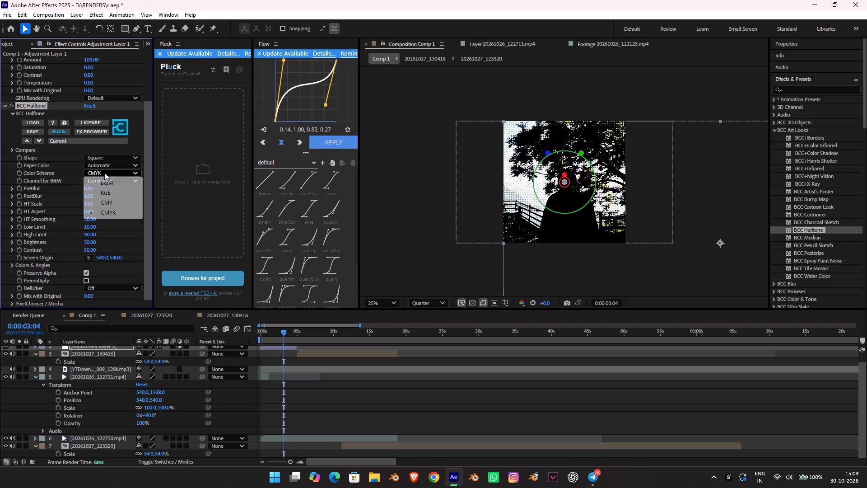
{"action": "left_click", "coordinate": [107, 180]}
Preview the halftone look from 0:00:03:04 to about 0:00:04:20, and move the current time to 0:00:02:19.
{"action": "key", "text": "space"}
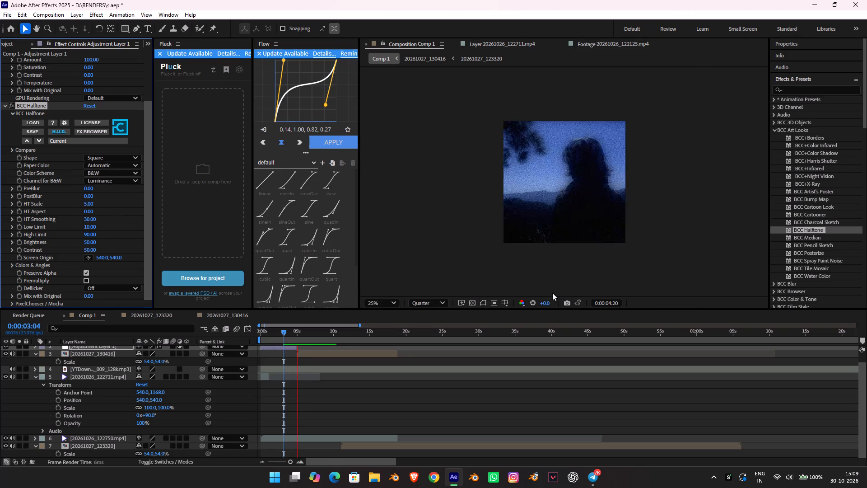
{"action": "key", "text": "space"}
{"action": "left_click_drag", "start_coordinate": [296, 334], "coordinate": [281, 333]}
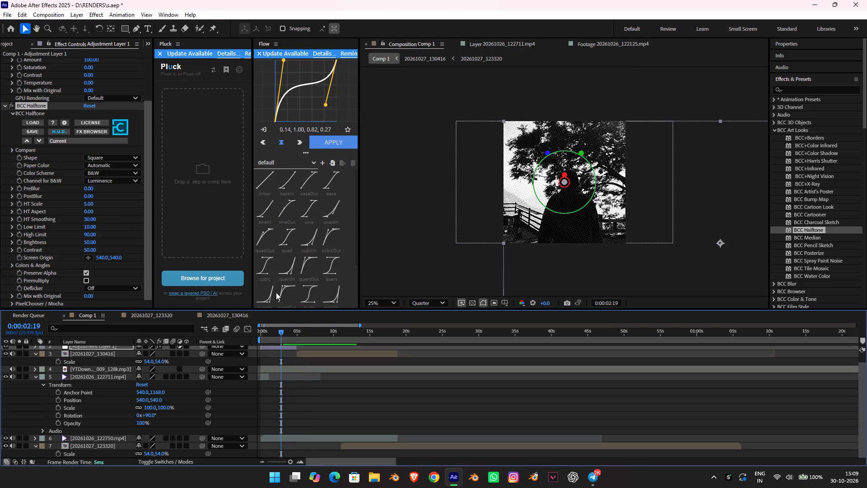
Disable the BCC Halftone effect on Adjustment Layer 1.
{"action": "left_click", "coordinate": [12, 103]}
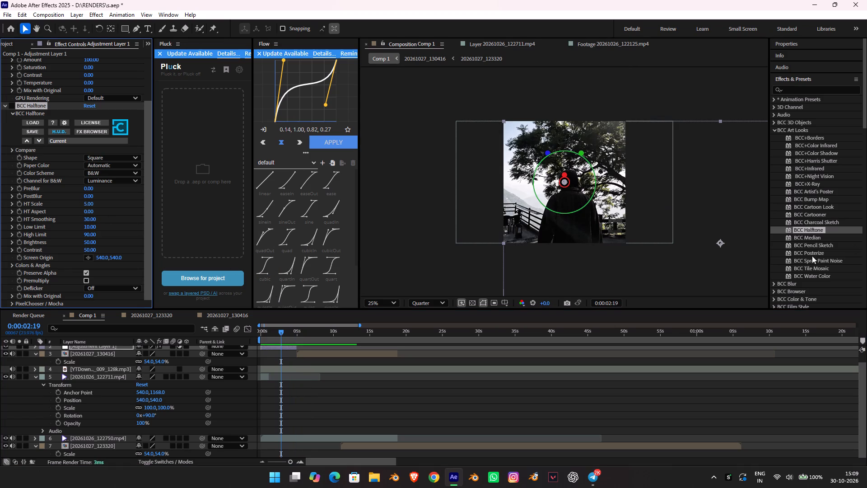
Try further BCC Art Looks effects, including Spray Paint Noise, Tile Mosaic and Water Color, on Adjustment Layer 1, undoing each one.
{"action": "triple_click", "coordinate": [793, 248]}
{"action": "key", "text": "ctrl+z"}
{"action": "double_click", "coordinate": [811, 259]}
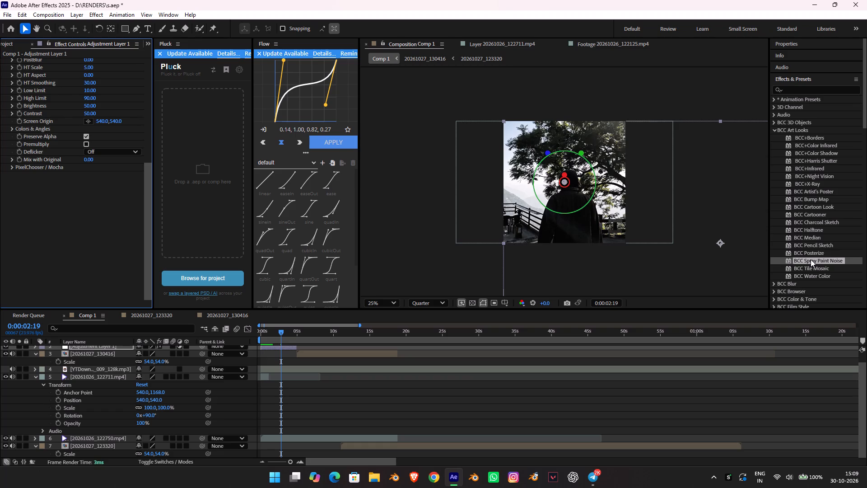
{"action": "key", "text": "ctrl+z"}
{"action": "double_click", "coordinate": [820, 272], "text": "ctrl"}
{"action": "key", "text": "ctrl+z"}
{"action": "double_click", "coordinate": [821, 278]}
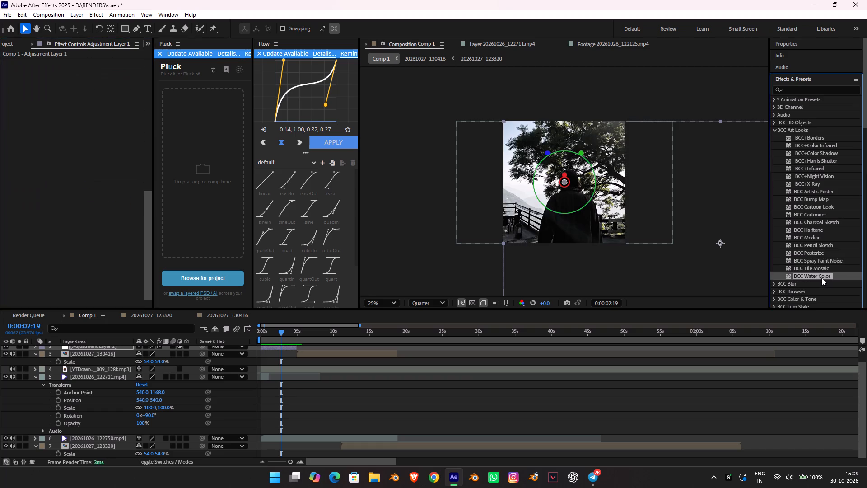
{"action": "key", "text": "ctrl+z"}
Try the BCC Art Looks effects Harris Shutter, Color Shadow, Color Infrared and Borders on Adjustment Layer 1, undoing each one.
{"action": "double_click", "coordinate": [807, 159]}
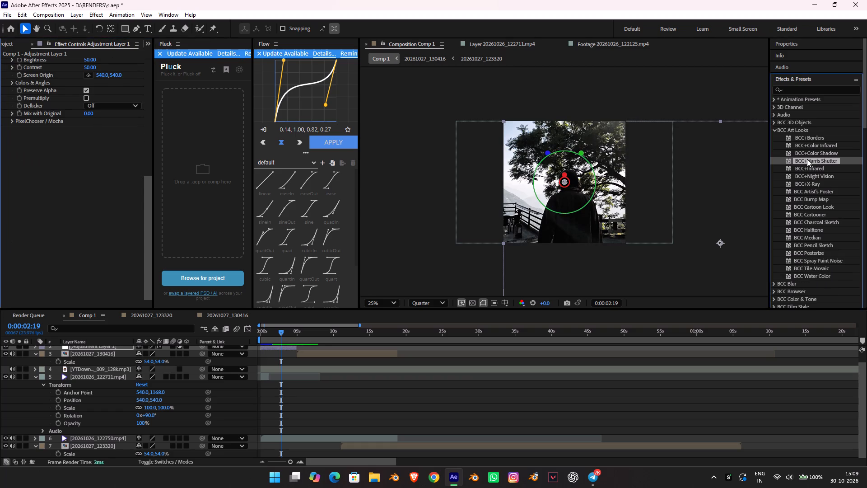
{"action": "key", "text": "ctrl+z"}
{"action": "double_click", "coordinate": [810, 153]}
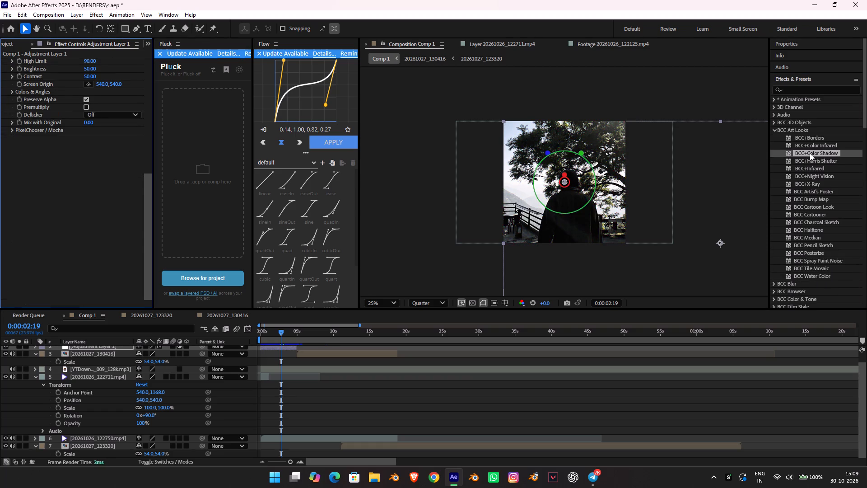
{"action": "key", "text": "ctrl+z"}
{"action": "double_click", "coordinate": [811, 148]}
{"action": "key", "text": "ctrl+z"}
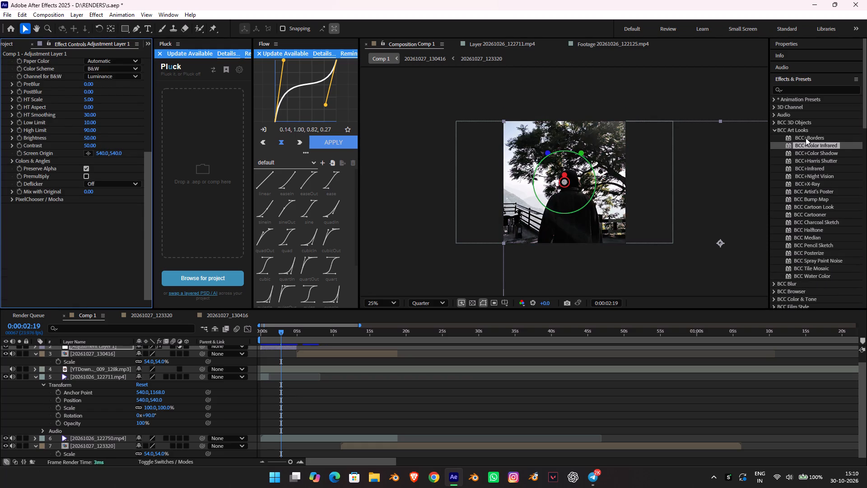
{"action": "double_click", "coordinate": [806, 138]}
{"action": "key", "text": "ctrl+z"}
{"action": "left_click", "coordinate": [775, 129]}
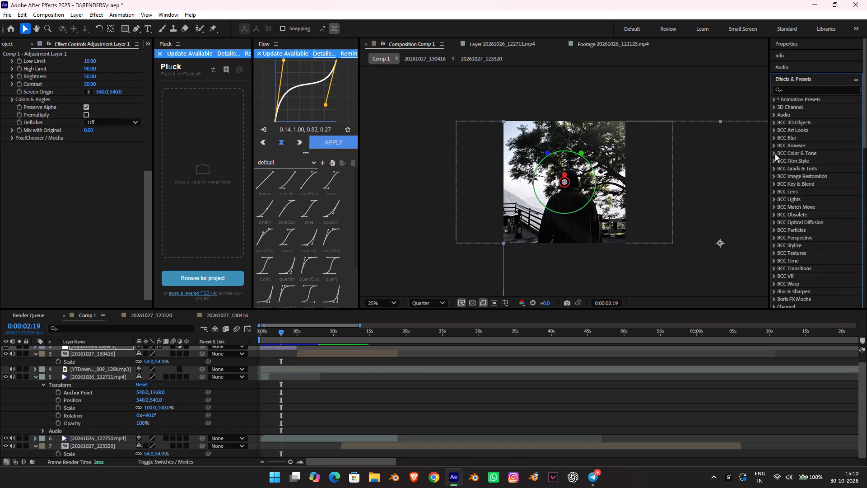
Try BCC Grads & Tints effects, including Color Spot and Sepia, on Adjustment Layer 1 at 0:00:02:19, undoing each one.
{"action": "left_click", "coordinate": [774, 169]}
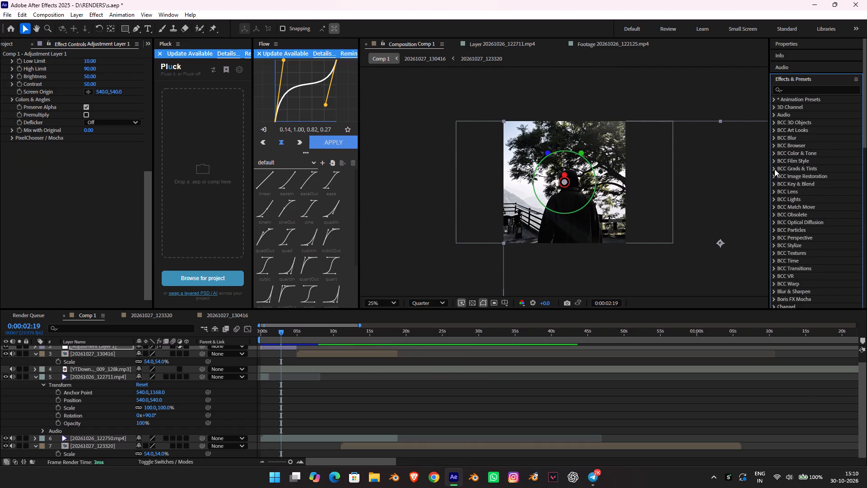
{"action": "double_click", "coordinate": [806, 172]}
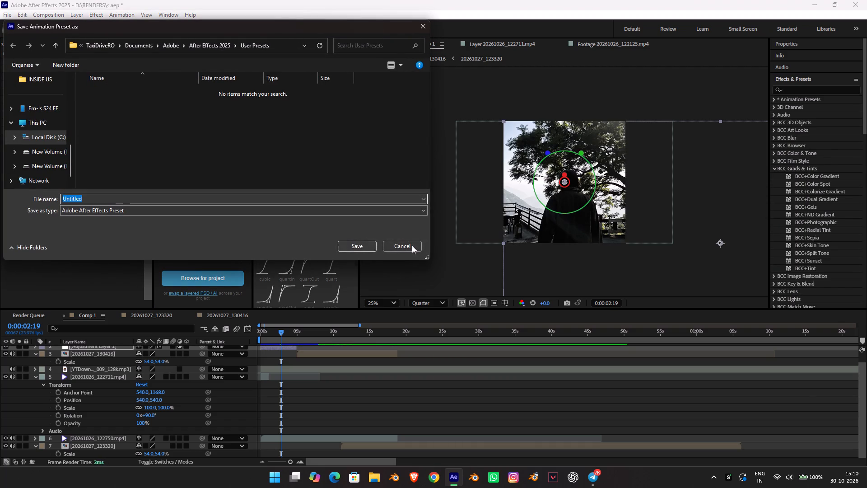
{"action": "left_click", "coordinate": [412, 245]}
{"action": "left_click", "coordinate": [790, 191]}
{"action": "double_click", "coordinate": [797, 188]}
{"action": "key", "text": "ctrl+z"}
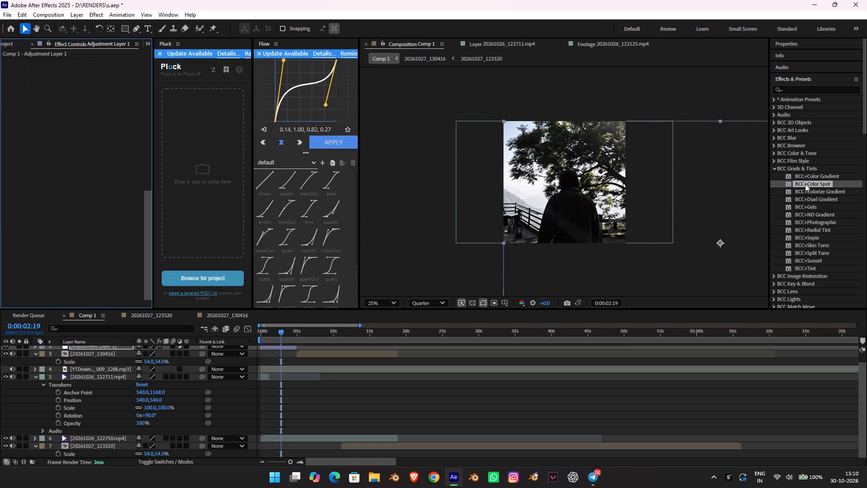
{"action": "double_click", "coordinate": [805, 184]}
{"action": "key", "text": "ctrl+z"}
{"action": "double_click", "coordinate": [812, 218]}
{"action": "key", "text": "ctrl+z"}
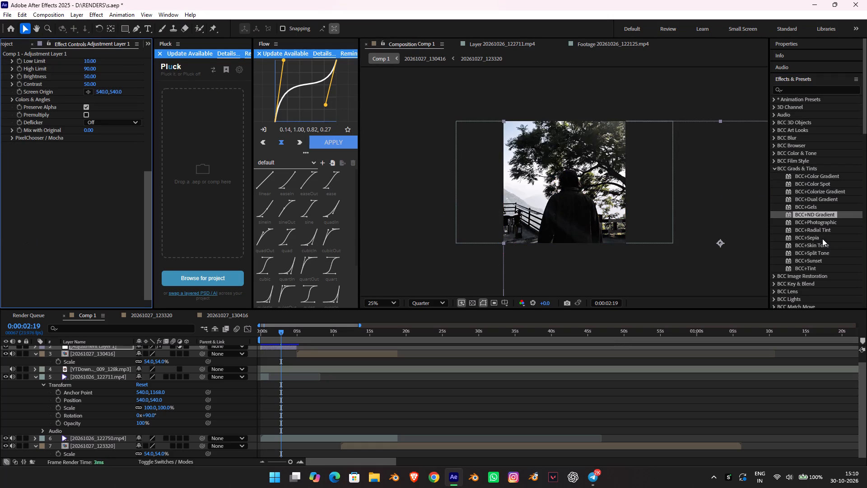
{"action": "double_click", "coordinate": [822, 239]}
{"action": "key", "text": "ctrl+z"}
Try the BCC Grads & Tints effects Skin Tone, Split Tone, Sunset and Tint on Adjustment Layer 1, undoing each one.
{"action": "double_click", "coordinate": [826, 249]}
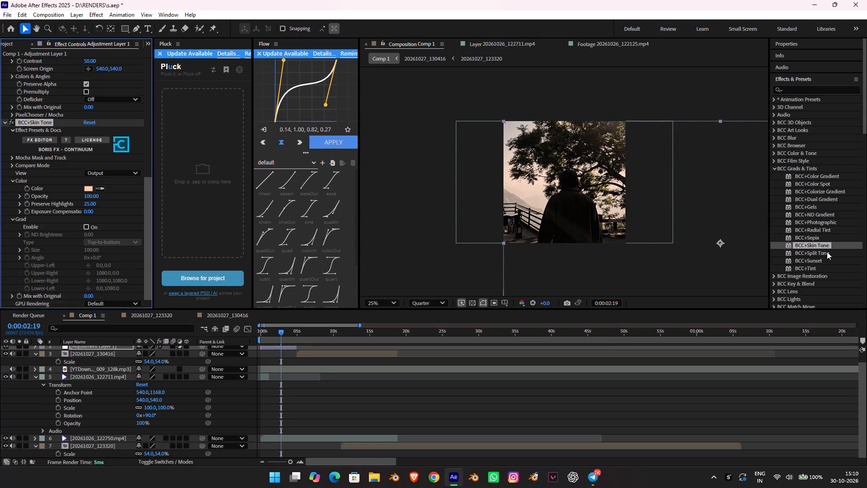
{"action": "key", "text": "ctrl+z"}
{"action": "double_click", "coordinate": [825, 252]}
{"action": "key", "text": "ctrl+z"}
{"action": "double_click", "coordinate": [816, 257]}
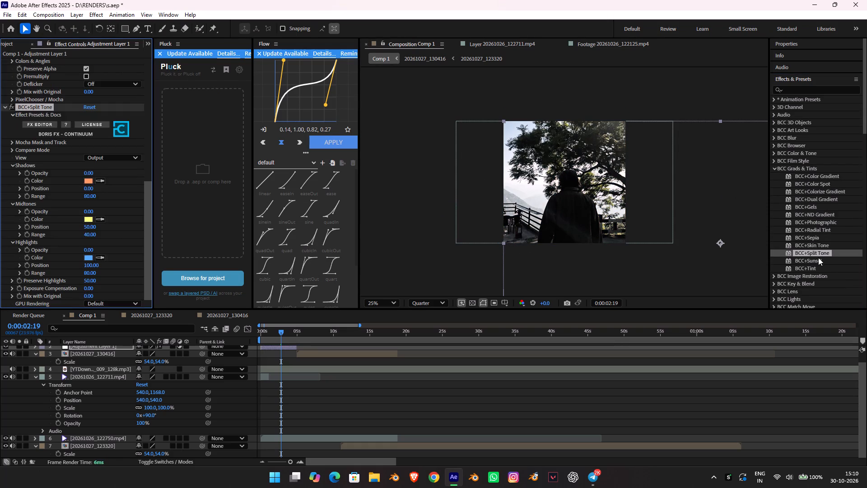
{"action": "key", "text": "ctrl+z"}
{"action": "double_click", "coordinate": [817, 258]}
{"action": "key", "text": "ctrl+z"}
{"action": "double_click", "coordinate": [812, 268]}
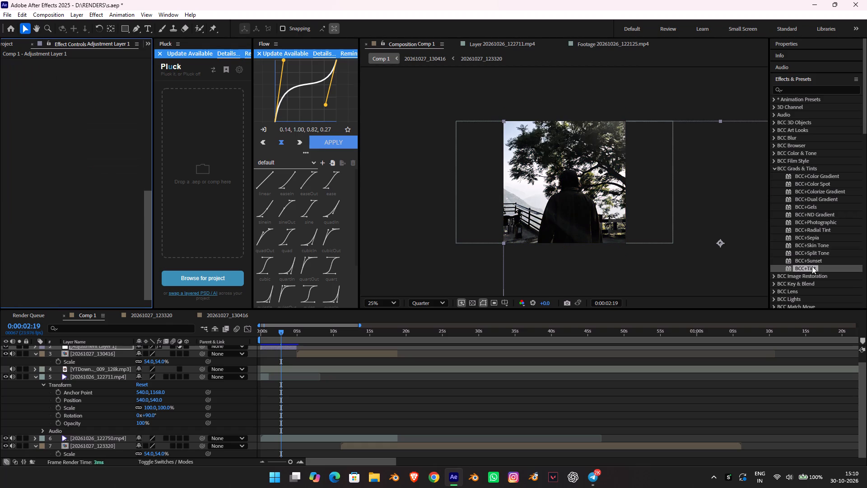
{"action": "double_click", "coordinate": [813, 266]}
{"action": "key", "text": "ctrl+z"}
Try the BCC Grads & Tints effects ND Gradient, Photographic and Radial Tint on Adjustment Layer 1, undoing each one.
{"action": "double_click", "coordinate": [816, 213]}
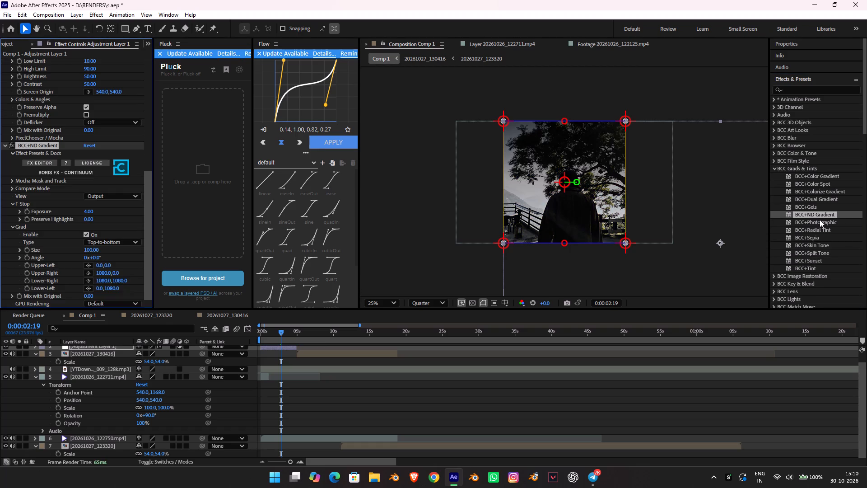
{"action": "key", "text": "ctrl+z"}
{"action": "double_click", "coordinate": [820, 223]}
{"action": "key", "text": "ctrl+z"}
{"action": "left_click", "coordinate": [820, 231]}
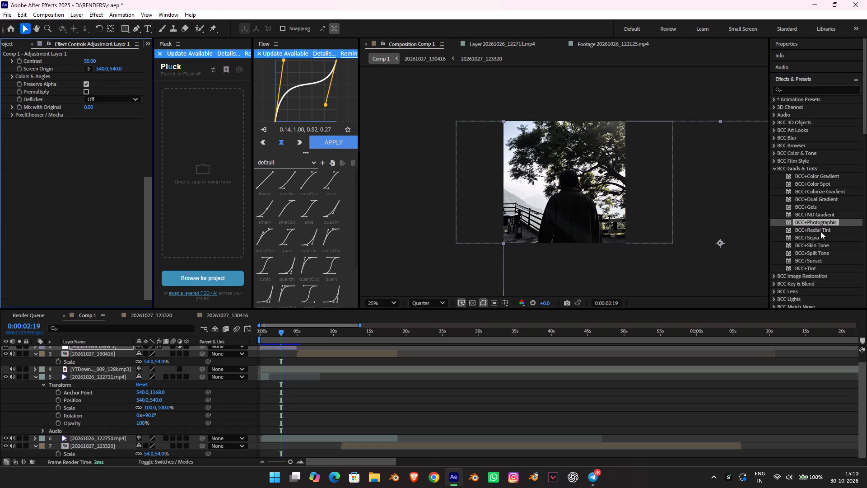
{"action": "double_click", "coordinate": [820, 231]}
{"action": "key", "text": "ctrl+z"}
Apply the BCC+Sepia effect to Adjustment Layer 1.
{"action": "double_click", "coordinate": [815, 238]}
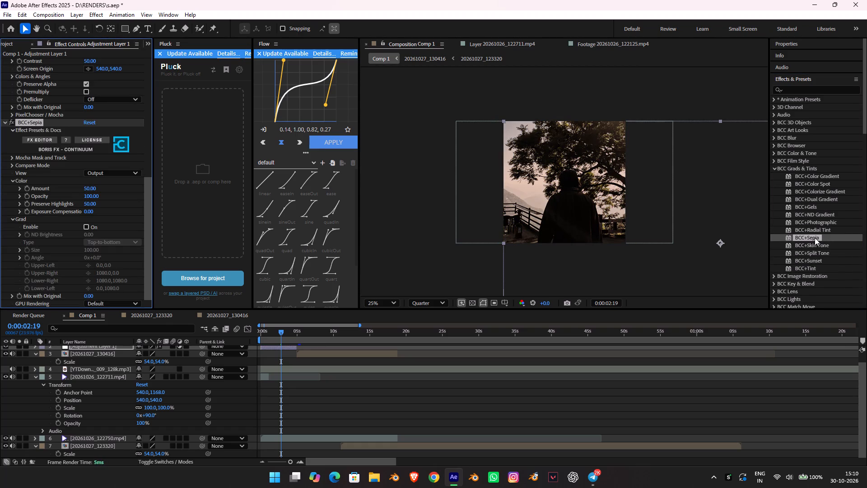
Undo the Sepia effect and apply BCC+Skin Tone to Adjustment Layer 1 instead.
{"action": "key", "text": "ctrl+z"}
{"action": "left_click", "coordinate": [814, 239]}
{"action": "triple_click", "coordinate": [817, 241]}
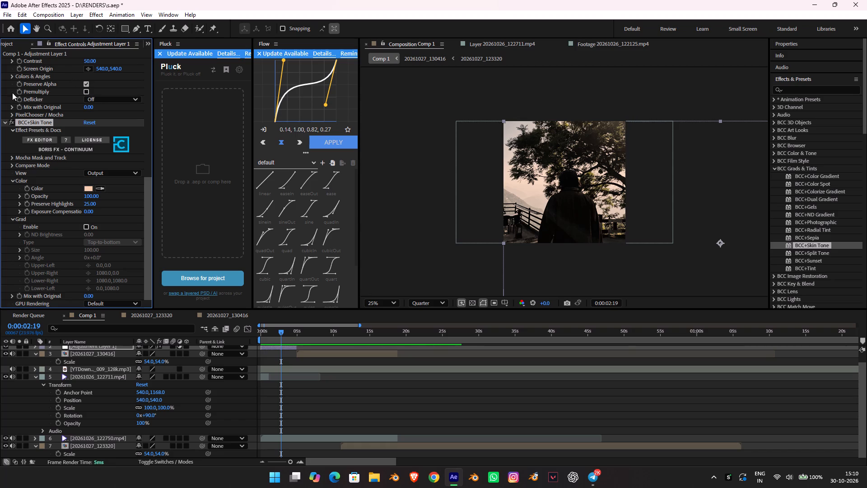
Change the BCC+Skin Tone colour on Adjustment Layer 1 to a light periwinkle blue by shifting its hue.
{"action": "left_click", "coordinate": [91, 190]}
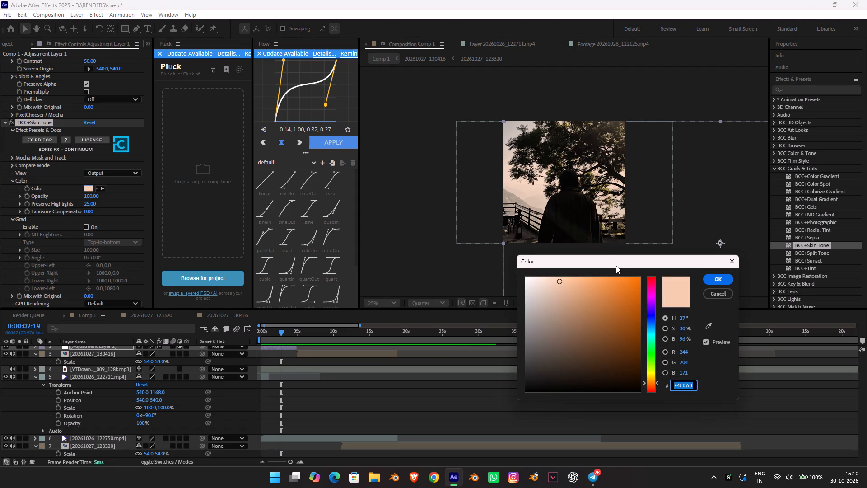
{"action": "double_click", "coordinate": [647, 316]}
{"action": "left_click_drag", "start_coordinate": [649, 315], "coordinate": [650, 320]}
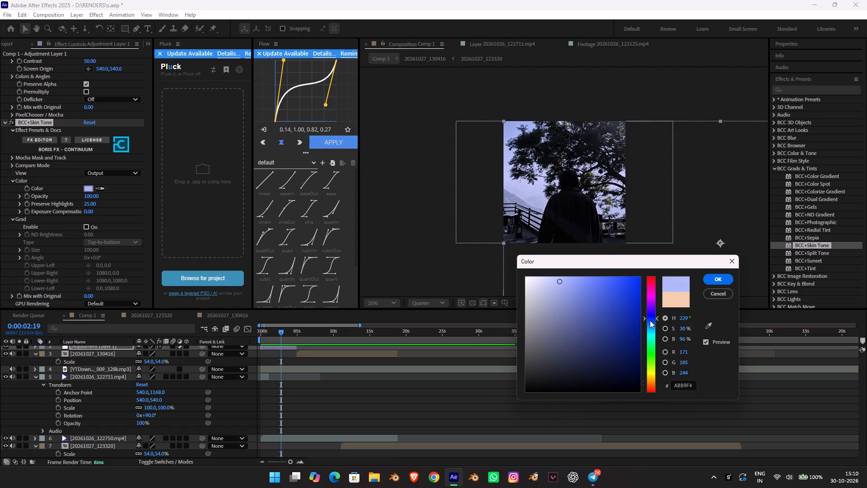
{"action": "left_click_drag", "start_coordinate": [650, 320], "coordinate": [673, 320]}
{"action": "right_click", "coordinate": [657, 291]}
{"action": "left_click_drag", "start_coordinate": [662, 305], "coordinate": [666, 312]}
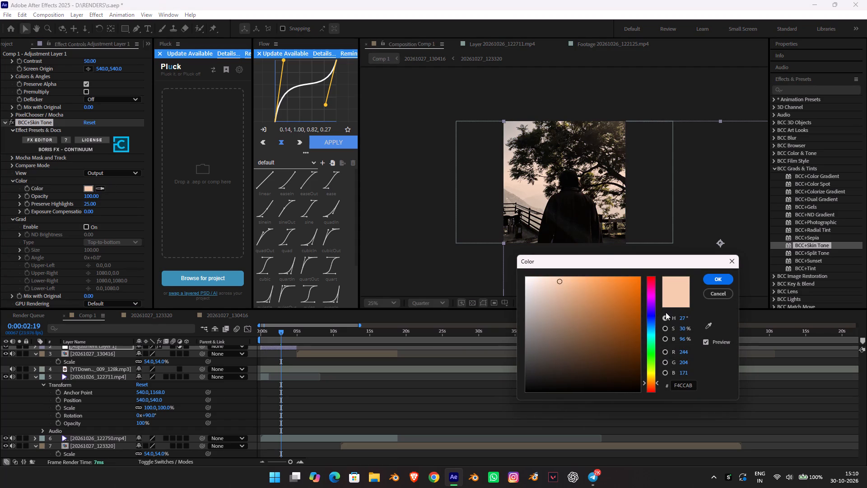
{"action": "left_click_drag", "start_coordinate": [666, 312], "coordinate": [664, 319]}
{"action": "left_click", "coordinate": [657, 311]}
{"action": "left_click_drag", "start_coordinate": [653, 309], "coordinate": [653, 322]}
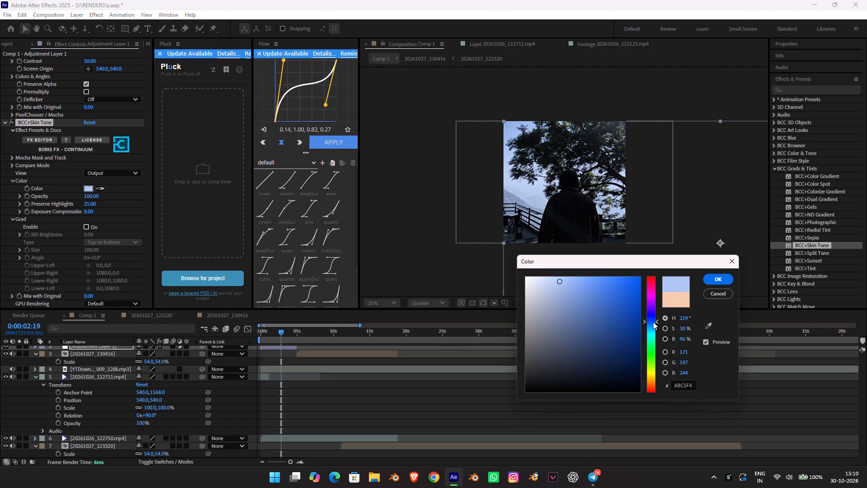
{"action": "left_click_drag", "start_coordinate": [653, 322], "coordinate": [653, 320]}
{"action": "left_click", "coordinate": [720, 277]}
Play back Comp 1, including from the start, to review the blue-tinted opening.
{"action": "key", "text": "space"}
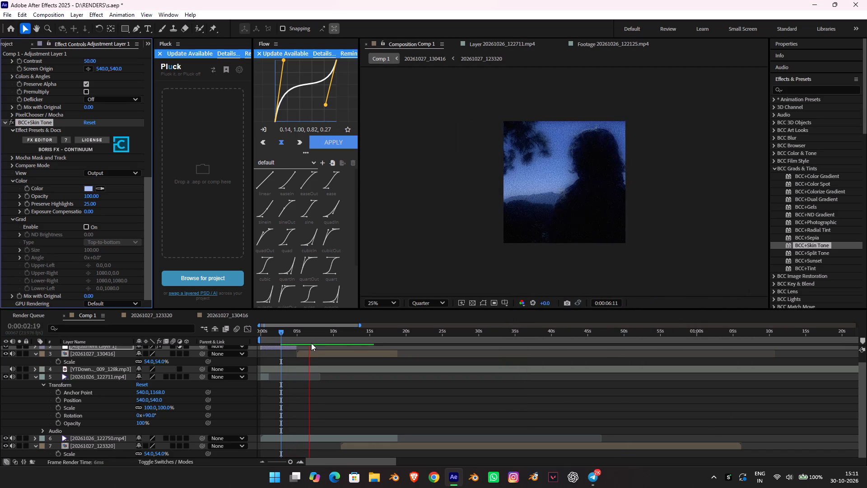
{"action": "key", "text": "space"}
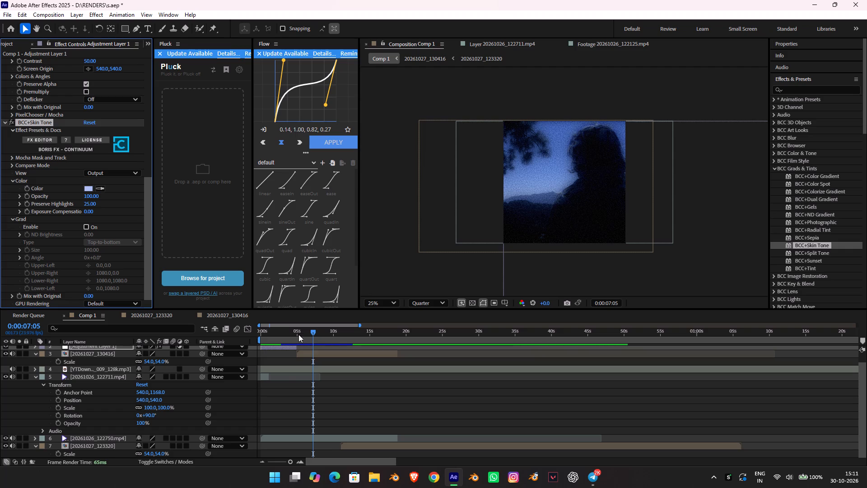
{"action": "left_click_drag", "start_coordinate": [298, 334], "coordinate": [221, 348]}
{"action": "key", "text": "space"}
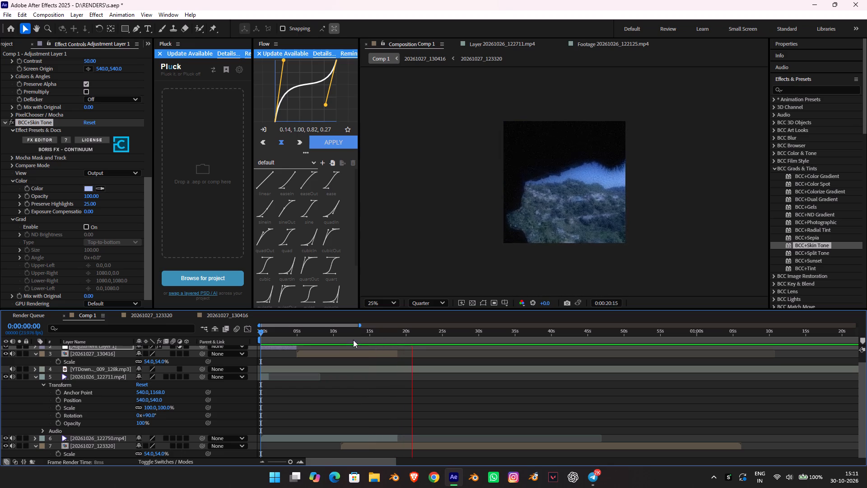
{"action": "left_click_drag", "start_coordinate": [326, 337], "coordinate": [260, 328]}
{"action": "key", "text": "space"}
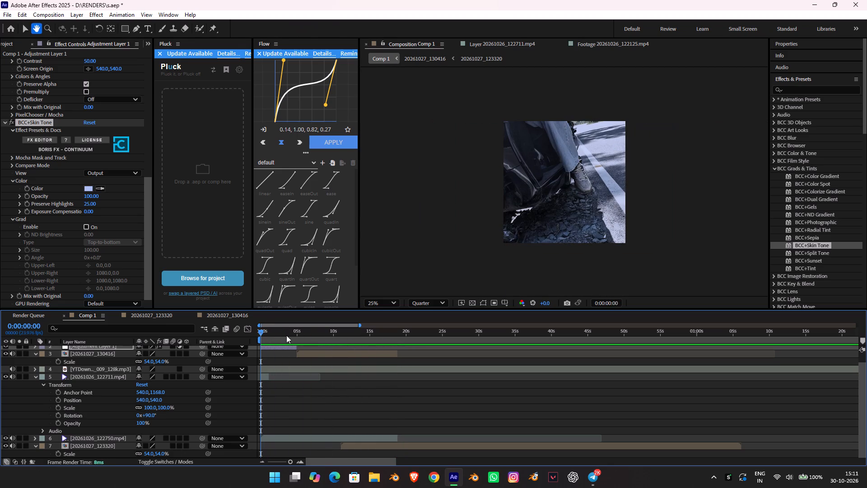
{"action": "key", "text": "space"}
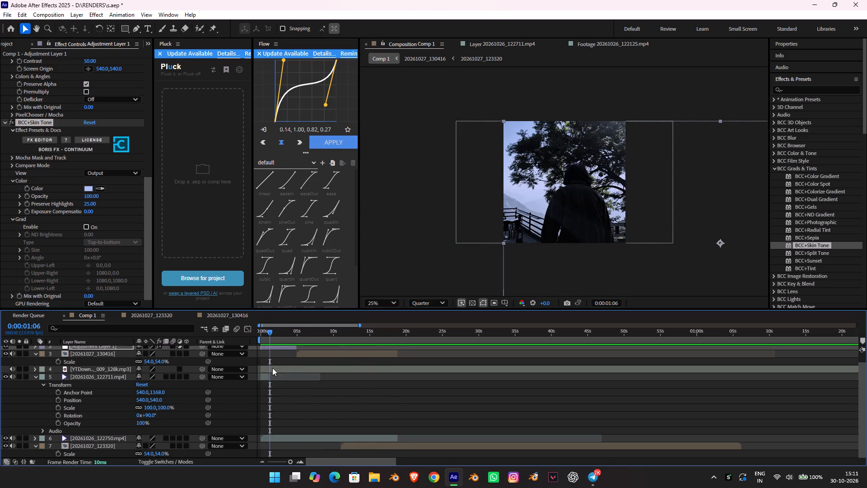
Split the opening Adjustment Layer 1 at 0:00:01:05, near the end of the 20261026_122711.mp4 clip.
{"action": "scroll", "coordinate": [271, 371], "scroll_direction": "up", "scroll_amount": 4, "text": "alt"}
{"action": "middle_click_drag", "start_coordinate": [318, 362], "coordinate": [536, 372]}
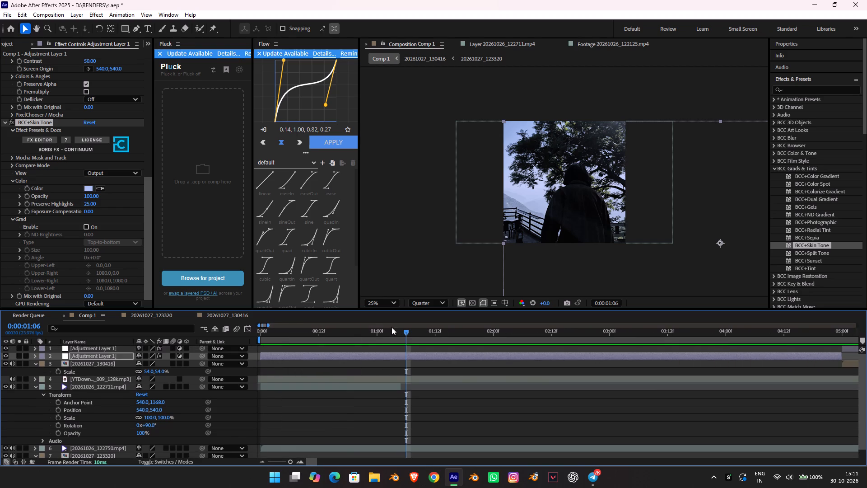
{"action": "left_click", "coordinate": [401, 336]}
{"action": "key", "text": "ctrl+shift+d"}
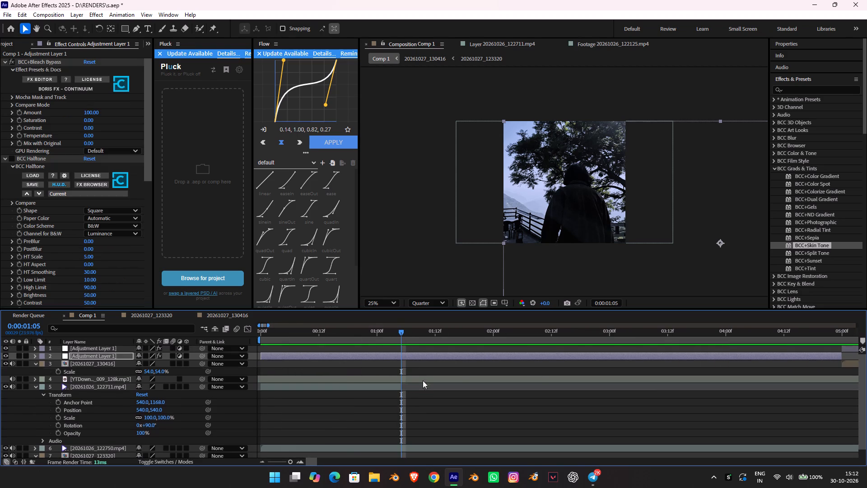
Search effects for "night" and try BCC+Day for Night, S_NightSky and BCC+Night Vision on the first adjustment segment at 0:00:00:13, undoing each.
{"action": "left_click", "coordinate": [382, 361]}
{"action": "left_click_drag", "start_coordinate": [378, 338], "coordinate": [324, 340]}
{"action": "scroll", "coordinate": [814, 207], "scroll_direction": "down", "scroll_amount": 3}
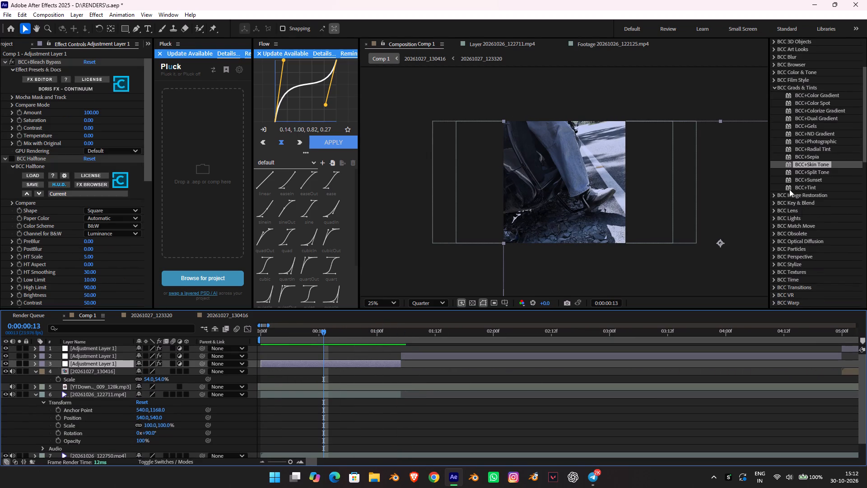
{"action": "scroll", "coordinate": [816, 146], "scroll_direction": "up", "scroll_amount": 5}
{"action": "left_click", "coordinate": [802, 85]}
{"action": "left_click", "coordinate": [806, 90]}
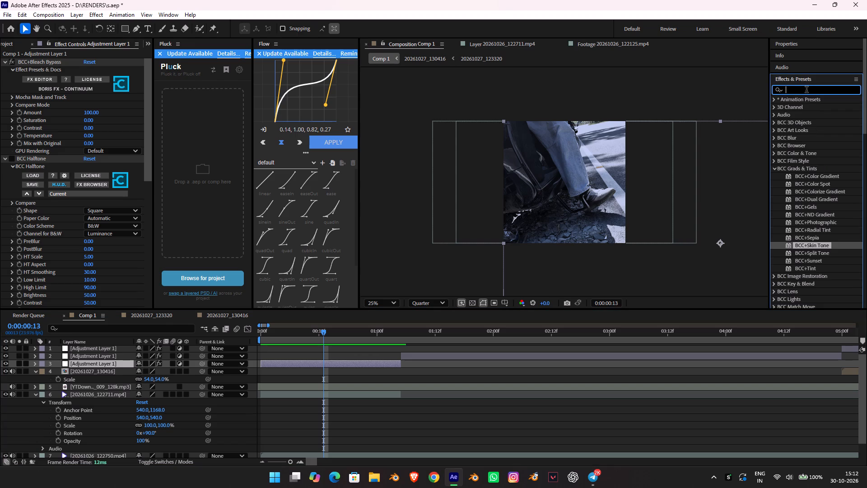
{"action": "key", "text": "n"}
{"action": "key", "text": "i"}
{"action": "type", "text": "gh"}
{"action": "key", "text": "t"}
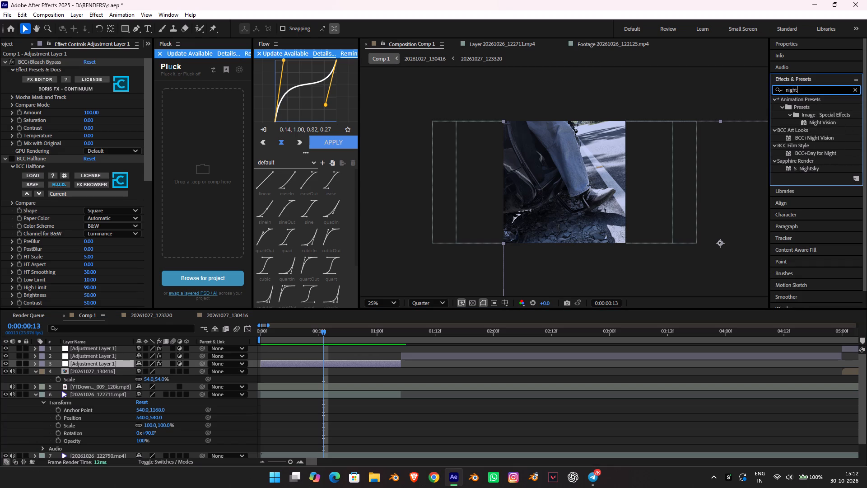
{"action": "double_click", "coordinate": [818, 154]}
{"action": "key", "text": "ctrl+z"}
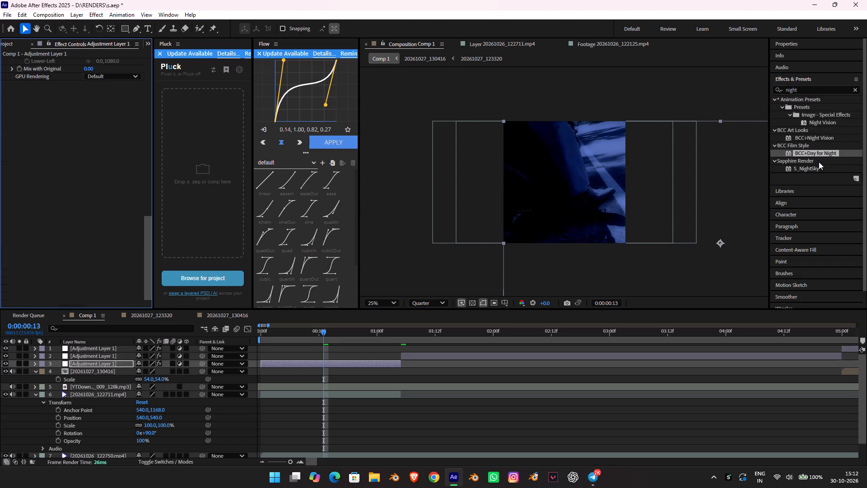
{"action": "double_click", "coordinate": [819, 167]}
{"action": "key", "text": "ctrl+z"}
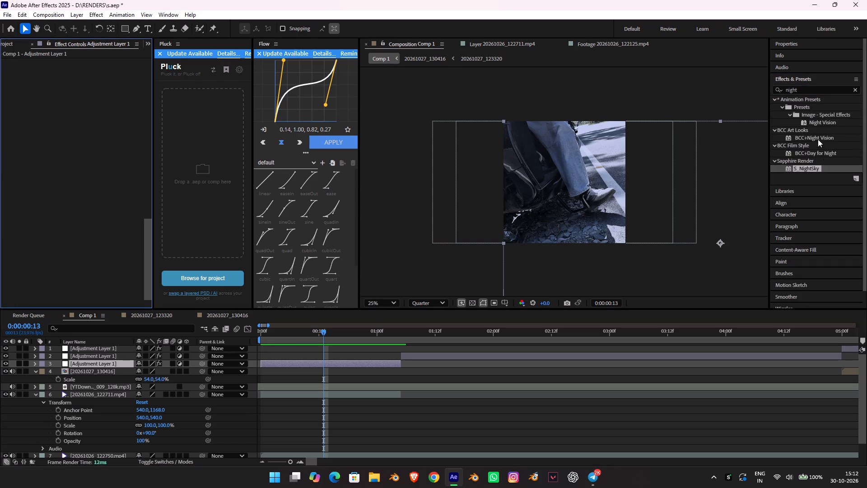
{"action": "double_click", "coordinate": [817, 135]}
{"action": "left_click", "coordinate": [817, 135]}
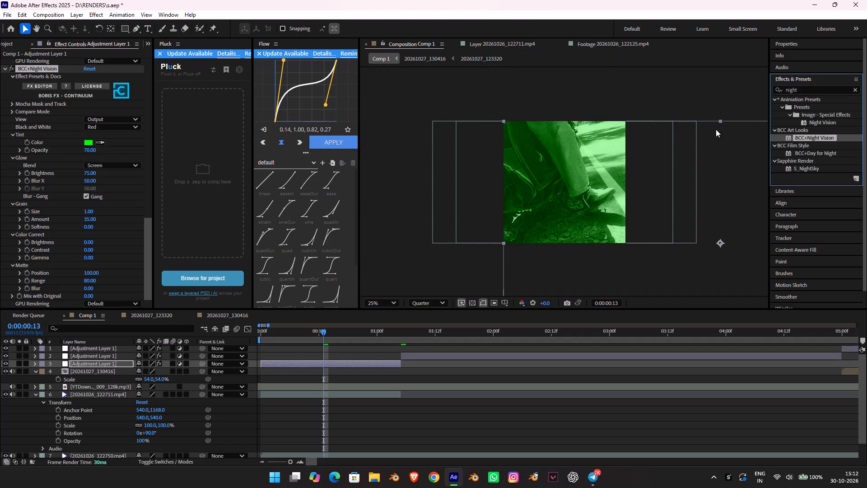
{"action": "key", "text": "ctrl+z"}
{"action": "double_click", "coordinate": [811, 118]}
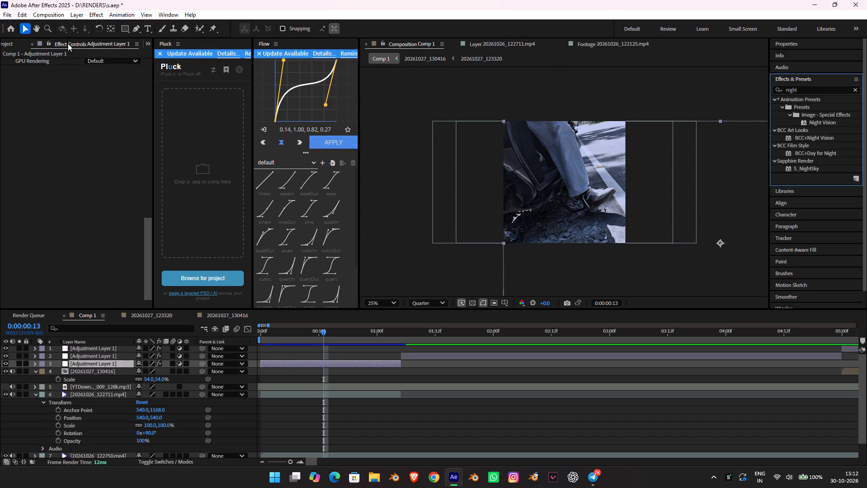
Set the BCC Halftone PreBlur to 139 on the first Adjustment Layer 1 segment.
{"action": "left_click", "coordinate": [323, 387]}
{"action": "left_click", "coordinate": [318, 367]}
{"action": "left_click", "coordinate": [321, 372]}
{"action": "left_click", "coordinate": [317, 357]}
{"action": "left_click", "coordinate": [320, 360]}
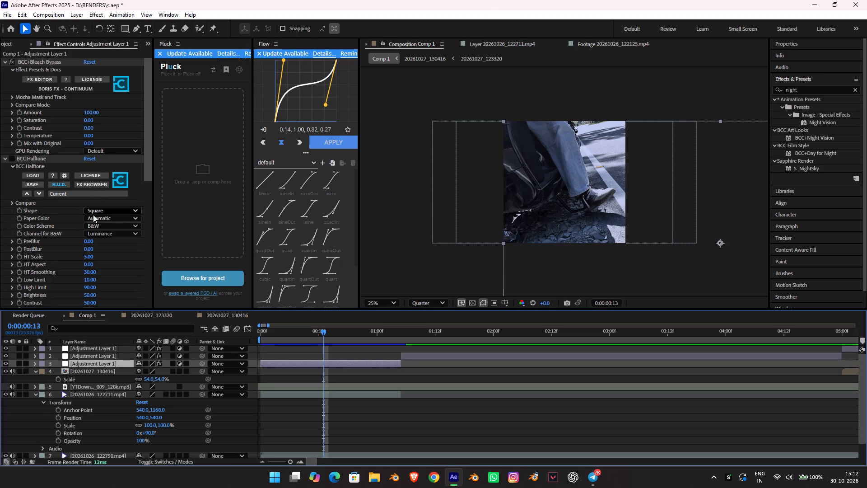
{"action": "left_click_drag", "start_coordinate": [90, 244], "coordinate": [156, 248]}
{"action": "key", "text": "z"}
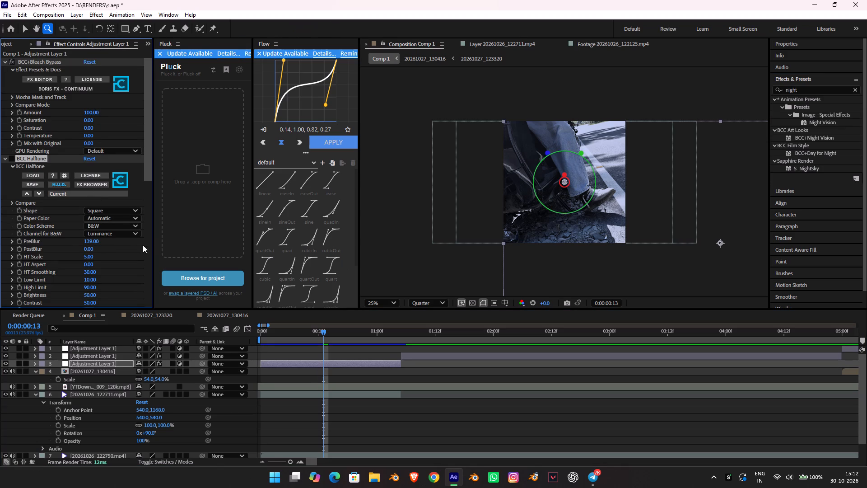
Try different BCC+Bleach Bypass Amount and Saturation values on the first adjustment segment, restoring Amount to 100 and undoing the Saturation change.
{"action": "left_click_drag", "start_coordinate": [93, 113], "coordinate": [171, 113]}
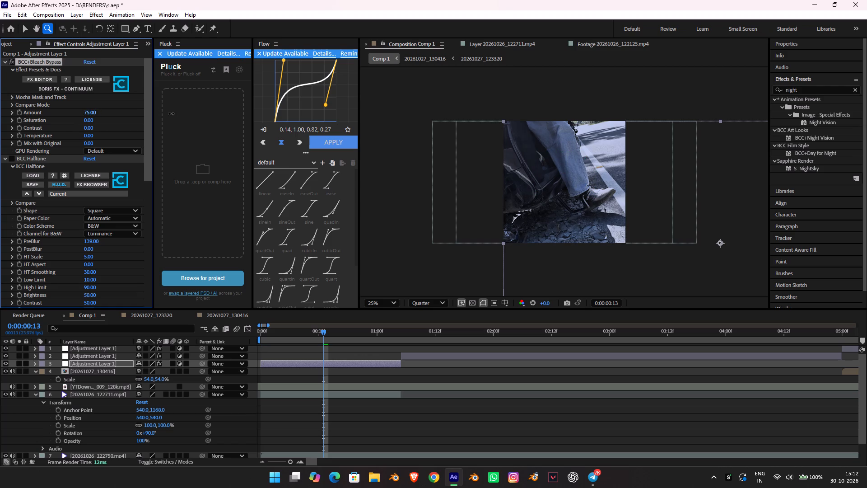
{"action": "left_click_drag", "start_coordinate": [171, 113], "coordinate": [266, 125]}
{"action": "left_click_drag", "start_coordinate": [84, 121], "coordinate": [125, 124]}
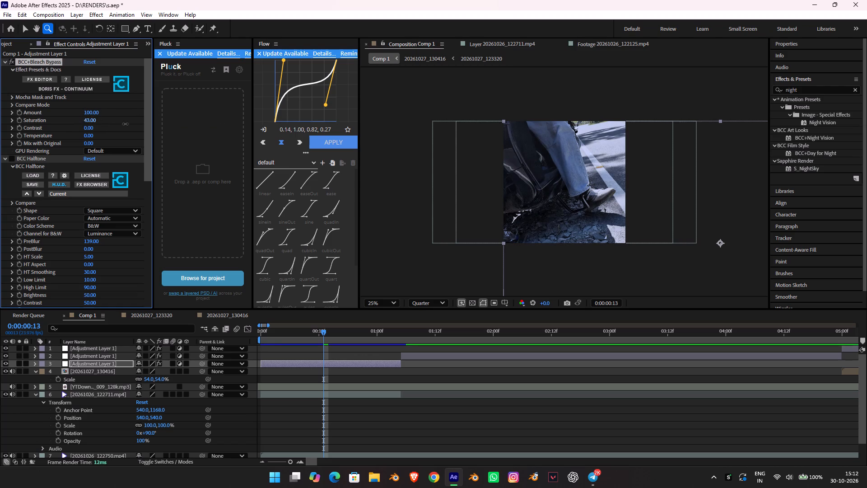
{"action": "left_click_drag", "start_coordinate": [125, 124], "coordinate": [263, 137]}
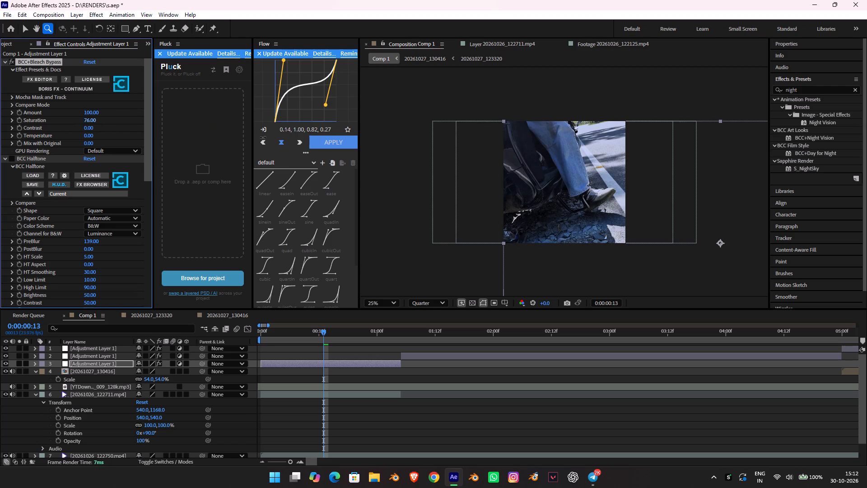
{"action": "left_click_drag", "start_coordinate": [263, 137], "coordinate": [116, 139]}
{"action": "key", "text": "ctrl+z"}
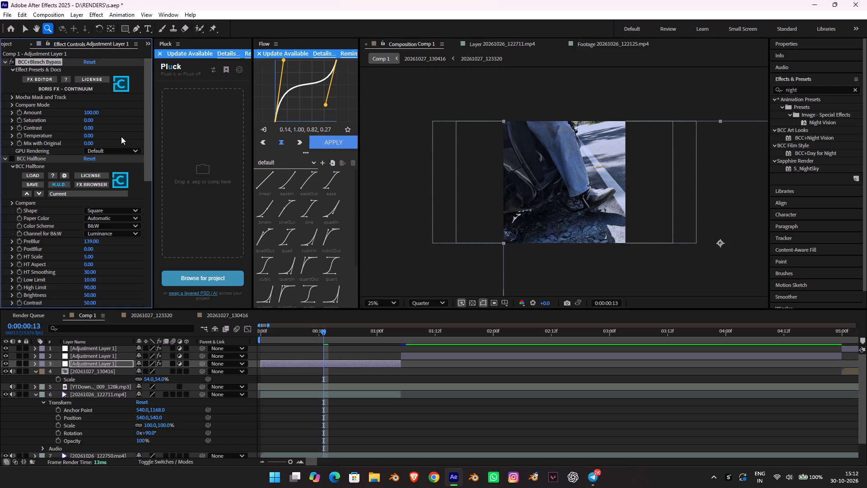
Set the BCC+Bleach Bypass Contrast to 44 on the first adjustment segment.
{"action": "left_click_drag", "start_coordinate": [92, 127], "coordinate": [113, 129]}
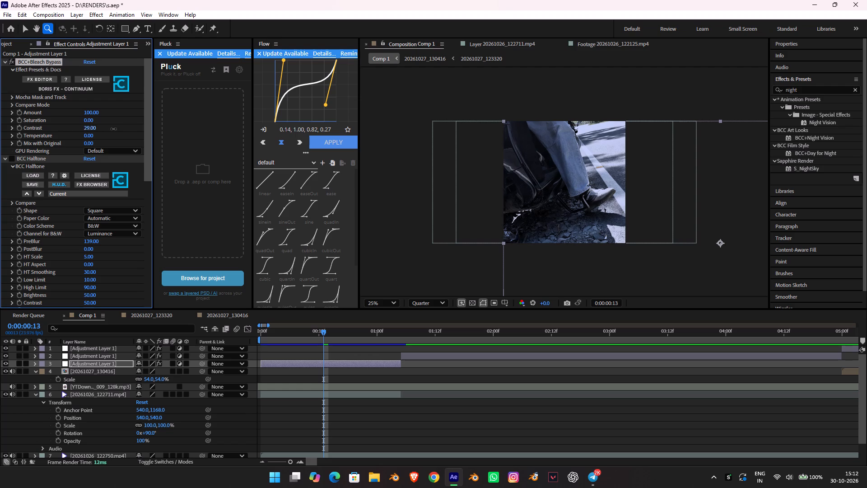
{"action": "left_click_drag", "start_coordinate": [113, 129], "coordinate": [114, 129]}
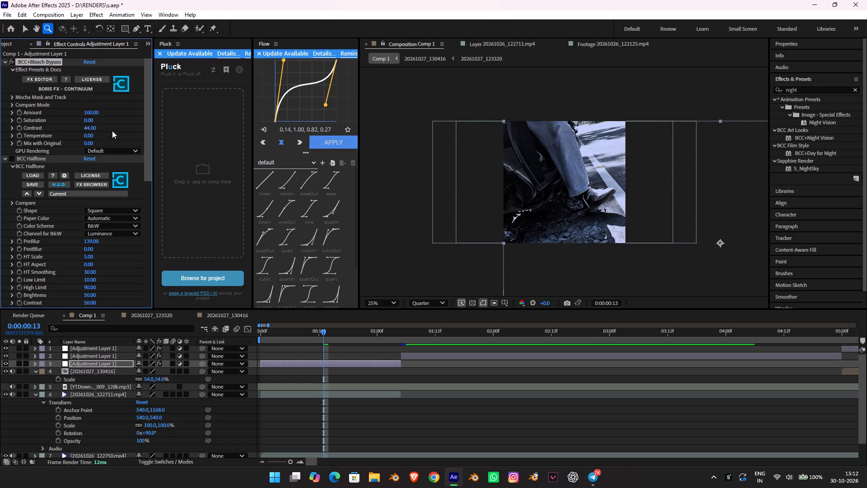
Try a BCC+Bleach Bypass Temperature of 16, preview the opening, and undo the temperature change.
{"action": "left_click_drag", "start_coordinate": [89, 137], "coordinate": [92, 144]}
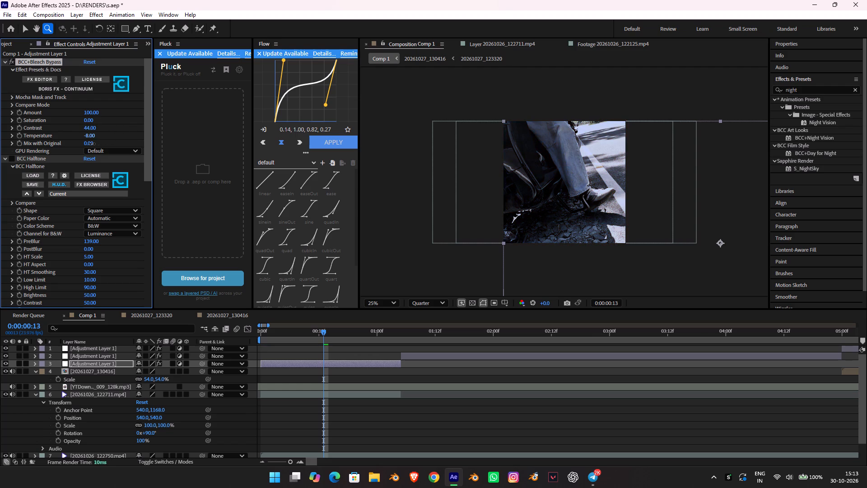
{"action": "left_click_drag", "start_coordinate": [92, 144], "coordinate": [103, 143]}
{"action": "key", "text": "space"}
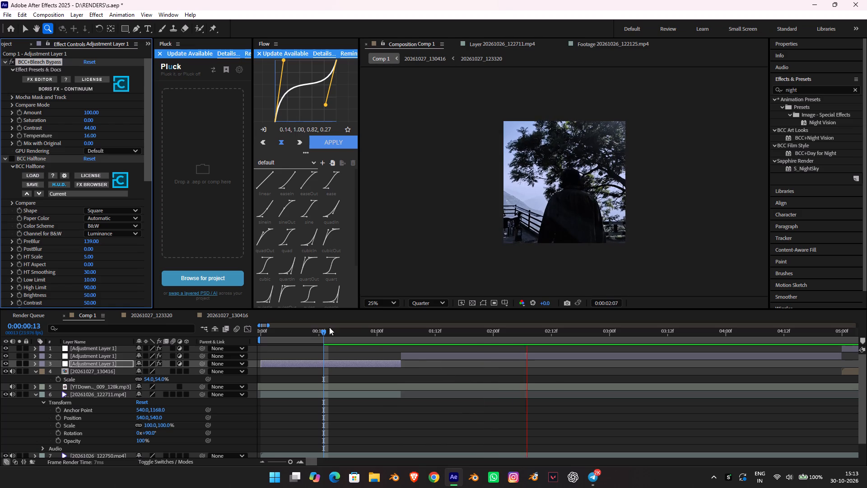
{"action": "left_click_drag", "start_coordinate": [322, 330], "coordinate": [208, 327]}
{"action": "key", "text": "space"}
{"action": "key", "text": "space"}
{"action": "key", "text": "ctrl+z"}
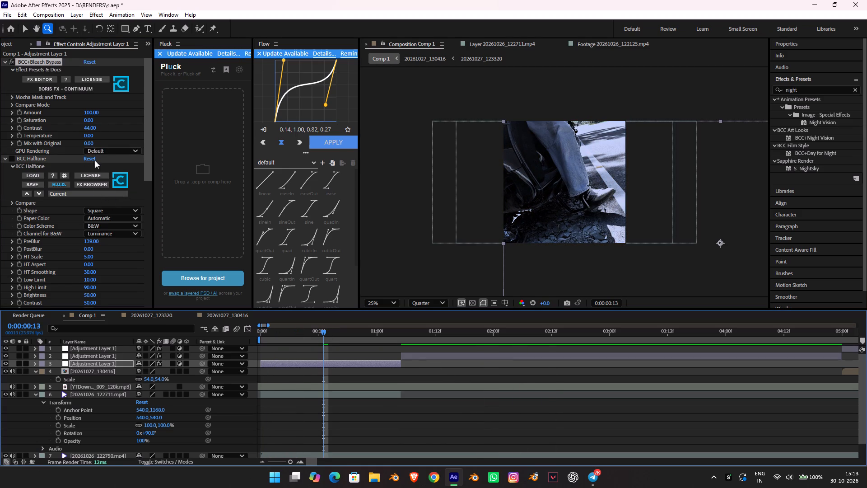
Toggle BCC+Skin Tone off and on for the first adjustment segment to compare the look.
{"action": "scroll", "coordinate": [93, 160], "scroll_direction": "down", "scroll_amount": 17}
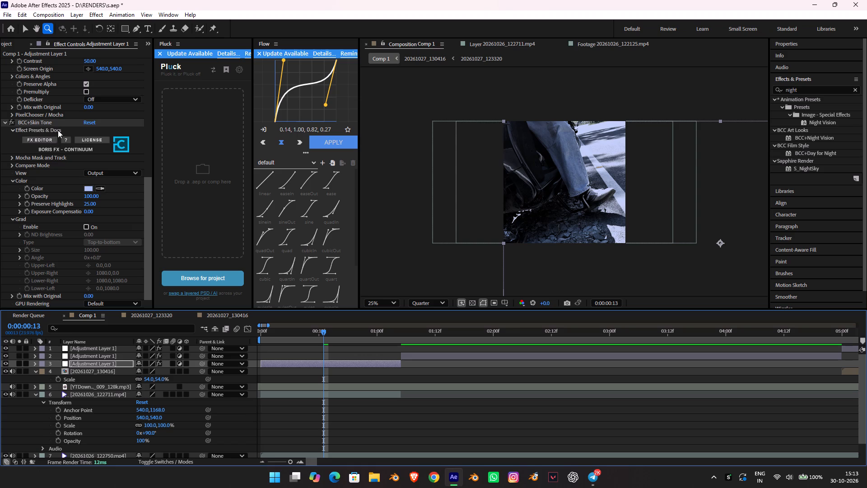
{"action": "left_click", "coordinate": [9, 122]}
{"action": "left_click", "coordinate": [14, 123]}
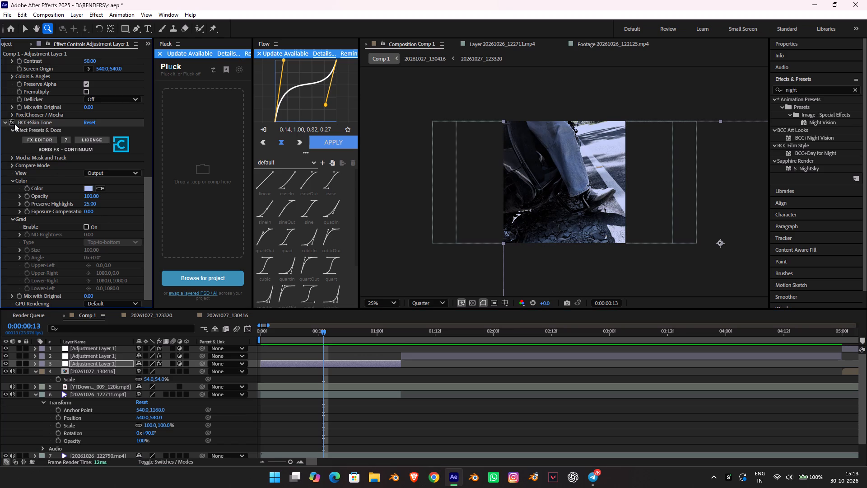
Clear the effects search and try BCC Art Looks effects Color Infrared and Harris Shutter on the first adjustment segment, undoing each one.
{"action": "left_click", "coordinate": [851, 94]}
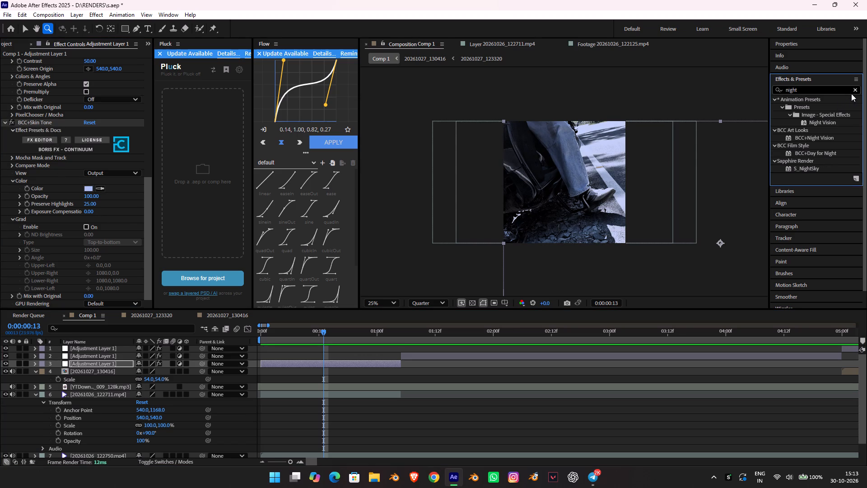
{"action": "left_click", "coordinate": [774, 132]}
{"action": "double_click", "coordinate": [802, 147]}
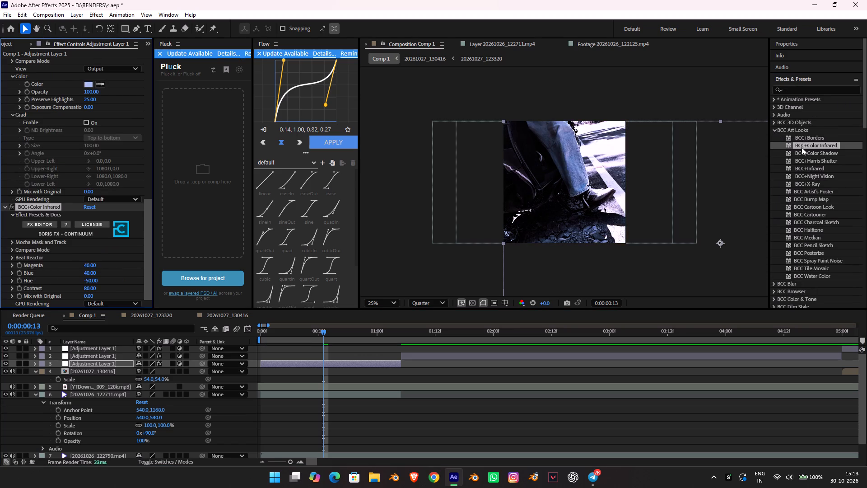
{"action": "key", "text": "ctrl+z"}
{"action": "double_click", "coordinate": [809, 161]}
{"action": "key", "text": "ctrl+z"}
Apply the BCC+X-Ray effect to the first Adjustment Layer 1 segment.
{"action": "triple_click", "coordinate": [808, 181]}
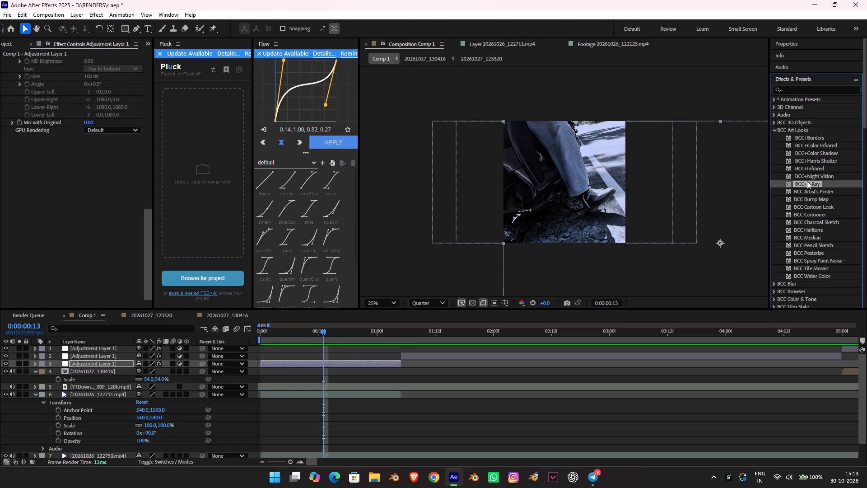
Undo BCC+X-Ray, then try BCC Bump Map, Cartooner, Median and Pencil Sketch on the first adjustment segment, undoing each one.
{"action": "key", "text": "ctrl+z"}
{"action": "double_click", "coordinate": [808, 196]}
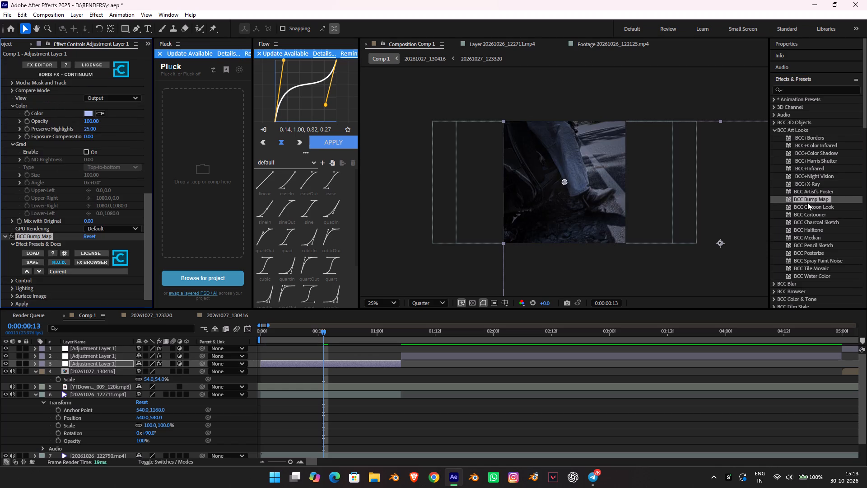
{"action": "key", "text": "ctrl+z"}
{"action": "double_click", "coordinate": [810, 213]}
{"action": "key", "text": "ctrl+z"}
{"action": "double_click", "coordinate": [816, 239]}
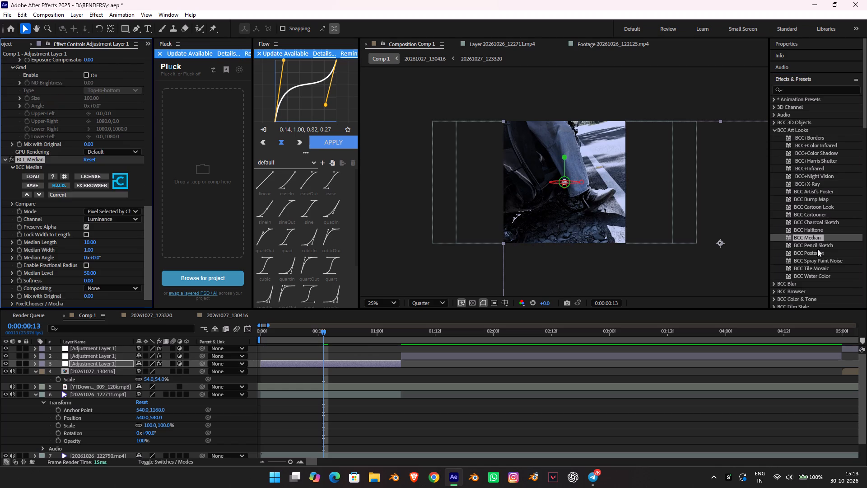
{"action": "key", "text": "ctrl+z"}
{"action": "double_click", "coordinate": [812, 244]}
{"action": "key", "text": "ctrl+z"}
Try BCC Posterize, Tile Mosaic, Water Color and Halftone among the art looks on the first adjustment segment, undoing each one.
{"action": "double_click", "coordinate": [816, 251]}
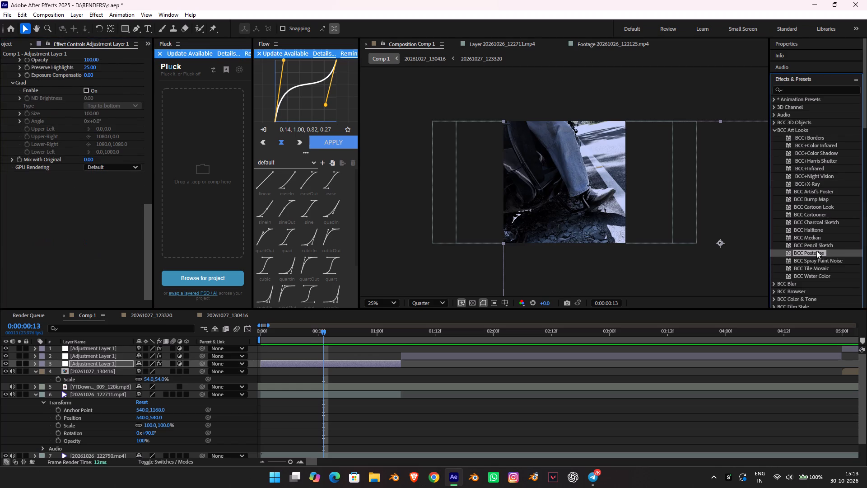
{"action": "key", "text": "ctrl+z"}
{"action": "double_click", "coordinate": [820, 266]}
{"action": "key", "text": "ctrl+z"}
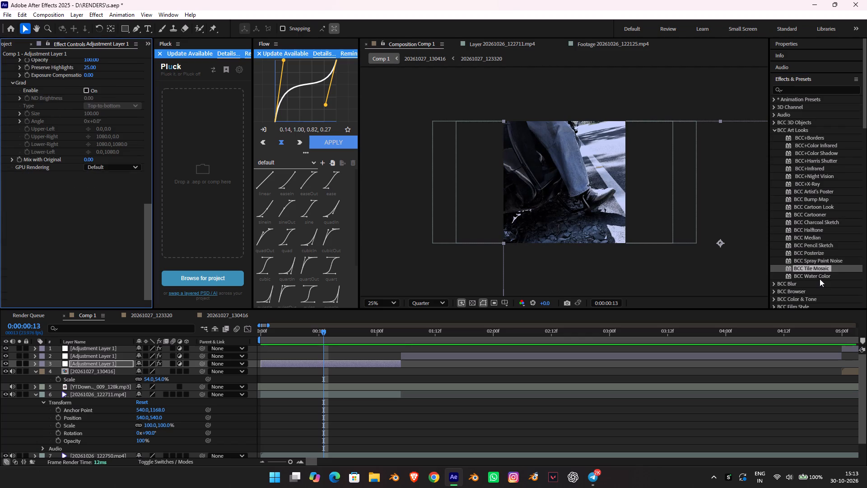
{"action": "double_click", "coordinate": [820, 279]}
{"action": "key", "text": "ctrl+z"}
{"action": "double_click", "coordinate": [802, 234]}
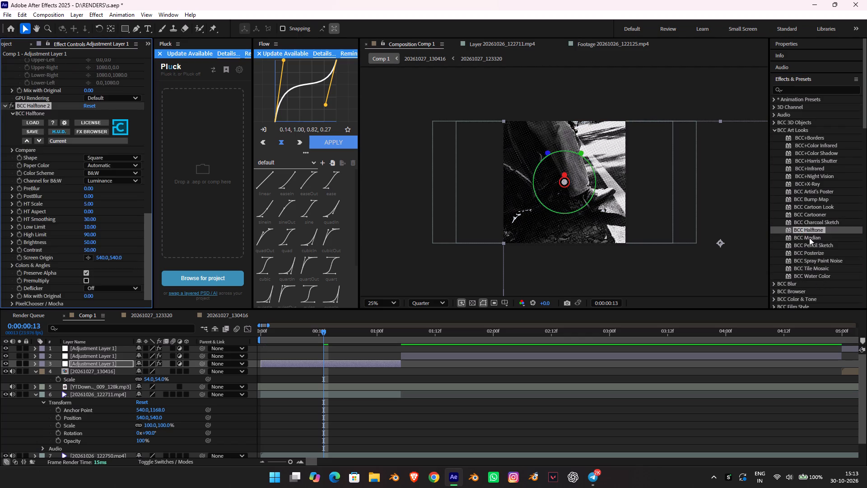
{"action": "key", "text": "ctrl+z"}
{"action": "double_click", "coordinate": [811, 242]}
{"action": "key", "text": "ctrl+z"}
Apply BCC Median and BCC Halftone to the first Adjustment Layer 1 segment and preview Comp 1 from the start.
{"action": "double_click", "coordinate": [811, 237]}
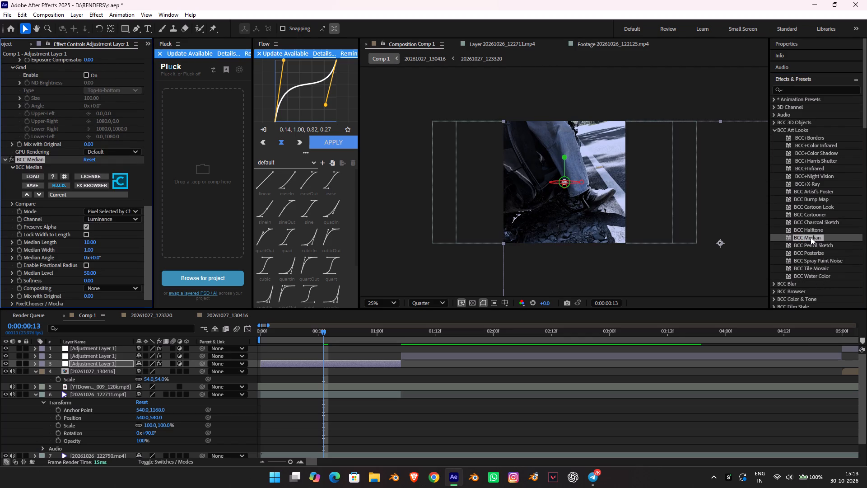
{"action": "double_click", "coordinate": [808, 225]}
{"action": "key", "text": "ctrl+z"}
{"action": "double_click", "coordinate": [811, 229]}
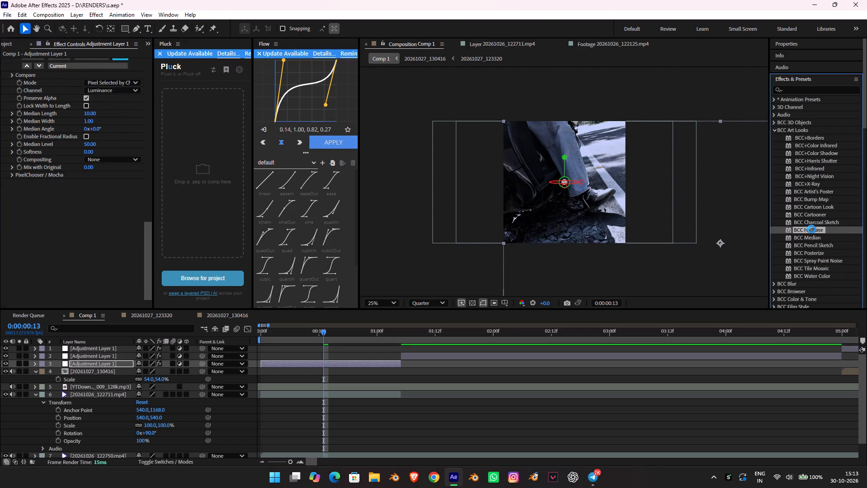
{"action": "key", "text": "space"}
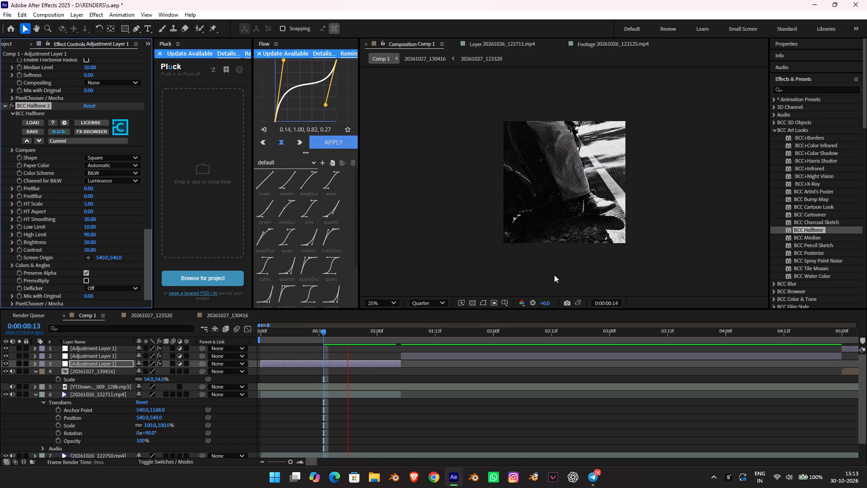
{"action": "key", "text": "space"}
{"action": "left_click_drag", "start_coordinate": [392, 338], "coordinate": [264, 351]}
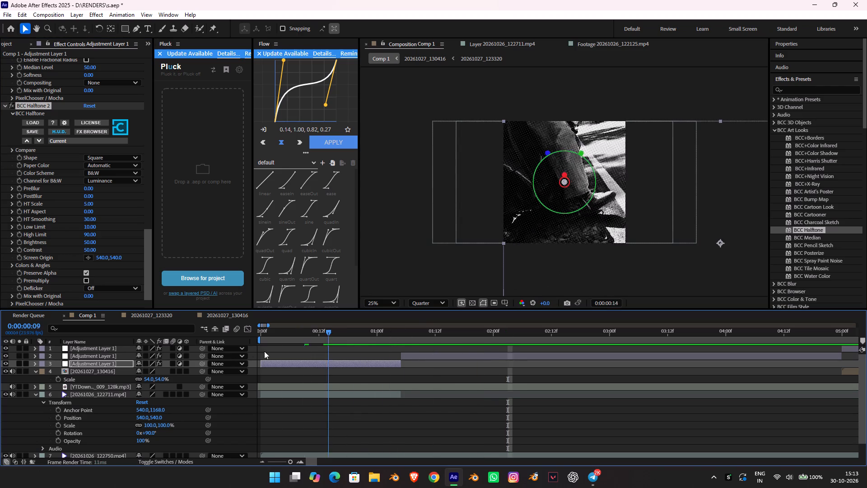
{"action": "left_click_drag", "start_coordinate": [264, 351], "coordinate": [204, 353]}
{"action": "key", "text": "space"}
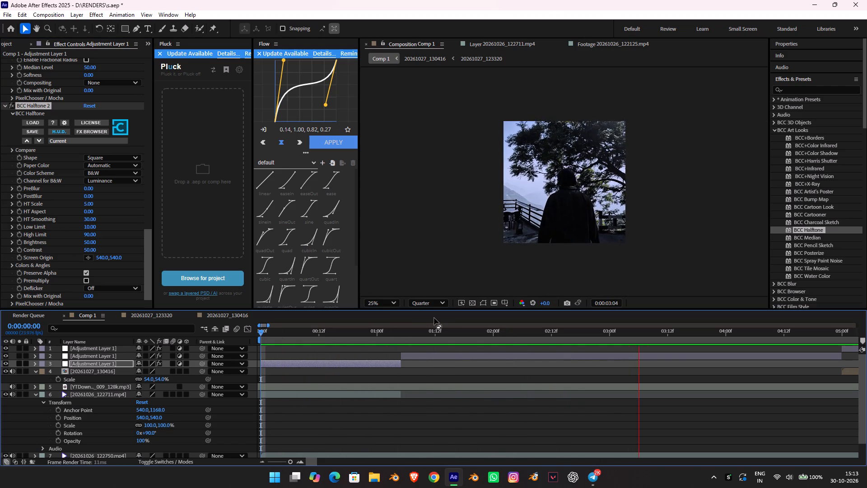
{"action": "key", "text": "space"}
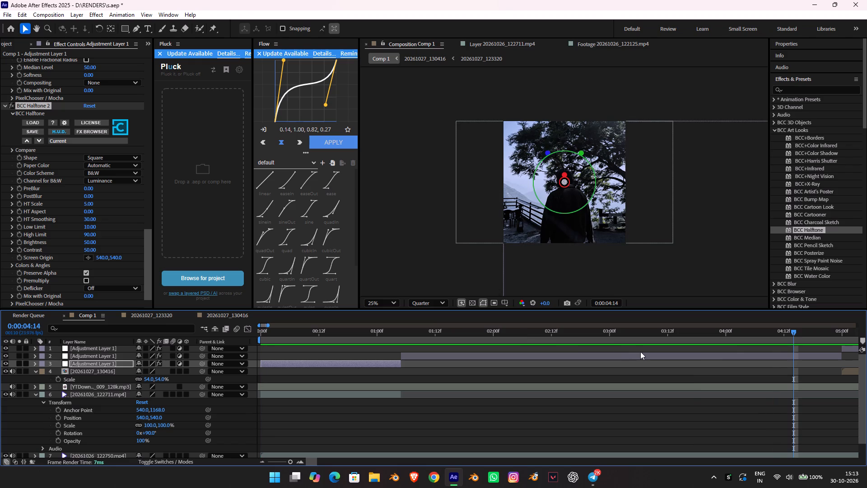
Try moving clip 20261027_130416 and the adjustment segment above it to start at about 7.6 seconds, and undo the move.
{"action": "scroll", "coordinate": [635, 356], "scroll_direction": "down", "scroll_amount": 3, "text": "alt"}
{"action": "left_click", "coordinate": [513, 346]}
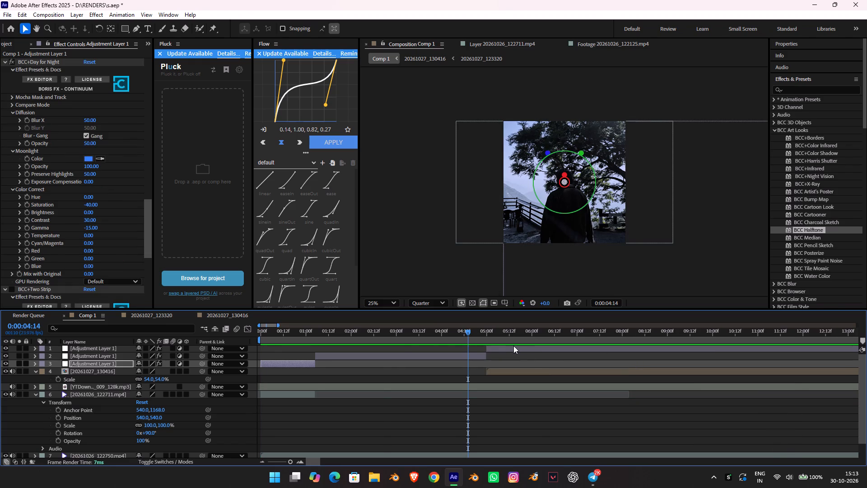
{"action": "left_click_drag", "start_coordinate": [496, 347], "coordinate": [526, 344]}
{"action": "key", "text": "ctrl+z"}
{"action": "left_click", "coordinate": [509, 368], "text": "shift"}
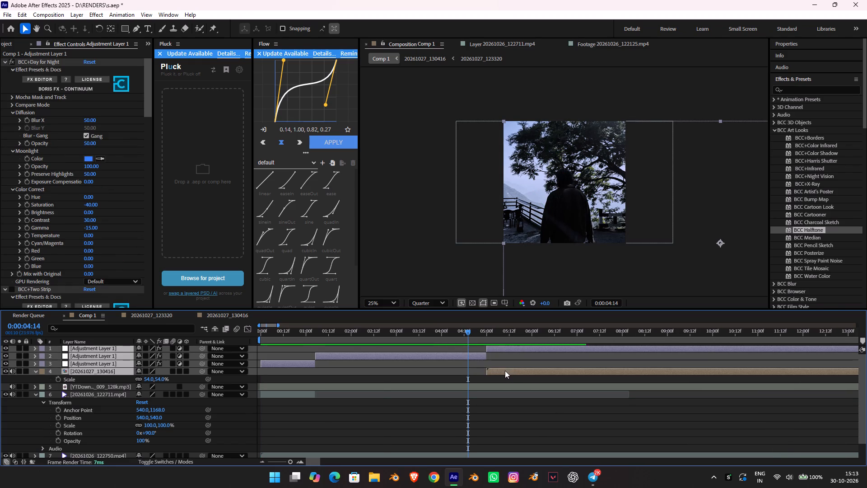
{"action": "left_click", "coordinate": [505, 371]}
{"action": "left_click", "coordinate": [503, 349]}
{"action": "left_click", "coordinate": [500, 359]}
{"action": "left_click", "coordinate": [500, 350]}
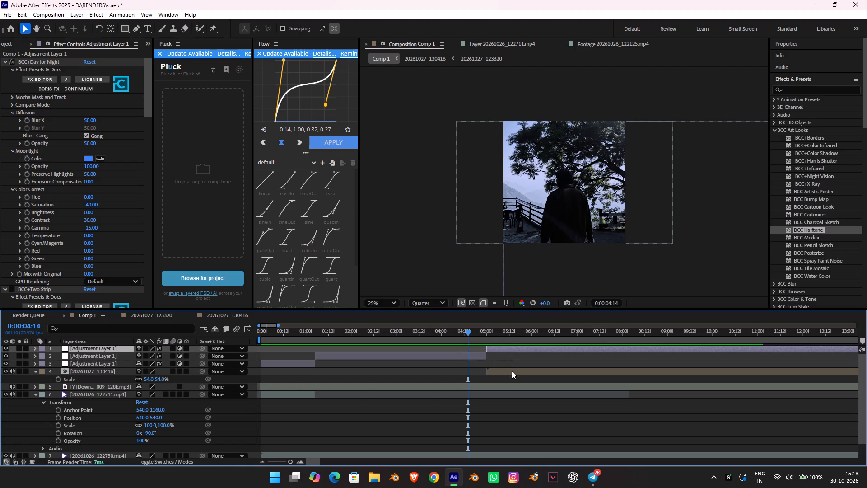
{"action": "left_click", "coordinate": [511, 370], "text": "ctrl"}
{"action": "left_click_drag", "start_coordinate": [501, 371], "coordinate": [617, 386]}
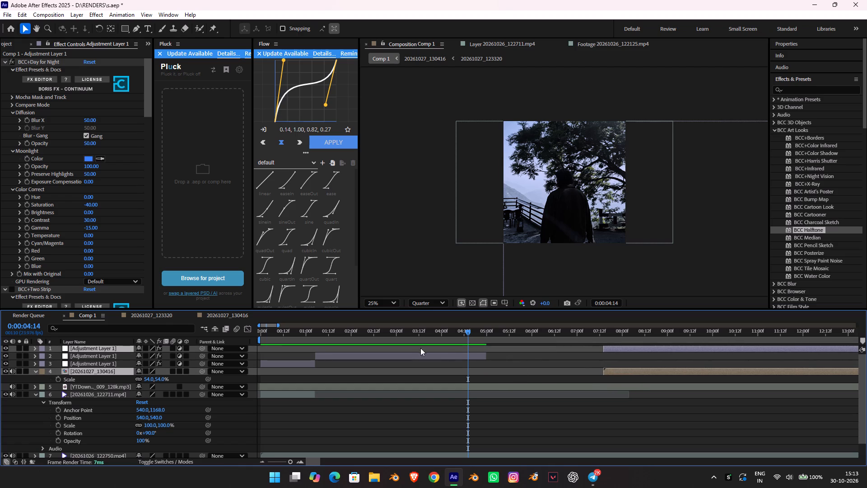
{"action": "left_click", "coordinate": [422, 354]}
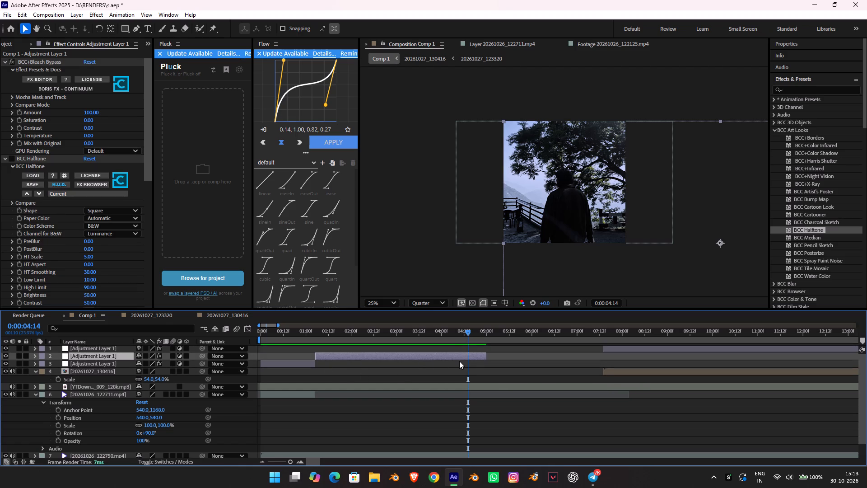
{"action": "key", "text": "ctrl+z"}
Move clip 20261027_130416 together with its Adjustment Layer 1 segment to start at about 7.7 seconds, and play the gap.
{"action": "scroll", "coordinate": [494, 361], "scroll_direction": "up", "scroll_amount": 3}
{"action": "scroll", "coordinate": [494, 361], "scroll_direction": "down", "scroll_amount": 4}
{"action": "scroll", "coordinate": [494, 361], "scroll_direction": "up", "scroll_amount": 5}
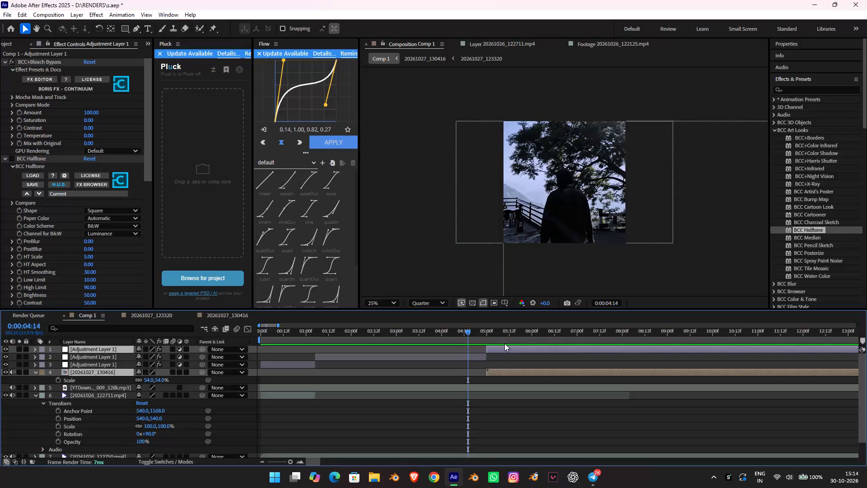
{"action": "left_click_drag", "start_coordinate": [515, 369], "coordinate": [599, 367]}
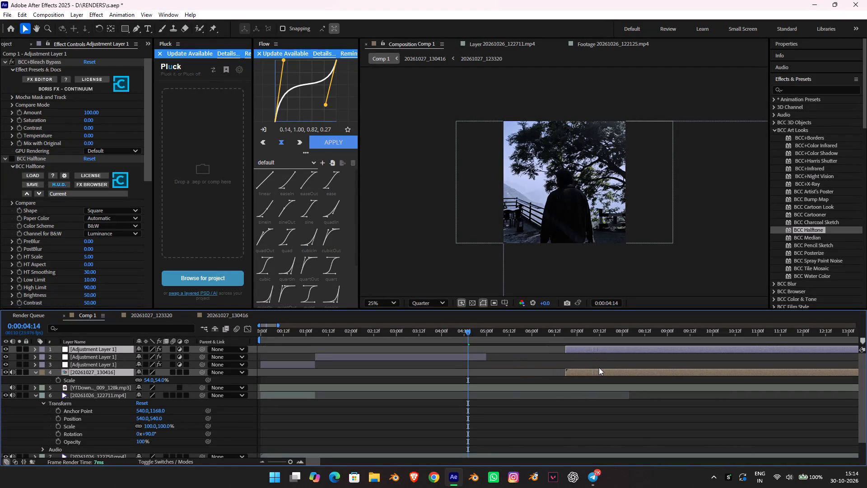
{"action": "left_click_drag", "start_coordinate": [599, 367], "coordinate": [639, 384]}
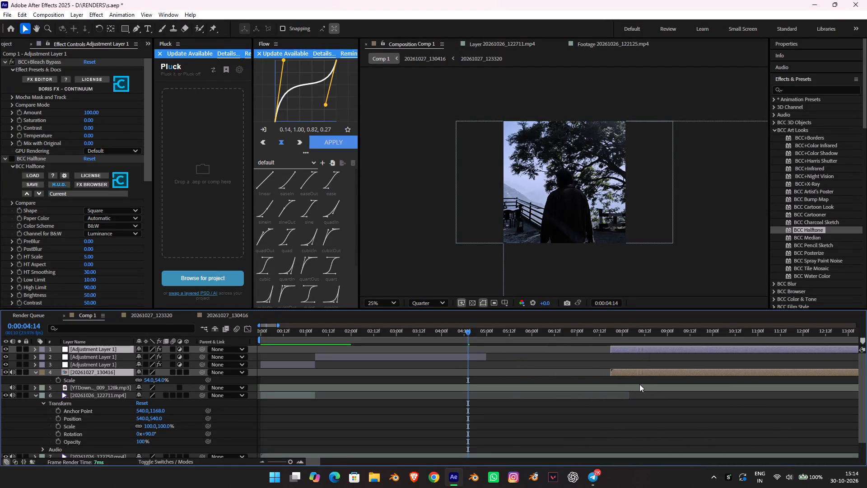
{"action": "left_click_drag", "start_coordinate": [639, 384], "coordinate": [638, 388]}
{"action": "key", "text": "space"}
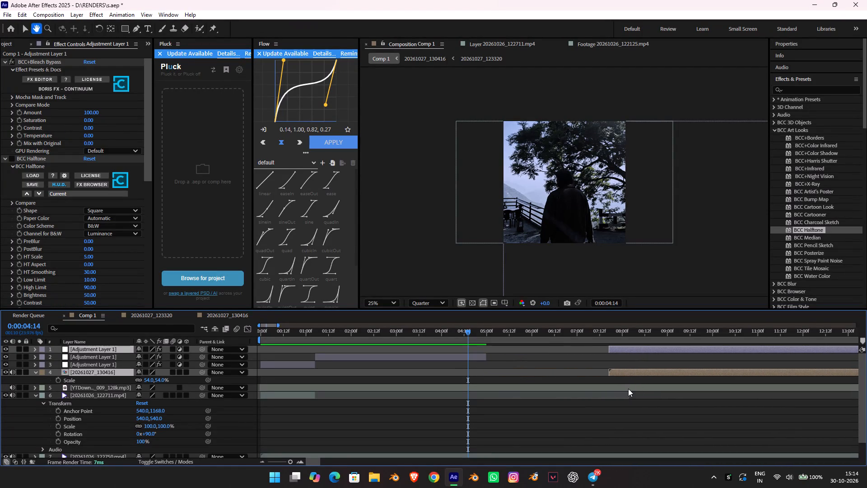
{"action": "key", "text": "space"}
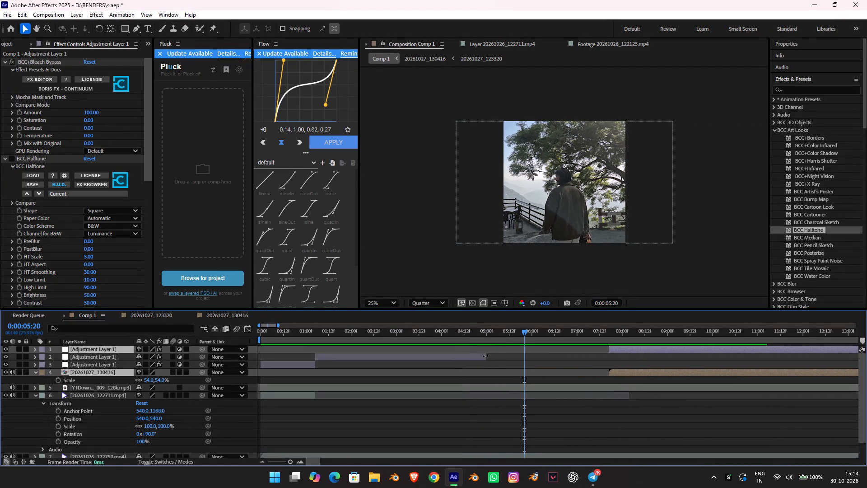
Extend the second adjustment segment's end to the start of clip 20261027_130416 at about 7.7 seconds and review the extended section.
{"action": "left_click_drag", "start_coordinate": [485, 356], "coordinate": [607, 365]}
{"action": "key", "text": "space"}
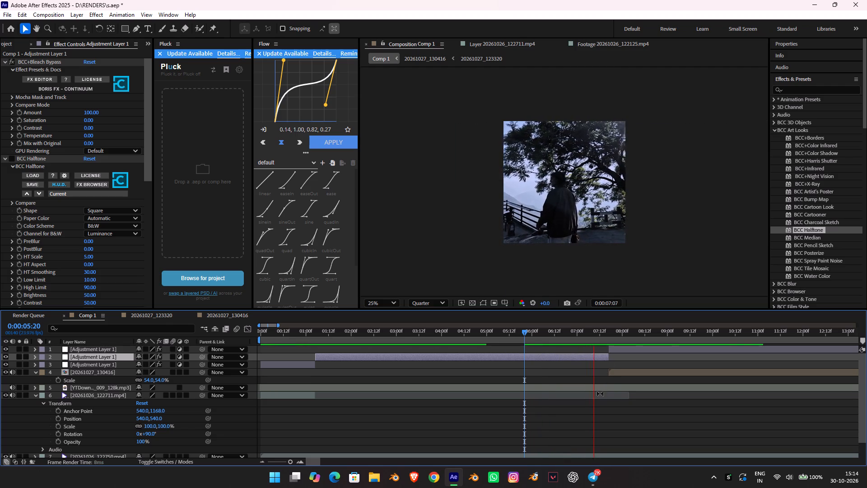
{"action": "key", "text": "space"}
{"action": "left_click_drag", "start_coordinate": [574, 335], "coordinate": [385, 312]}
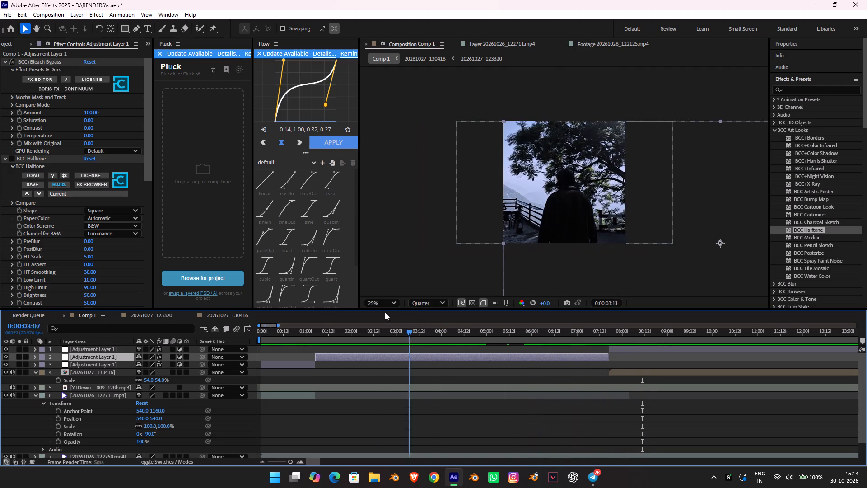
{"action": "left_click_drag", "start_coordinate": [385, 312], "coordinate": [317, 312]}
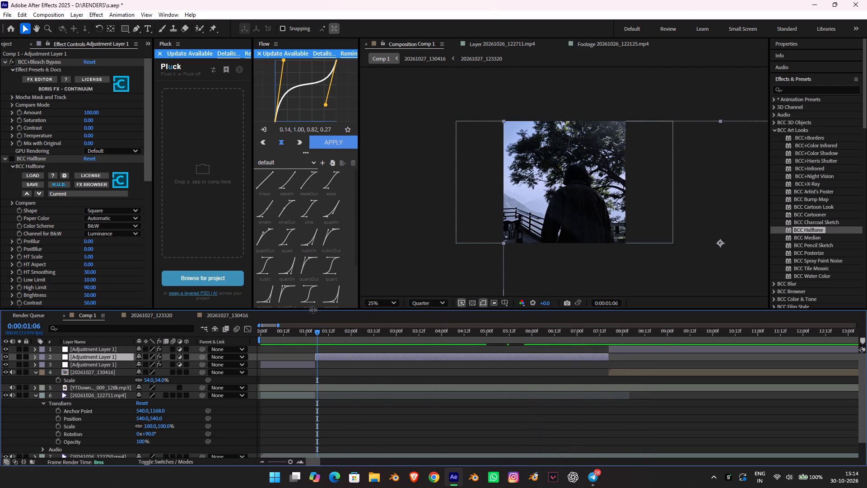
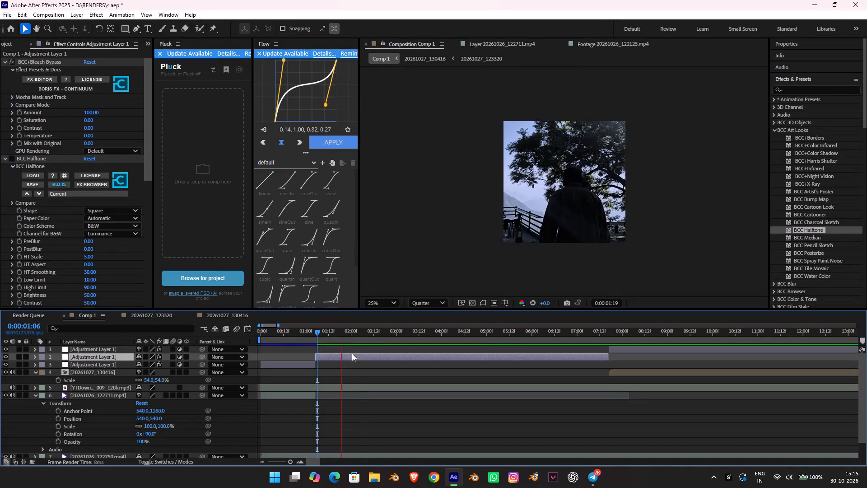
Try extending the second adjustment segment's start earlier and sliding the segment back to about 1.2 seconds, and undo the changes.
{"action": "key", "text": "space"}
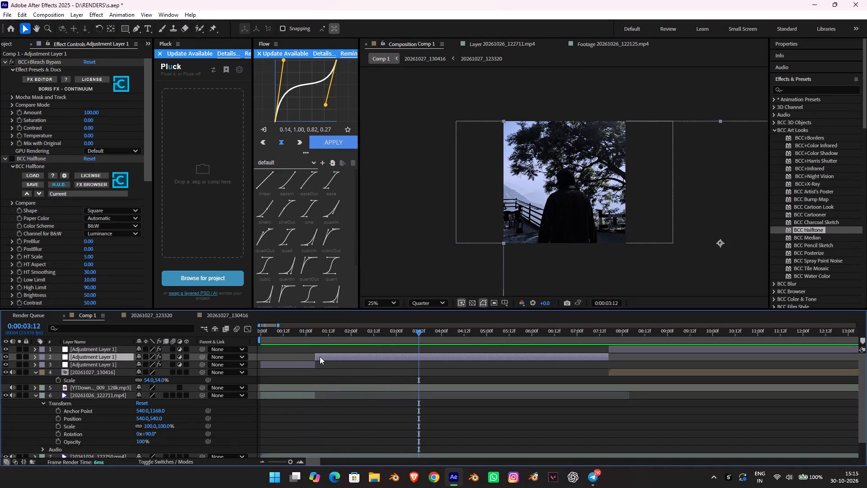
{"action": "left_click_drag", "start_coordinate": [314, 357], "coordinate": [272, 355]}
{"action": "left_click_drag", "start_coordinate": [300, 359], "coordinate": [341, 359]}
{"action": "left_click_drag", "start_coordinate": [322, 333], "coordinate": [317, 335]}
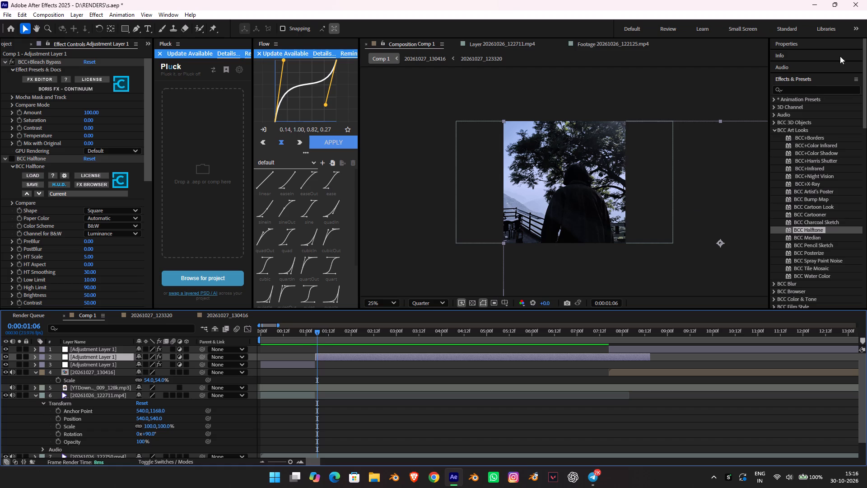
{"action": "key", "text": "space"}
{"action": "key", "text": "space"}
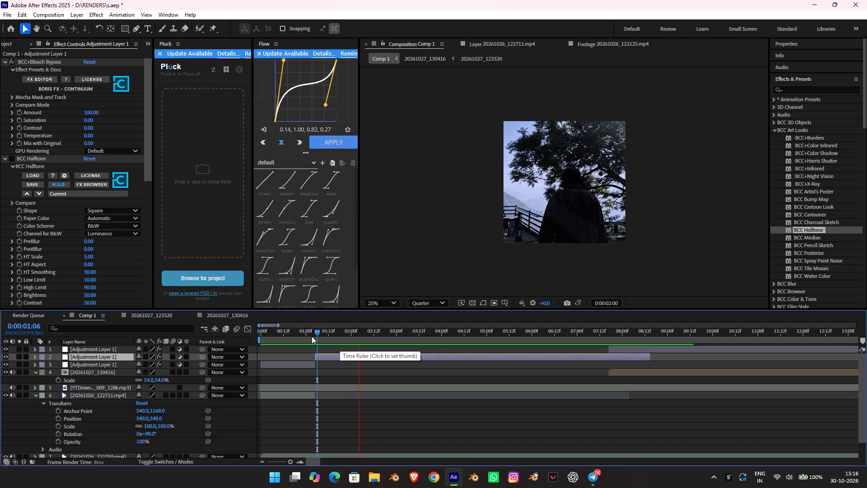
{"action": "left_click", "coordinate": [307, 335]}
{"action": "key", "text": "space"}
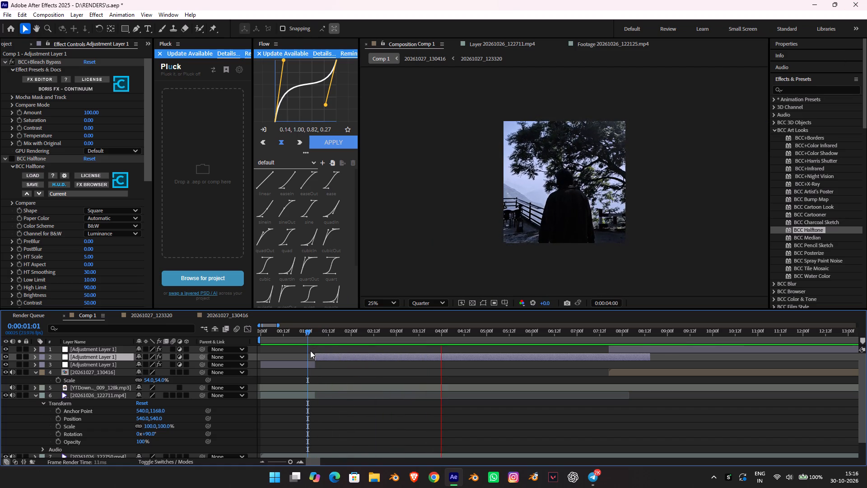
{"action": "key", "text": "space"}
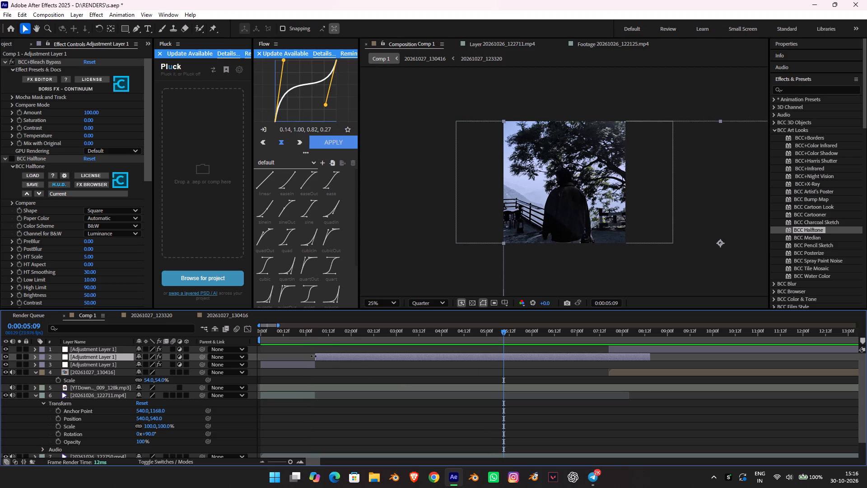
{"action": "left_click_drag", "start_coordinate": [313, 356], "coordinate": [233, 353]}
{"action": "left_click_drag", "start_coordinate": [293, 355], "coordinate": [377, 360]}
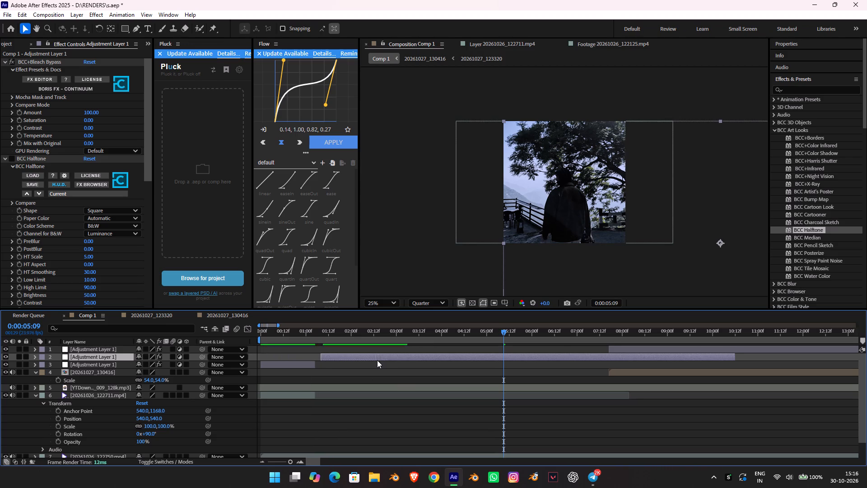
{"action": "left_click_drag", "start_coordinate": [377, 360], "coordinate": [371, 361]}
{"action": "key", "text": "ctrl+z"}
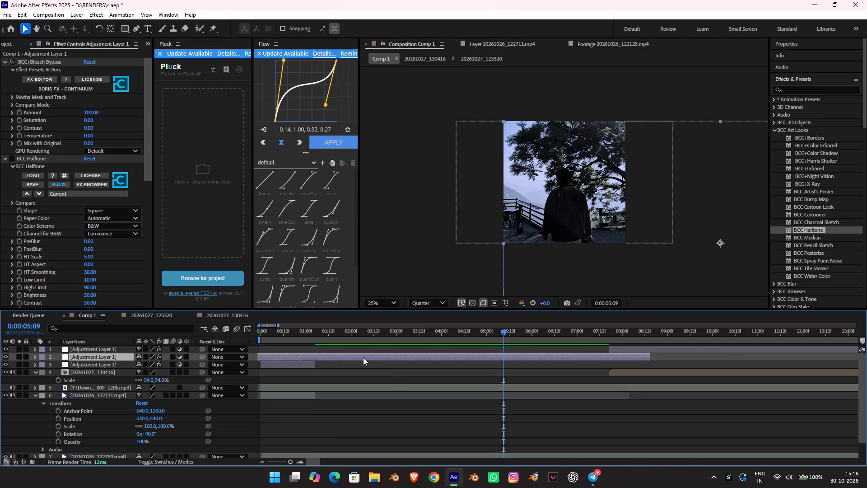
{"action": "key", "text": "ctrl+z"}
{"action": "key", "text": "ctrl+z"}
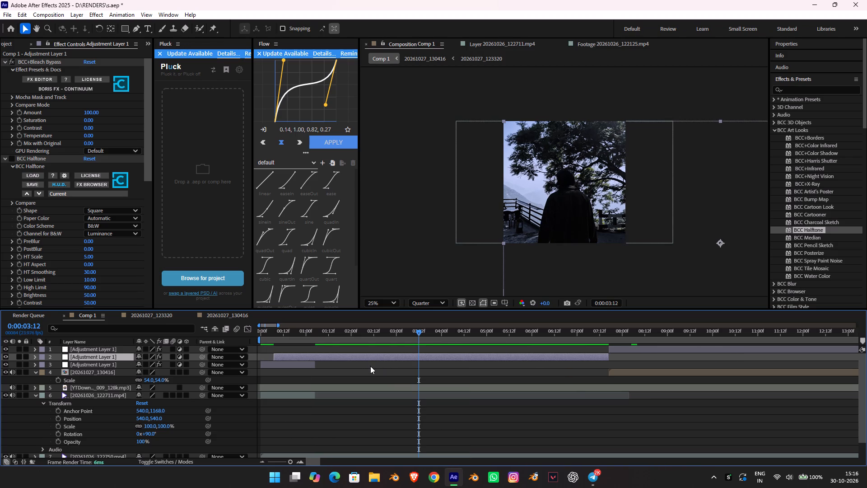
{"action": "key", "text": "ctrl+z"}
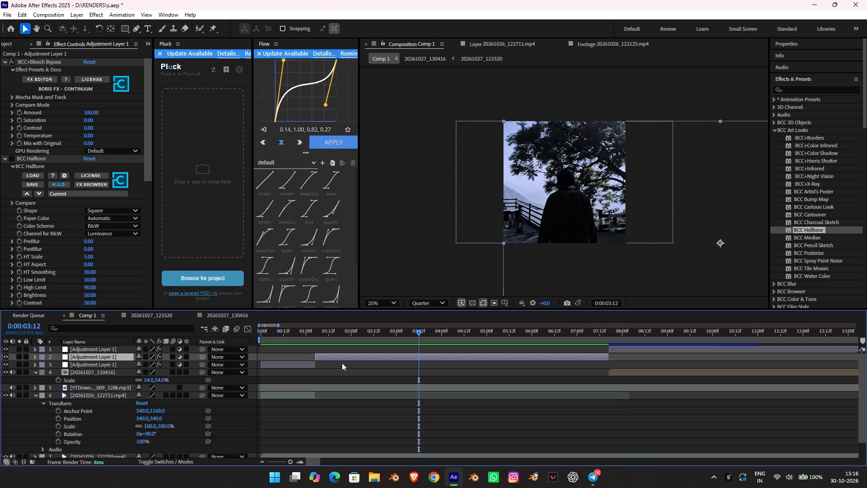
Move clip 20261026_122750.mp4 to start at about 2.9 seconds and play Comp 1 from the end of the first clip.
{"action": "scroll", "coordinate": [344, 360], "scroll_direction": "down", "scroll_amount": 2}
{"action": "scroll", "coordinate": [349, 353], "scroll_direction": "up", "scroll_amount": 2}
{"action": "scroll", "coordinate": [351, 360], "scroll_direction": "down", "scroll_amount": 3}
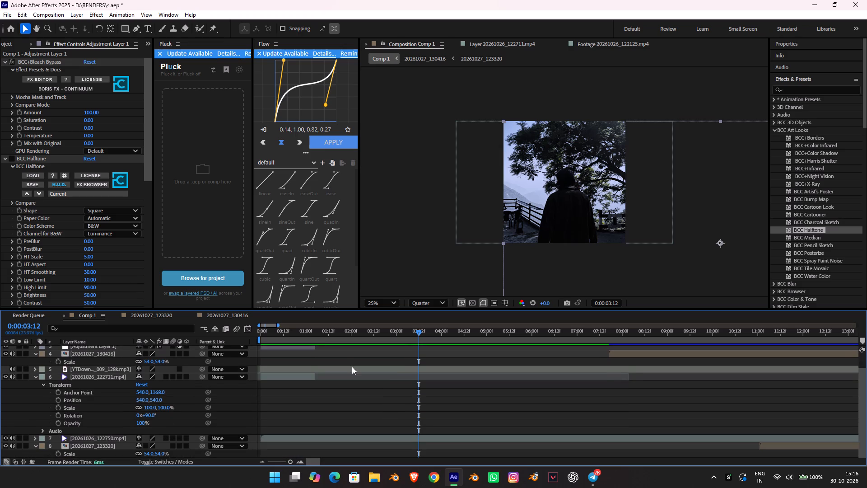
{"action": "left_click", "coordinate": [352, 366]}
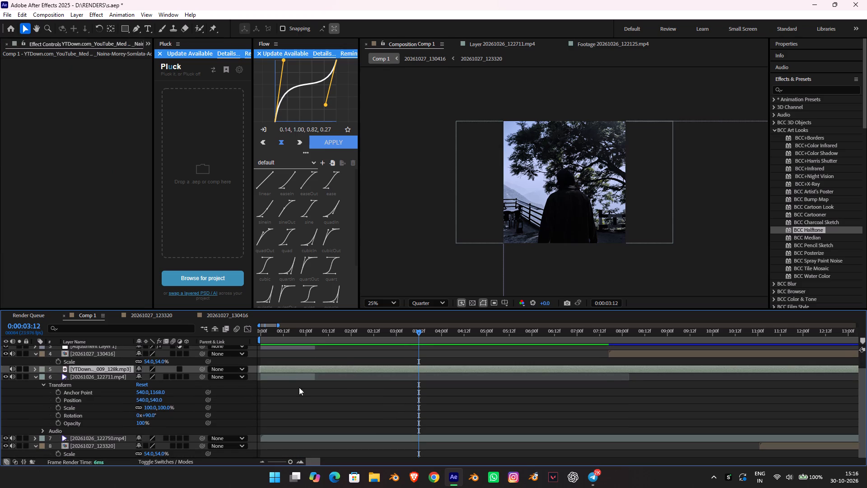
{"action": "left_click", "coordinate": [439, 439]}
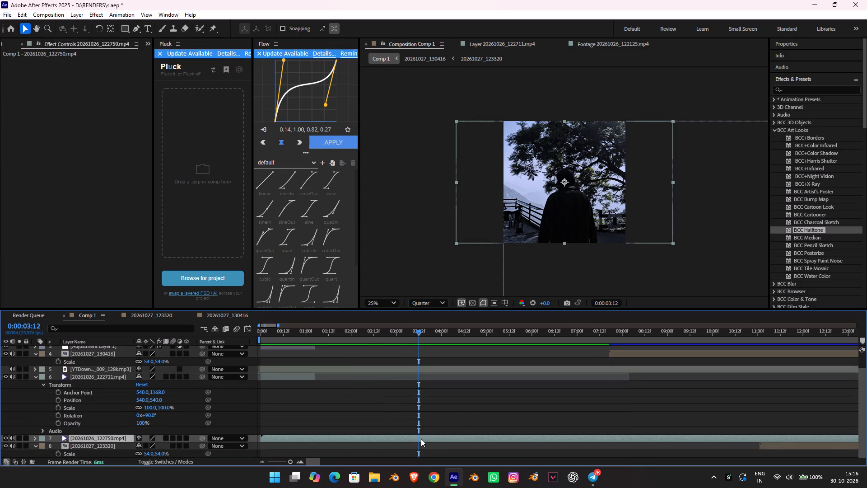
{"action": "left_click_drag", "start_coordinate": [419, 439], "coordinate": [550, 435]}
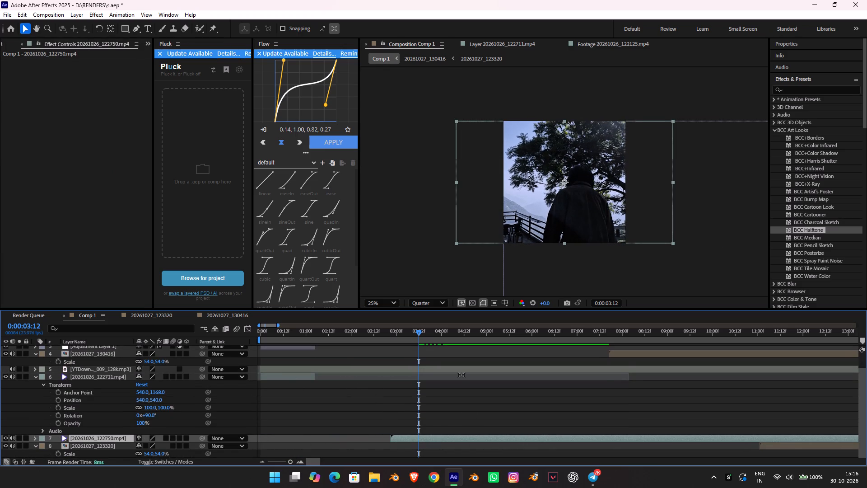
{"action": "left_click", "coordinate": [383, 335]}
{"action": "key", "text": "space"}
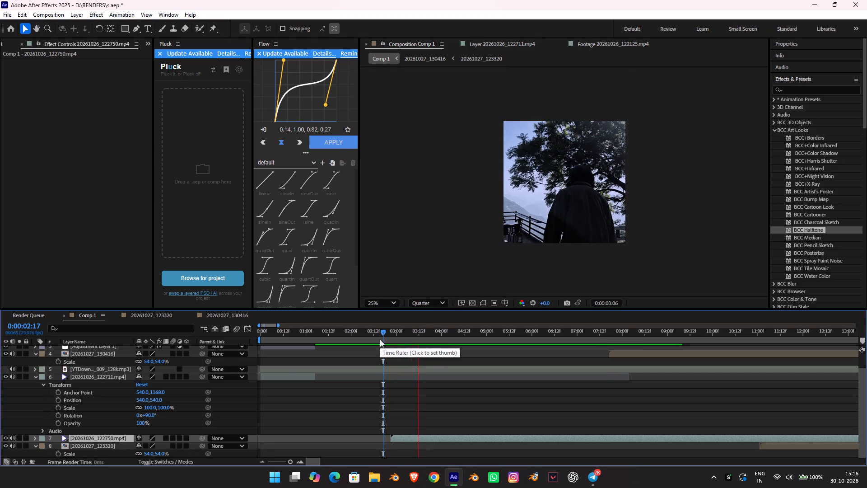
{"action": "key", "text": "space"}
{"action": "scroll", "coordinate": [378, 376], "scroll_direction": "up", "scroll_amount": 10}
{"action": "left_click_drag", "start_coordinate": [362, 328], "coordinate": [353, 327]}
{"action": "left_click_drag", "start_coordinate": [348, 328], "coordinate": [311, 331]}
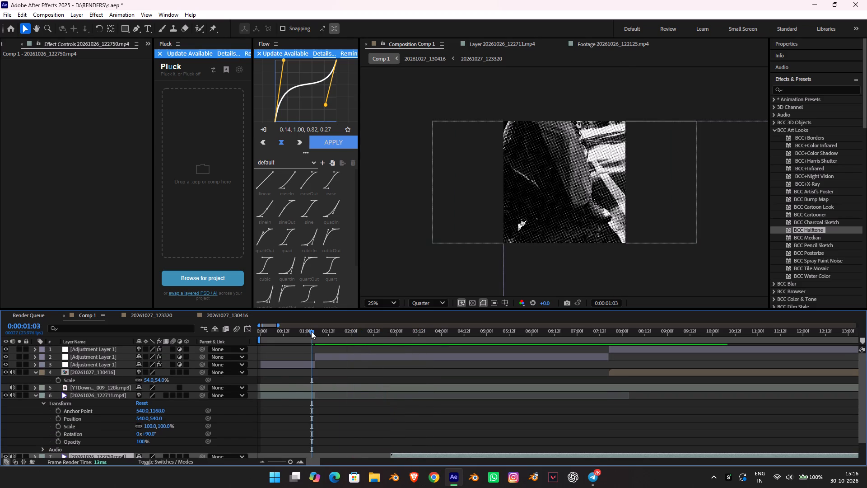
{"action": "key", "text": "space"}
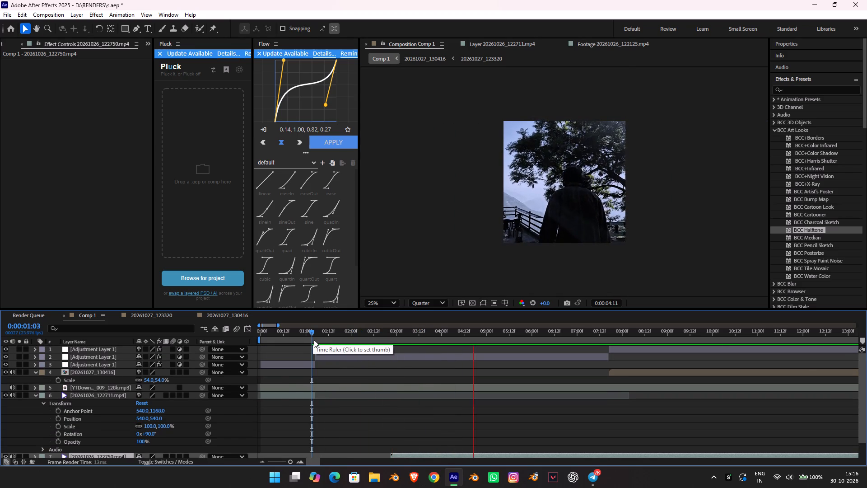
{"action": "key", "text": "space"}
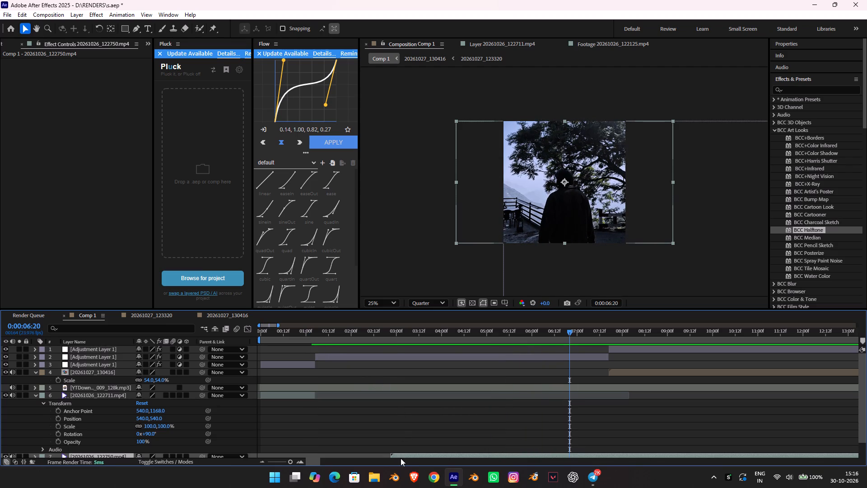
Move clip 20261026_122750.mp4 to start at 0:00:01:05, directly where the first clip ends.
{"action": "left_click_drag", "start_coordinate": [400, 453], "coordinate": [331, 450]}
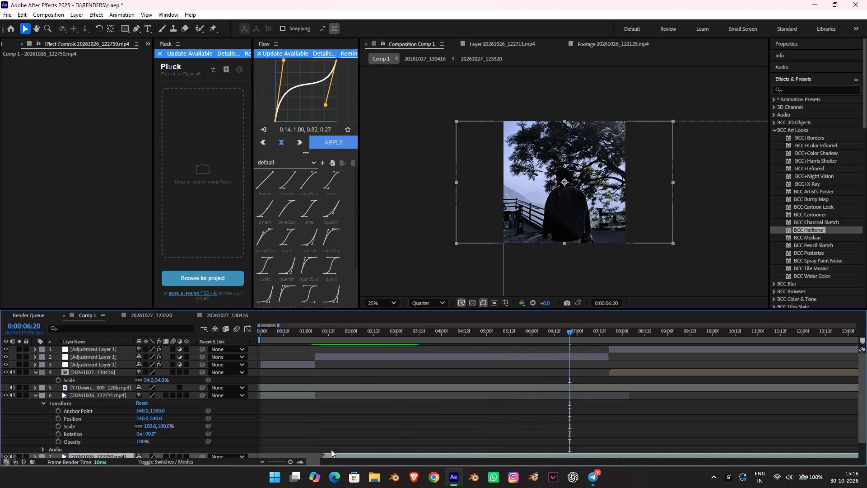
{"action": "left_click_drag", "start_coordinate": [331, 450], "coordinate": [329, 450]}
{"action": "left_click", "coordinate": [307, 336]}
{"action": "key", "text": "space"}
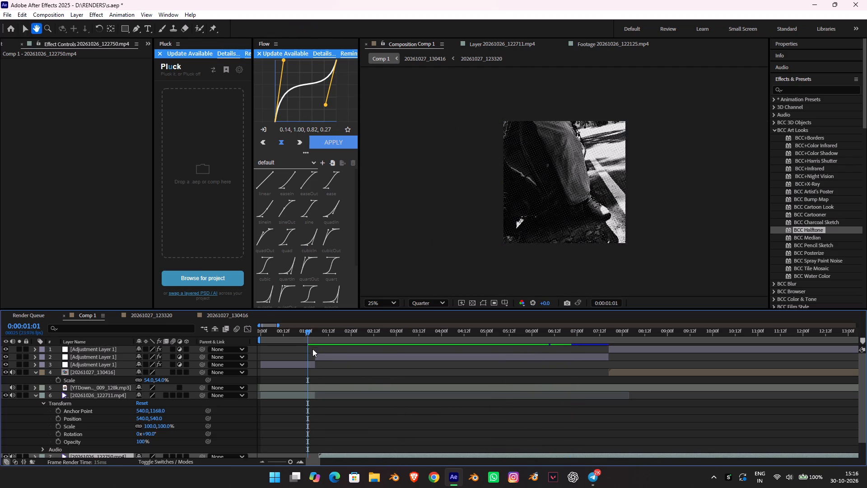
{"action": "key", "text": "space"}
{"action": "left_click", "coordinate": [317, 338]}
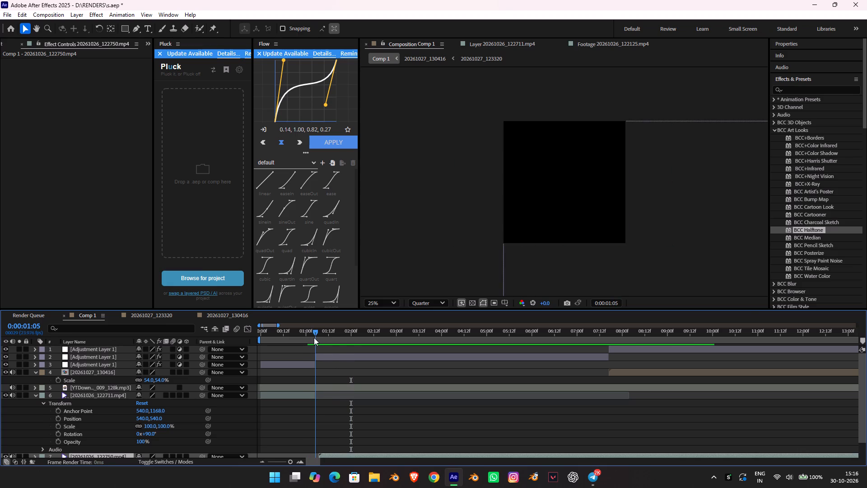
{"action": "left_click_drag", "start_coordinate": [328, 453], "coordinate": [323, 450]}
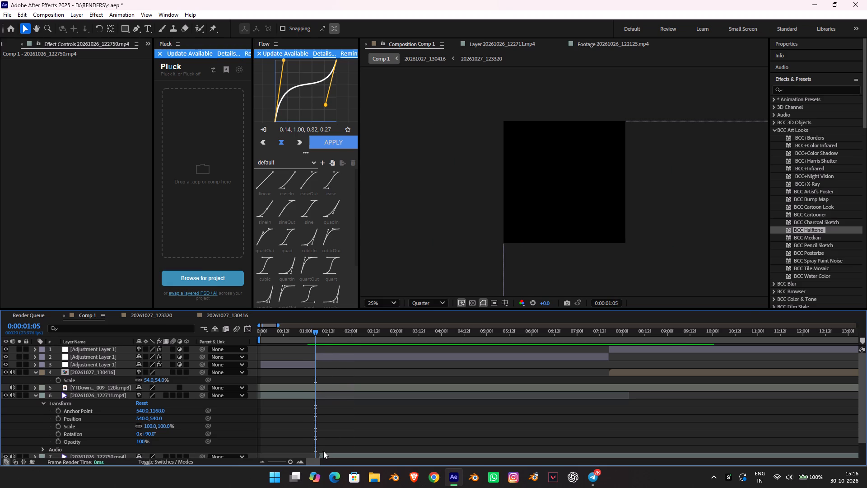
{"action": "left_click", "coordinate": [325, 454]}
{"action": "left_click_drag", "start_coordinate": [327, 452], "coordinate": [322, 451]}
{"action": "left_click", "coordinate": [325, 451]}
{"action": "left_click", "coordinate": [327, 452]}
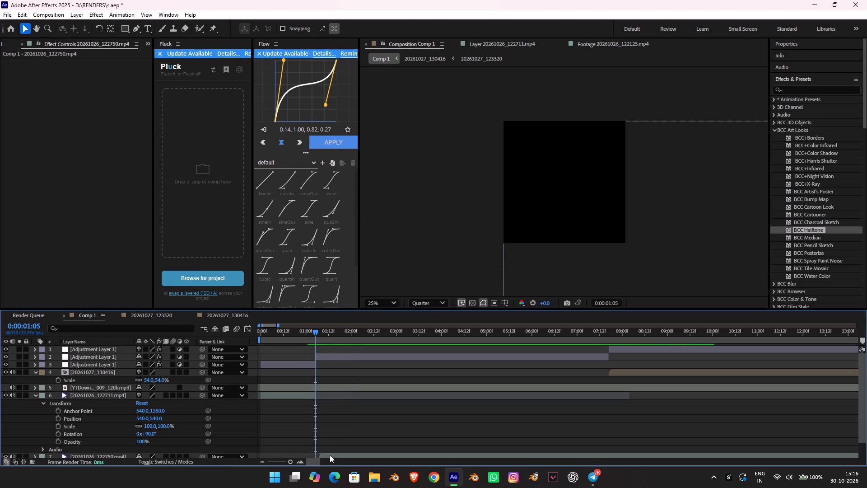
{"action": "left_click", "coordinate": [330, 455]}
{"action": "left_click_drag", "start_coordinate": [339, 453], "coordinate": [334, 453]}
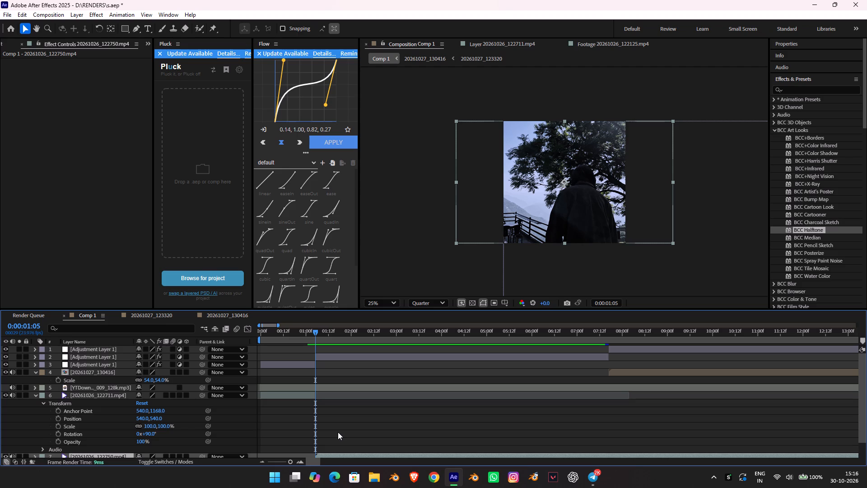
Play Comp 1 from 0:00:01:05 to review the clips and stop at 0:00:15:16.
{"action": "key", "text": "space"}
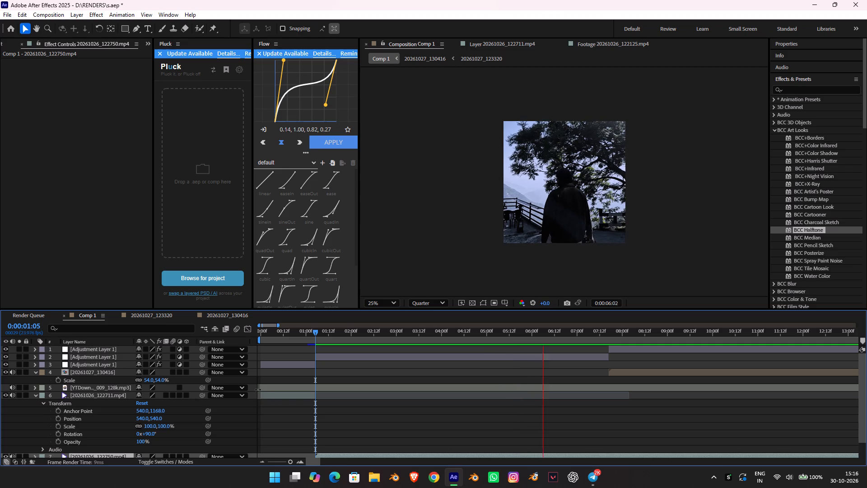
{"action": "key", "text": "space"}
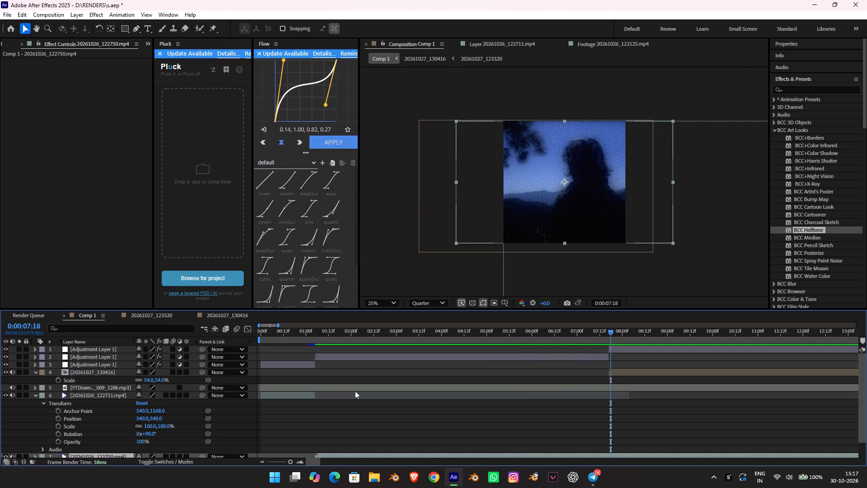
{"action": "key", "text": "space"}
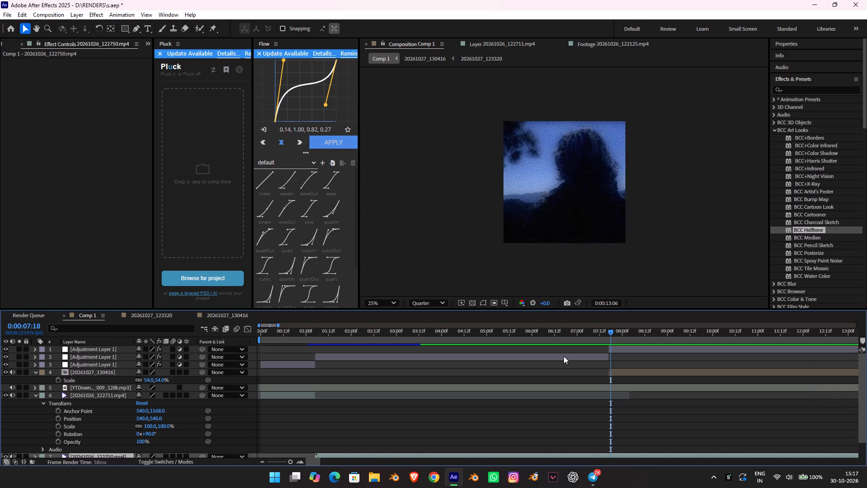
{"action": "key", "text": "space"}
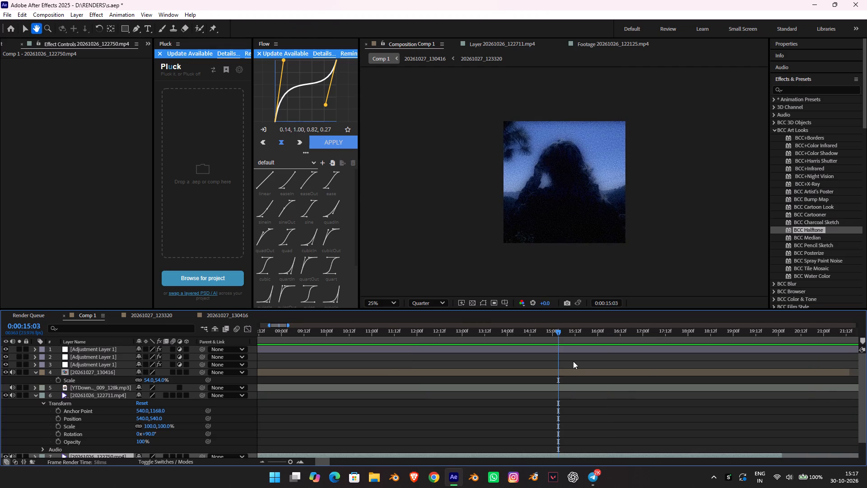
{"action": "key", "text": "space"}
{"action": "key", "text": "space"}
{"action": "key", "text": "space"}
{"action": "key", "text": "space"}
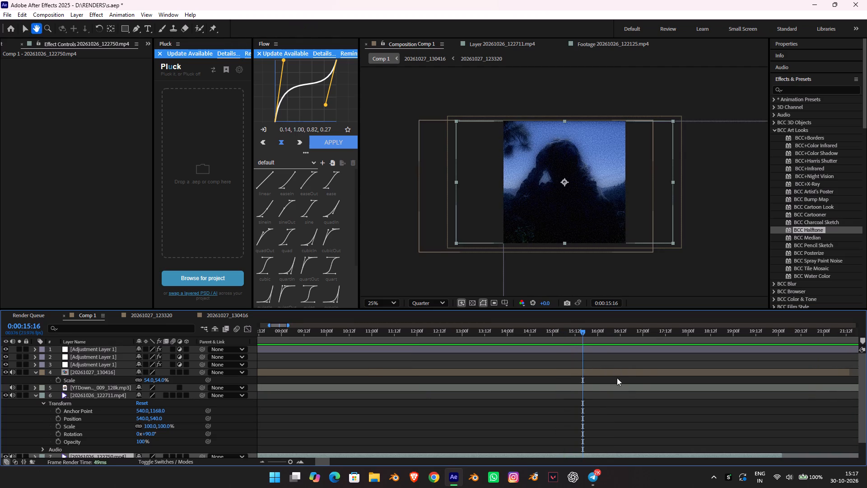
Place layer 20261027_123320 above 20261026_122750.mp4 and move it to start at 0:00:15:16.
{"action": "scroll", "coordinate": [639, 379], "scroll_direction": "down", "scroll_amount": 4}
{"action": "left_click", "coordinate": [626, 444]}
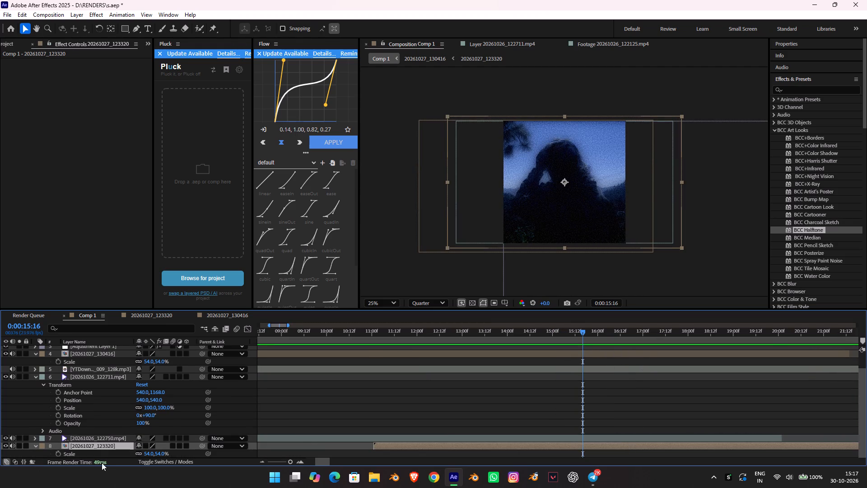
{"action": "left_click_drag", "start_coordinate": [98, 446], "coordinate": [97, 437]}
{"action": "left_click_drag", "start_coordinate": [551, 439], "coordinate": [579, 440]}
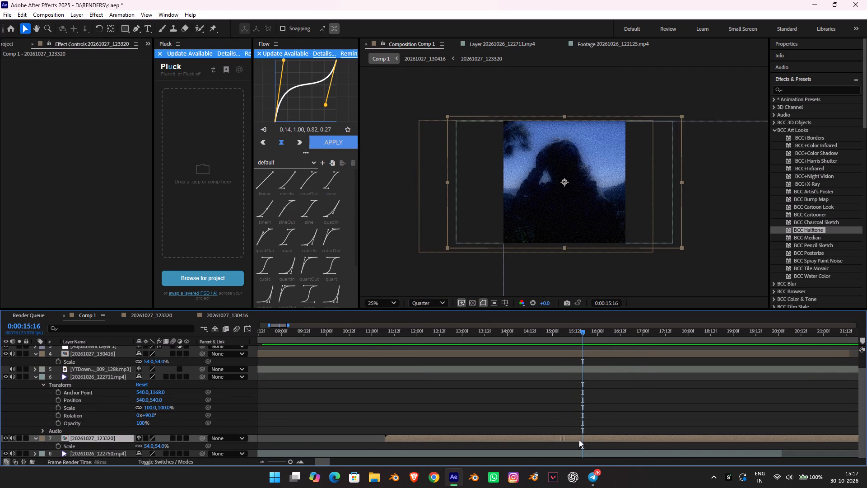
{"action": "left_click_drag", "start_coordinate": [579, 440], "coordinate": [762, 438]}
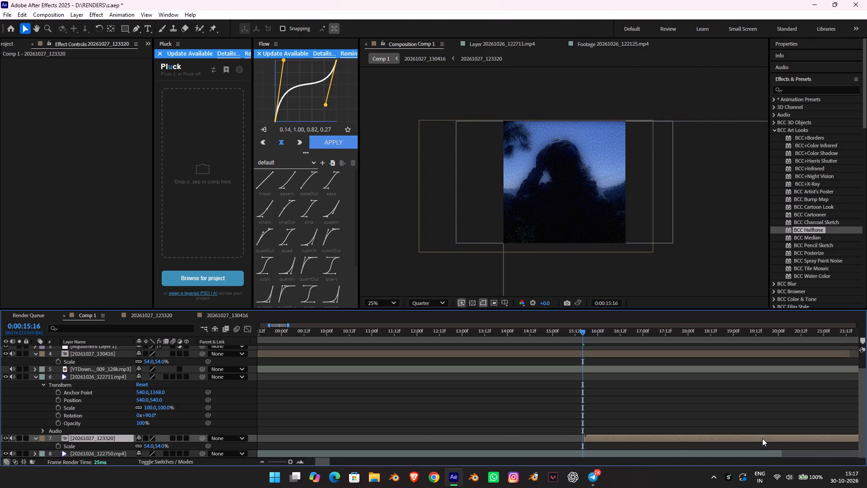
{"action": "left_click_drag", "start_coordinate": [762, 438], "coordinate": [760, 438]}
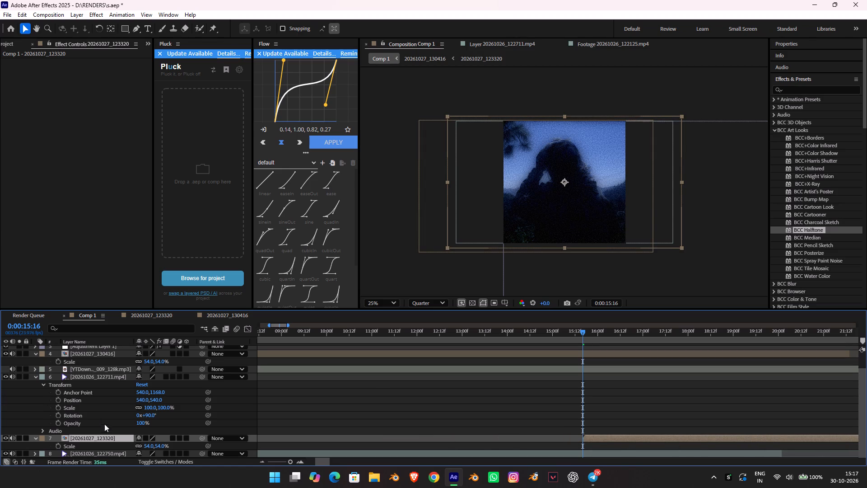
Move layer 20261027_123320 up the stack directly above 20261027_130416, beneath the adjustment layers, and play it from 0:00:15:16.
{"action": "left_click_drag", "start_coordinate": [100, 436], "coordinate": [98, 365]}
{"action": "scroll", "coordinate": [101, 366], "scroll_direction": "up", "scroll_amount": 3}
{"action": "left_click_drag", "start_coordinate": [84, 389], "coordinate": [84, 370]}
{"action": "key", "text": "space"}
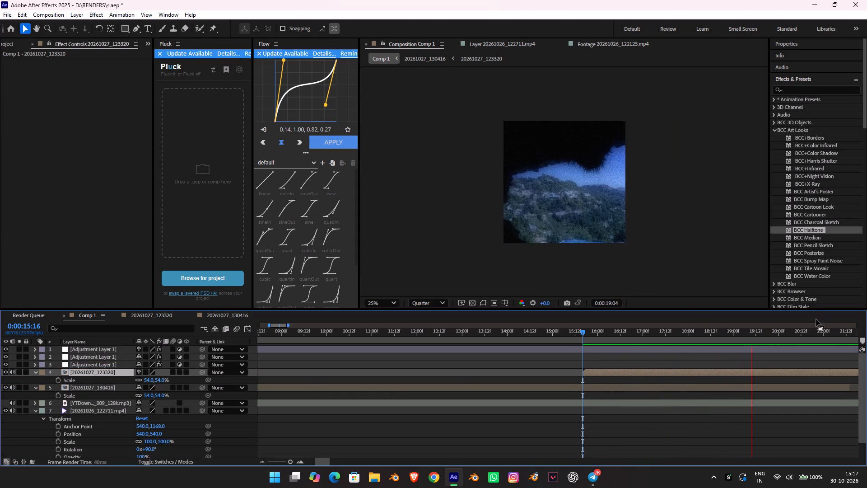
{"action": "key", "text": "space"}
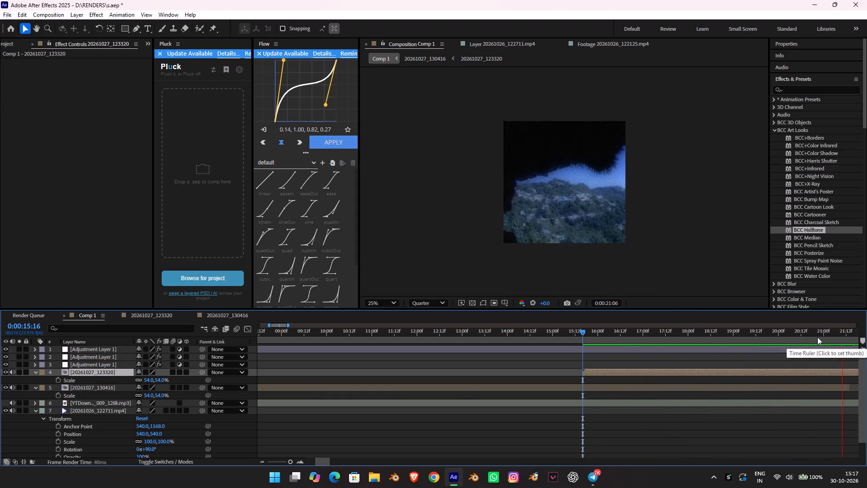
In the 20261027_123320 precomp, shift the bottom video layer about 16 seconds earlier, checking the frame at 0:00:00:00.
{"action": "left_click", "coordinate": [607, 367]}
{"action": "double_click", "coordinate": [608, 371]}
{"action": "left_click", "coordinate": [388, 346]}
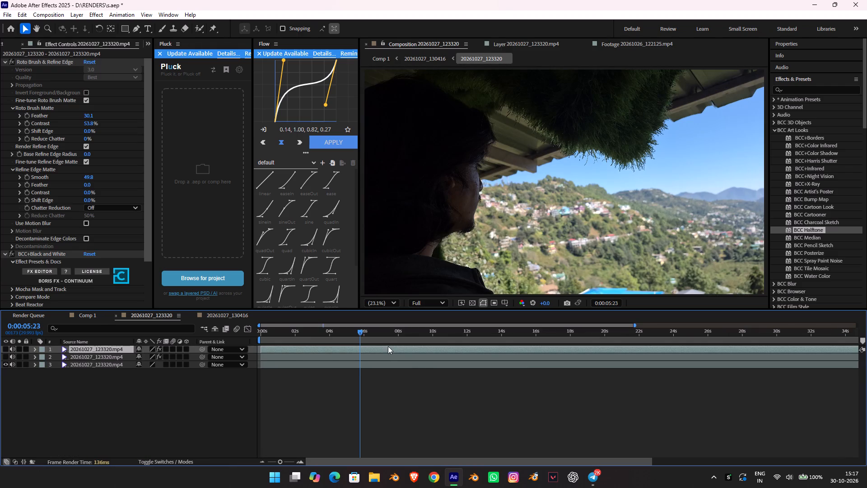
{"action": "left_click_drag", "start_coordinate": [460, 408], "coordinate": [286, 306]}
{"action": "left_click_drag", "start_coordinate": [296, 329], "coordinate": [192, 323]}
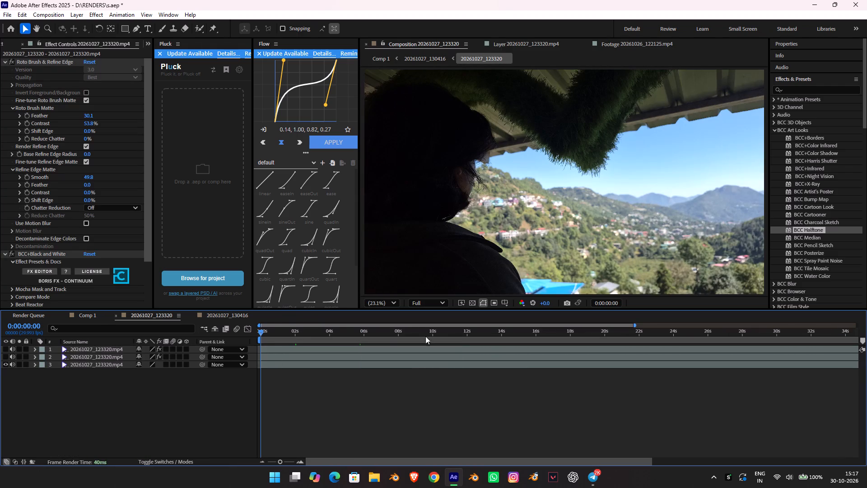
{"action": "left_click_drag", "start_coordinate": [93, 366], "coordinate": [93, 362]}
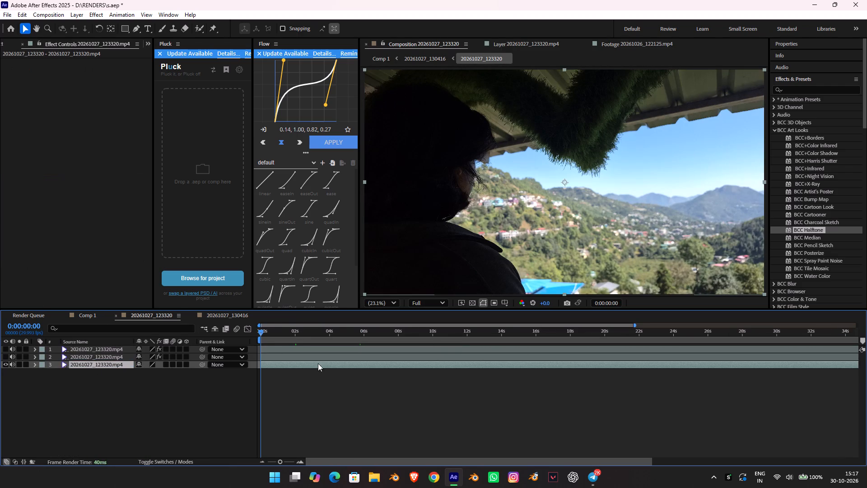
{"action": "left_click_drag", "start_coordinate": [313, 366], "coordinate": [0, 310]}
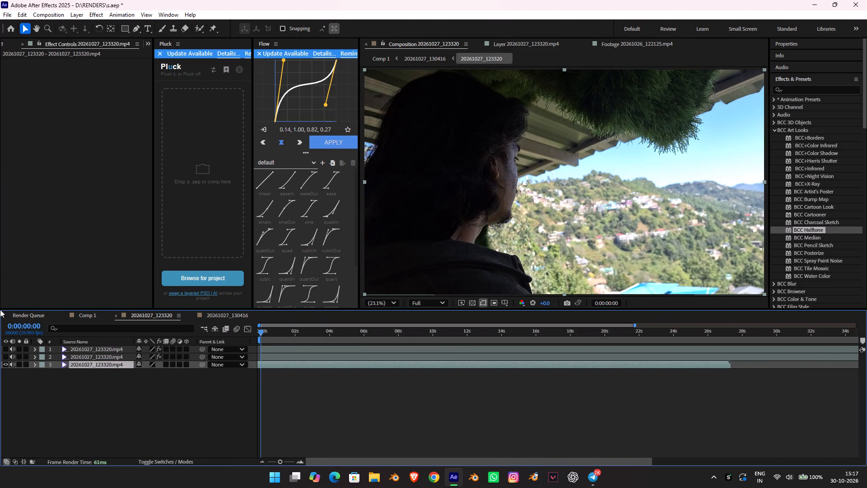
{"action": "left_click_drag", "start_coordinate": [0, 310], "coordinate": [35, 305]}
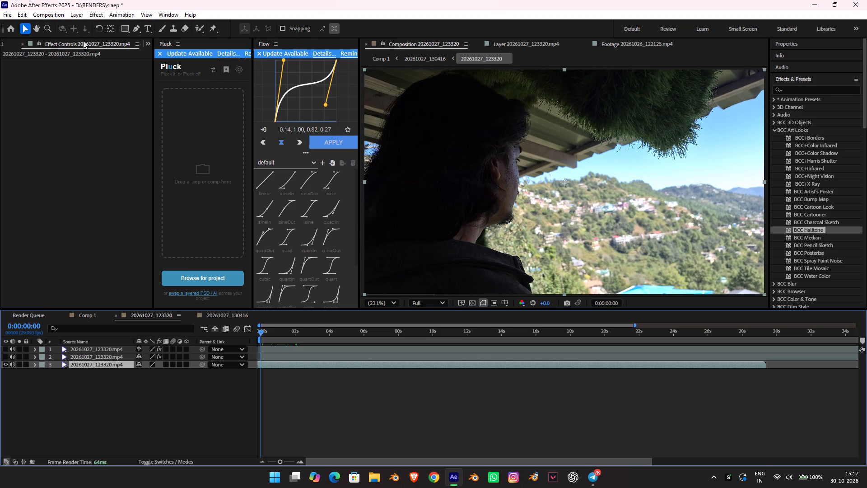
Return to Comp 1 and play from 0:00:15:16 to review the shifted clip, stopping at 0:00:18:20.
{"action": "left_click", "coordinate": [85, 317]}
{"action": "key", "text": "space"}
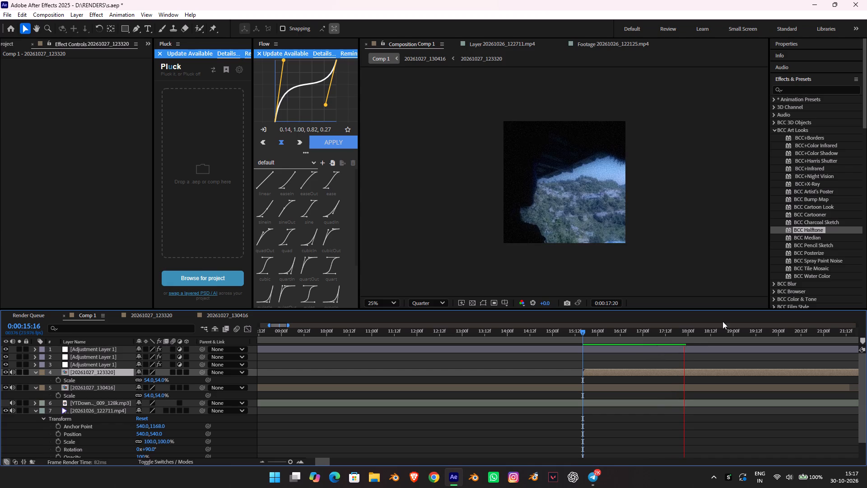
{"action": "key", "text": "space"}
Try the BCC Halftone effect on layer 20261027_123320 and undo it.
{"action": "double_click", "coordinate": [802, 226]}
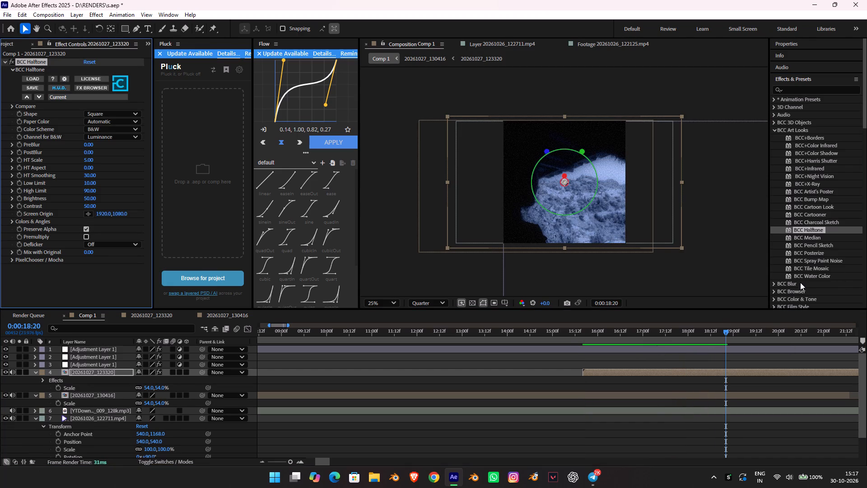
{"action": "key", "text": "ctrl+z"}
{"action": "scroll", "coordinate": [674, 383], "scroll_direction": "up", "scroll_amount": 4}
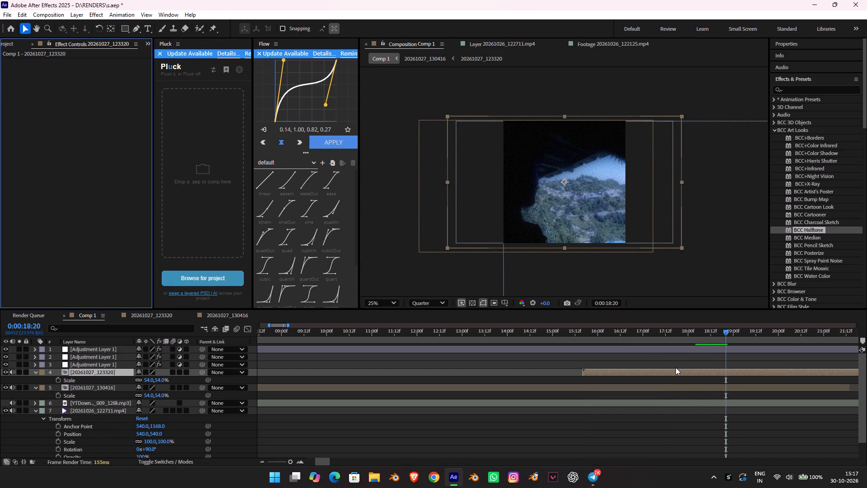
Split the topmost adjustment layer at 0:00:15:16, where clip 20261027_123320 starts, and set the current time to 0:00:16:06.
{"action": "left_click", "coordinate": [679, 346]}
{"action": "left_click_drag", "start_coordinate": [638, 340], "coordinate": [581, 342]}
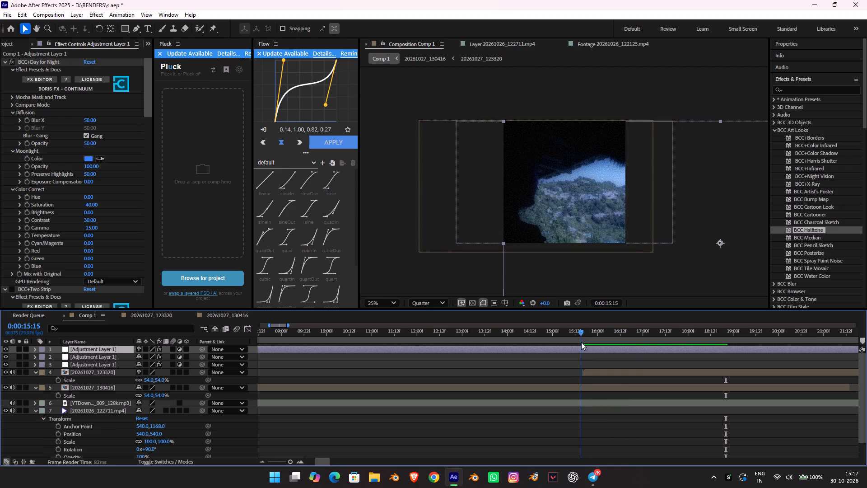
{"action": "left_click_drag", "start_coordinate": [581, 342], "coordinate": [582, 343]}
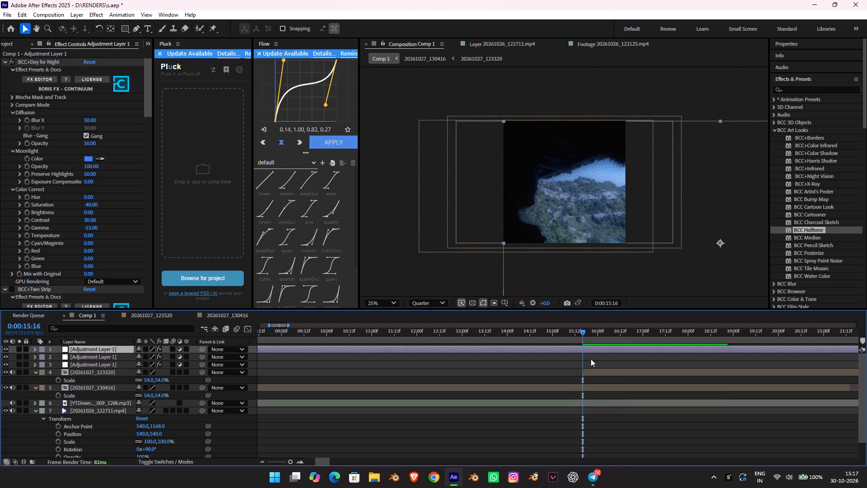
{"action": "key", "text": "ctrl+shift+d"}
{"action": "left_click", "coordinate": [590, 349]}
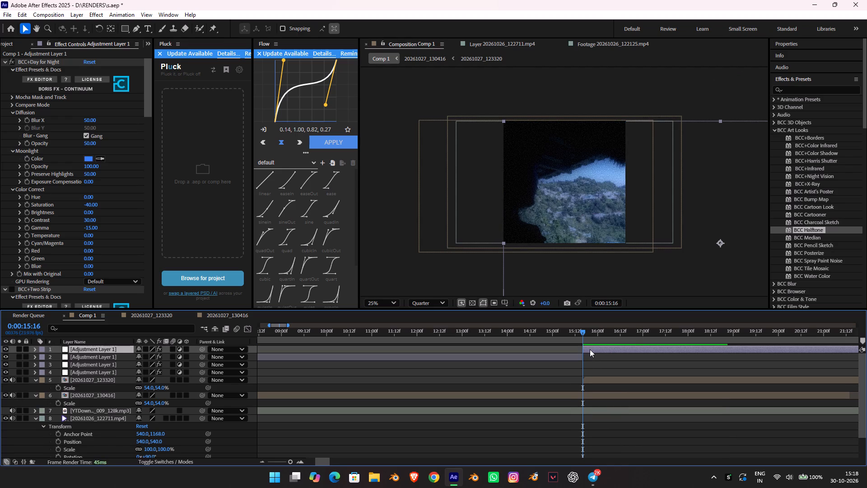
{"action": "left_click", "coordinate": [633, 361]}
{"action": "left_click", "coordinate": [609, 345]}
{"action": "left_click", "coordinate": [606, 338]}
{"action": "left_click", "coordinate": [610, 343]}
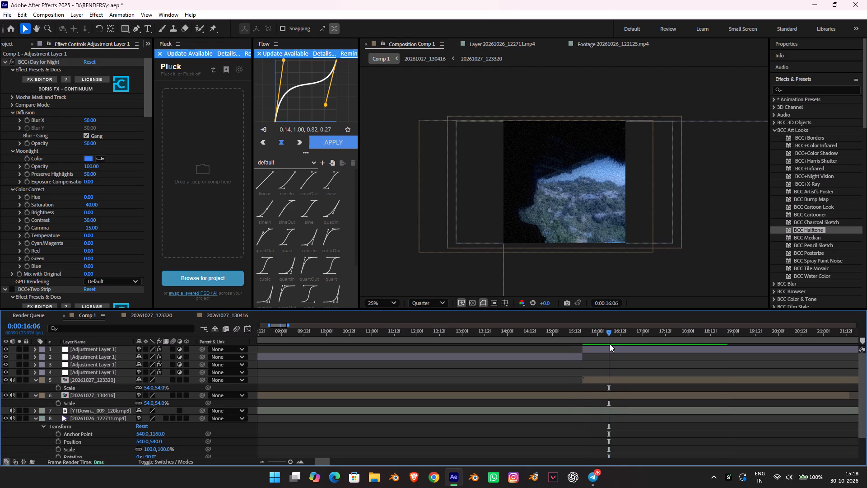
{"action": "left_click", "coordinate": [611, 346]}
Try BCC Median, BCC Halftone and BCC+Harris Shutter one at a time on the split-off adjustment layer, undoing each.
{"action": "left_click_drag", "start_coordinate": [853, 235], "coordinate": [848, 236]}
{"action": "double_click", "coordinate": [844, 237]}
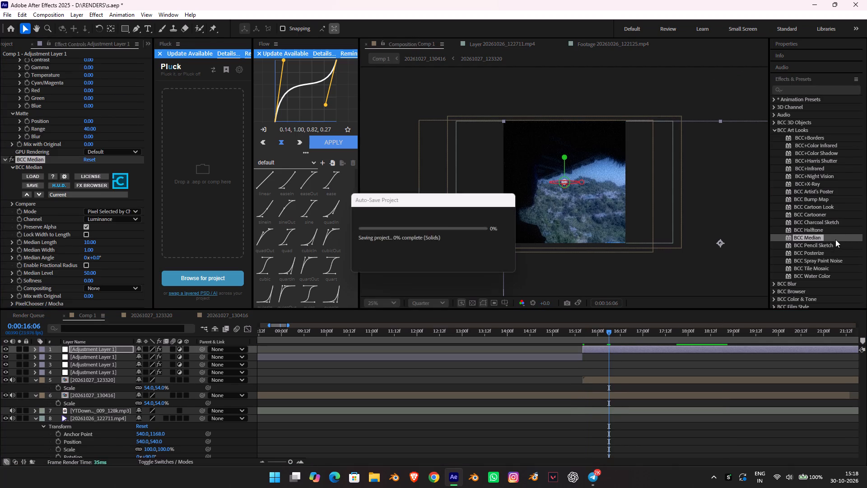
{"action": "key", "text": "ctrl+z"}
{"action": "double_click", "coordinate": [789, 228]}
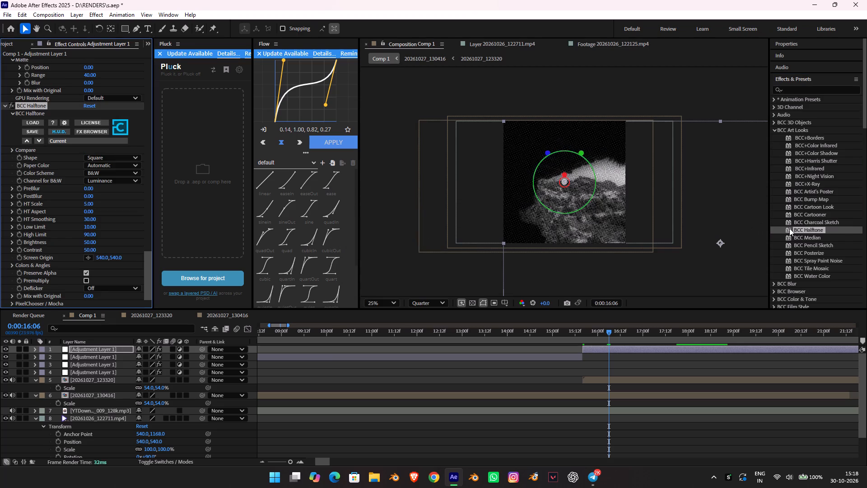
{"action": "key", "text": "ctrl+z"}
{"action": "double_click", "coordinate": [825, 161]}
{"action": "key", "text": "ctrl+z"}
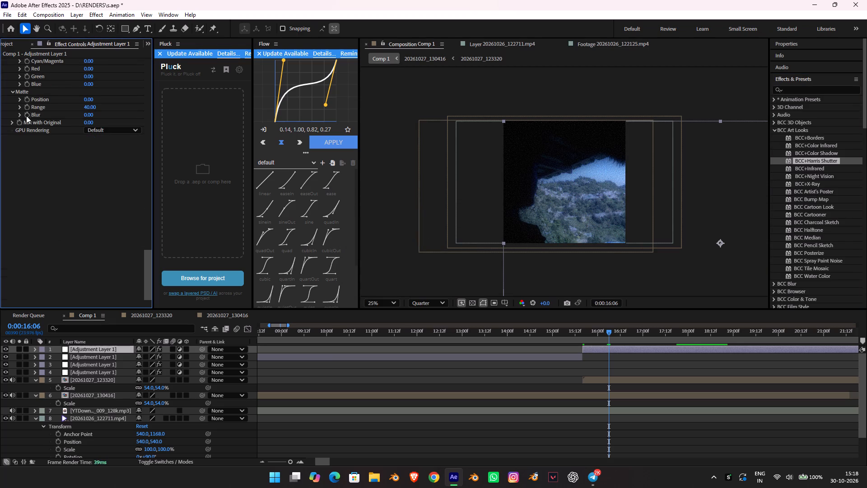
Disable the BCC+Day for Night effect on the split-off adjustment layer.
{"action": "scroll", "coordinate": [27, 90], "scroll_direction": "up", "scroll_amount": 15}
{"action": "scroll", "coordinate": [18, 78], "scroll_direction": "up", "scroll_amount": 8}
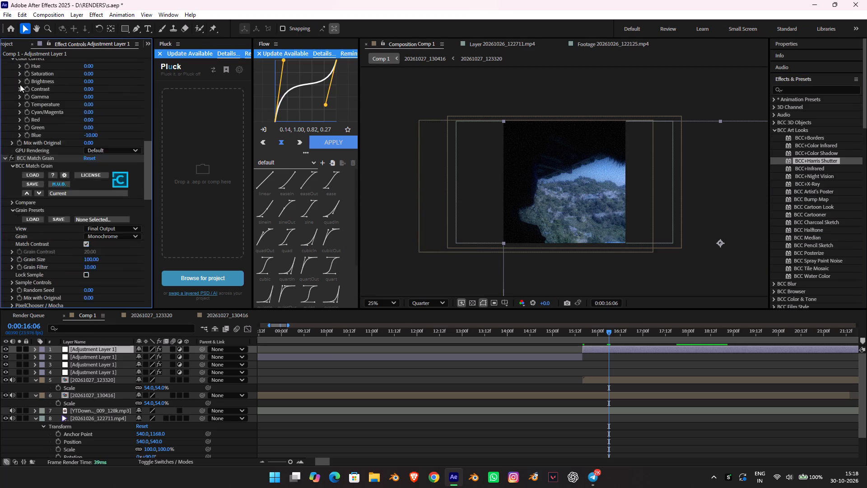
{"action": "scroll", "coordinate": [20, 84], "scroll_direction": "up", "scroll_amount": 20}
{"action": "scroll", "coordinate": [20, 84], "scroll_direction": "up", "scroll_amount": 1}
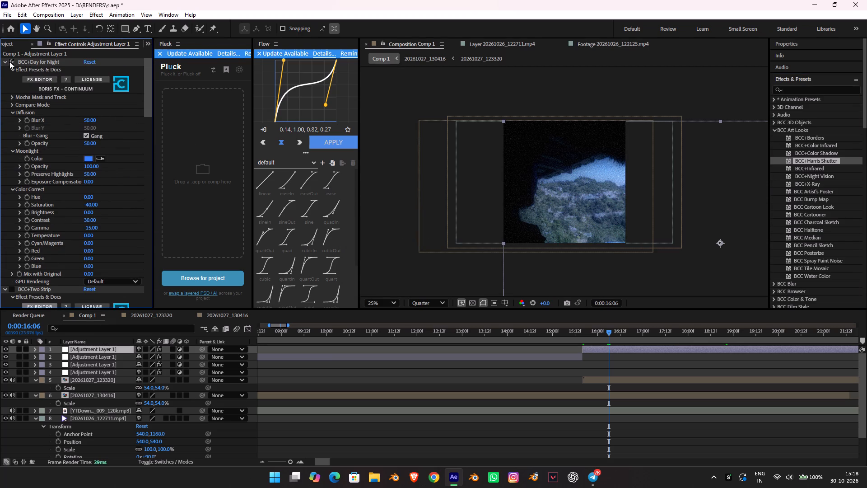
{"action": "left_click", "coordinate": [9, 61]}
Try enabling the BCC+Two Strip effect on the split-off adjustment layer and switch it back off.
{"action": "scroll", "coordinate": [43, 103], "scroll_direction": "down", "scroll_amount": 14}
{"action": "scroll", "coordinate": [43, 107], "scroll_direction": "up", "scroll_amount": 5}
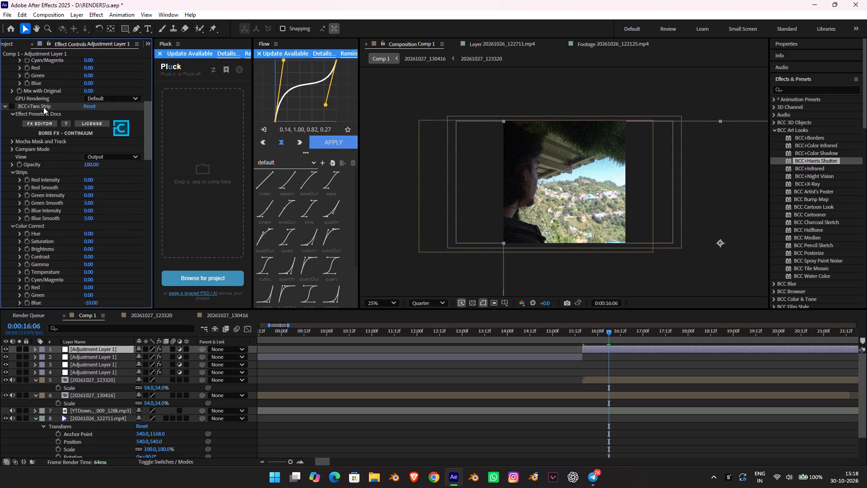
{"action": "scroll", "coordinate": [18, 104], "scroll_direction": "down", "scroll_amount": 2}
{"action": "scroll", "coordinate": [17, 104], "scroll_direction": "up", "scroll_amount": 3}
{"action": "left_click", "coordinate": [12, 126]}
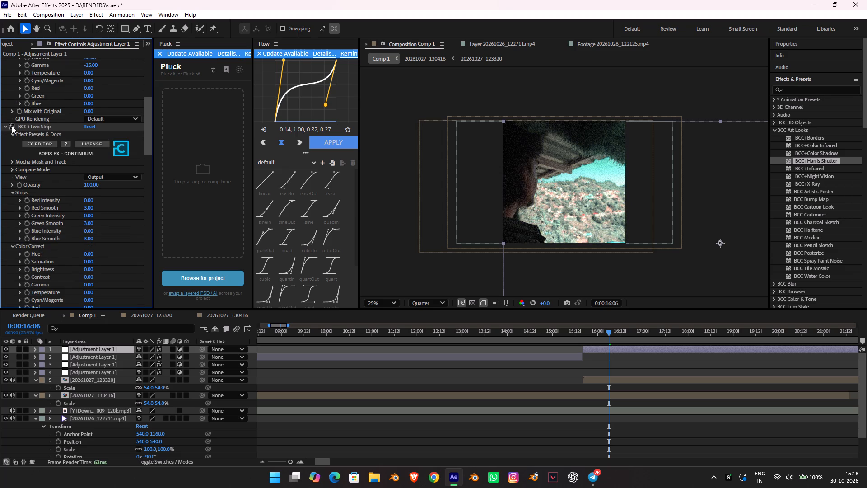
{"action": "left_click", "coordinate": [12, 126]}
Disable the BCC Match Grain effect on the split-off adjustment layer.
{"action": "scroll", "coordinate": [27, 125], "scroll_direction": "down", "scroll_amount": 6}
{"action": "scroll", "coordinate": [27, 124], "scroll_direction": "up", "scroll_amount": 1}
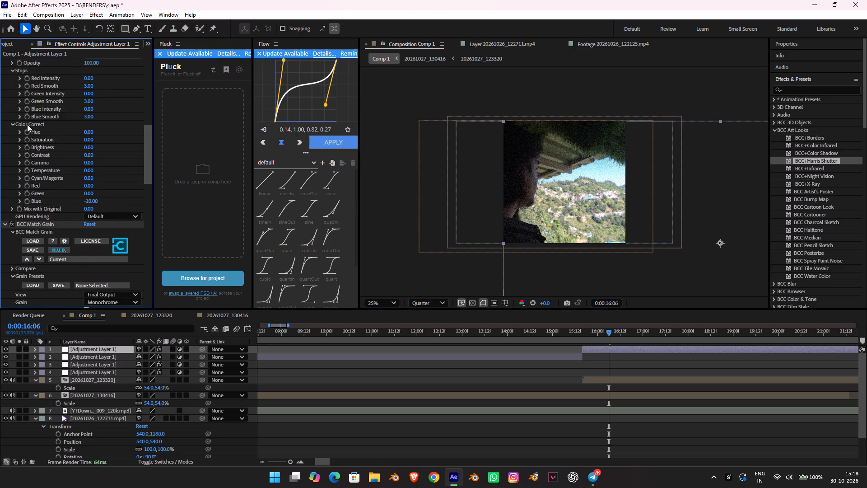
{"action": "scroll", "coordinate": [27, 124], "scroll_direction": "down", "scroll_amount": 6}
{"action": "left_click", "coordinate": [13, 123]}
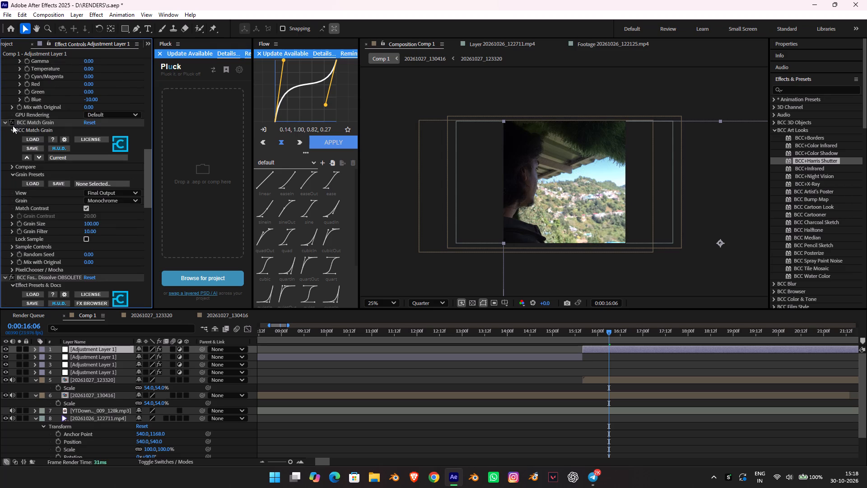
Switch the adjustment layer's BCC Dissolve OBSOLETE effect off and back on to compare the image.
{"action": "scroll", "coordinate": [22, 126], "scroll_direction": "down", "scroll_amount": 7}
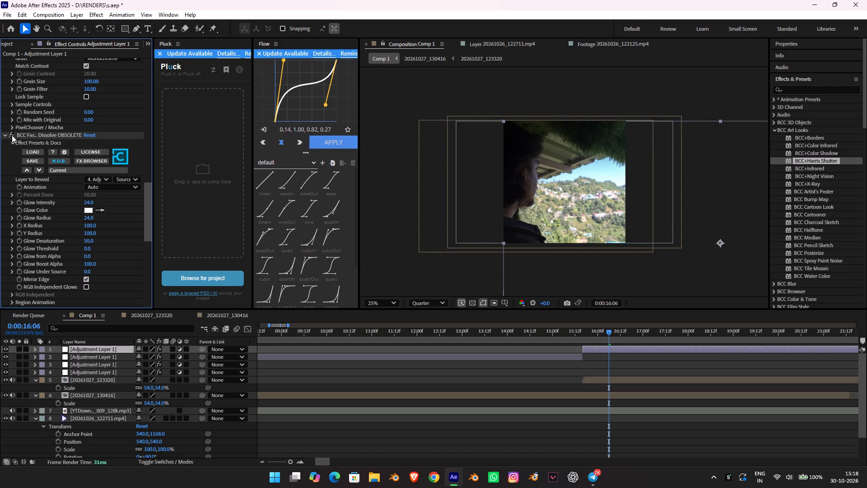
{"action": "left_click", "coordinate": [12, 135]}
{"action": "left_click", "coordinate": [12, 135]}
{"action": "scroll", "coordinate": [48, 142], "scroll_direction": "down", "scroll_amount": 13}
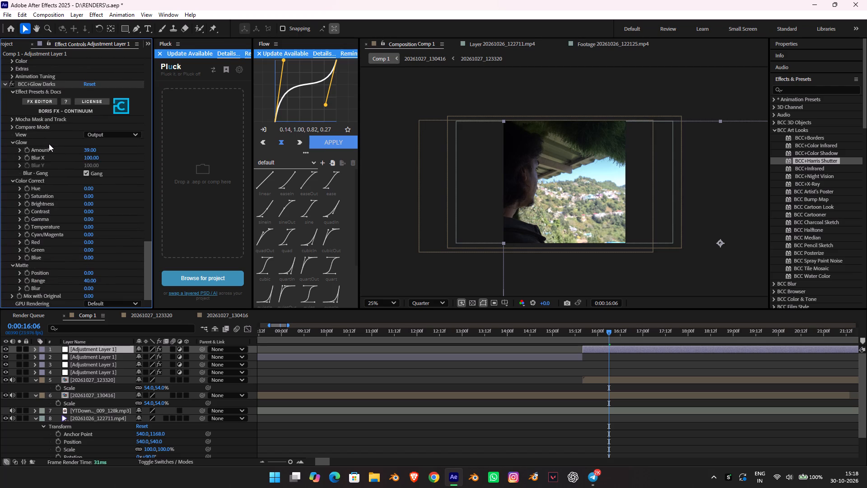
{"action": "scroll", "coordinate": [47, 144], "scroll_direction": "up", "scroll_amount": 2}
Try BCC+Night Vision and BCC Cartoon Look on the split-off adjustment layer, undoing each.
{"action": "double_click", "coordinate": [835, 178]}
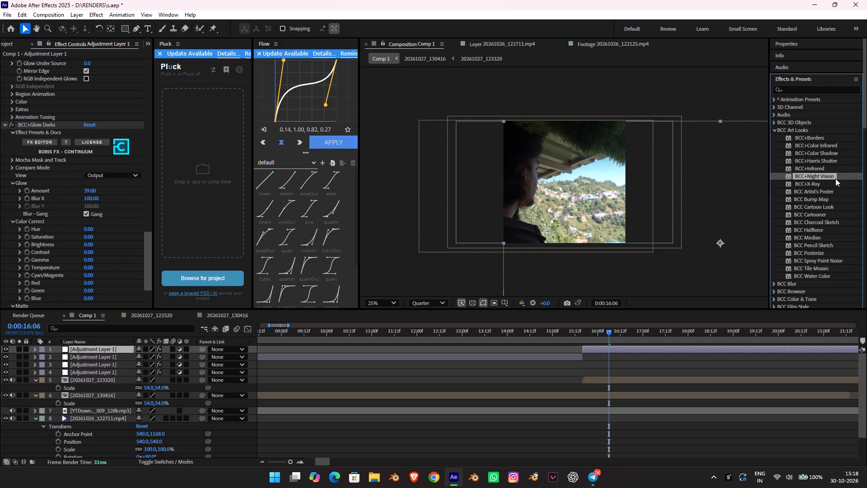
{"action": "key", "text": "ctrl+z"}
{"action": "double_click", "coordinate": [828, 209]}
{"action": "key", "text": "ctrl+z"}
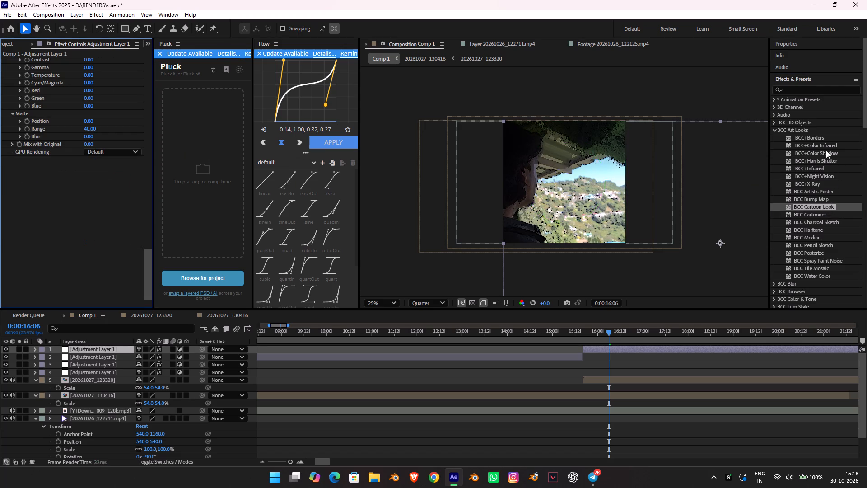
Apply BCC+Bleach Bypass from BCC Film Style to the split-off adjustment layer, after trying and undoing alternatives such as BCC+Cross Processing.
{"action": "left_click", "coordinate": [774, 135]}
{"action": "left_click", "coordinate": [774, 130]}
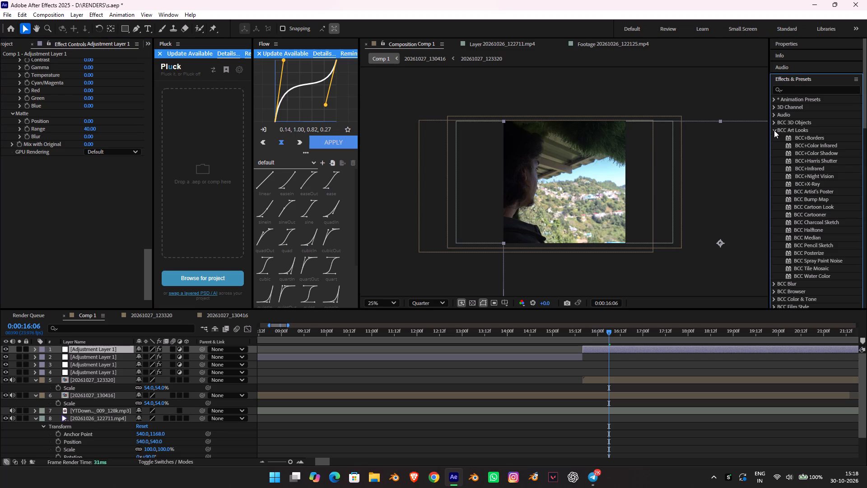
{"action": "left_click", "coordinate": [776, 160]}
{"action": "double_click", "coordinate": [816, 185]}
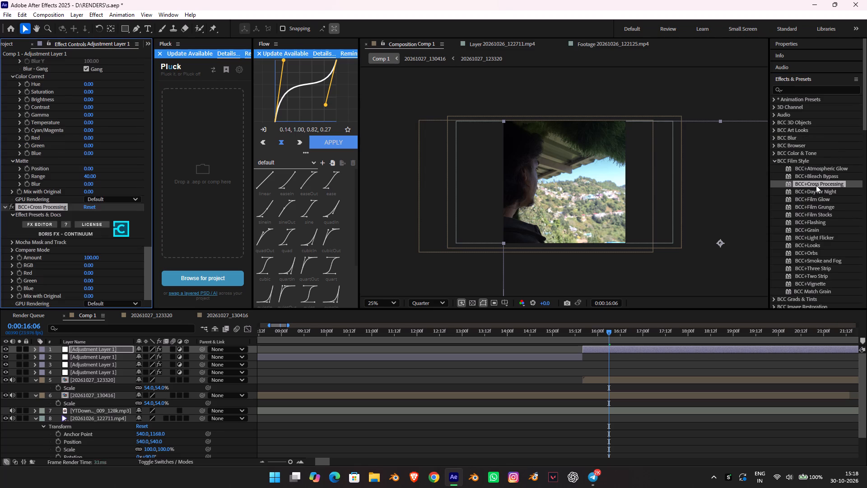
{"action": "key", "text": "ctrl+z"}
{"action": "double_click", "coordinate": [818, 196]}
{"action": "key", "text": "ctrl+z"}
{"action": "double_click", "coordinate": [812, 181]}
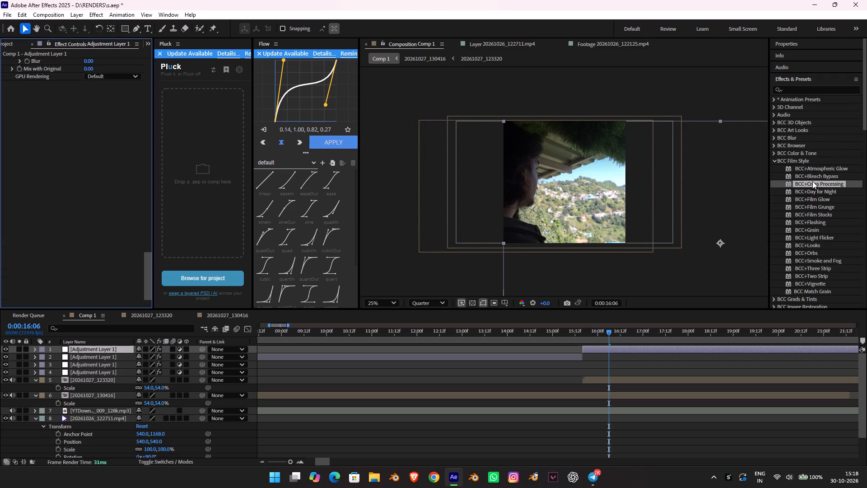
{"action": "key", "text": "ctrl+z"}
{"action": "double_click", "coordinate": [815, 173]}
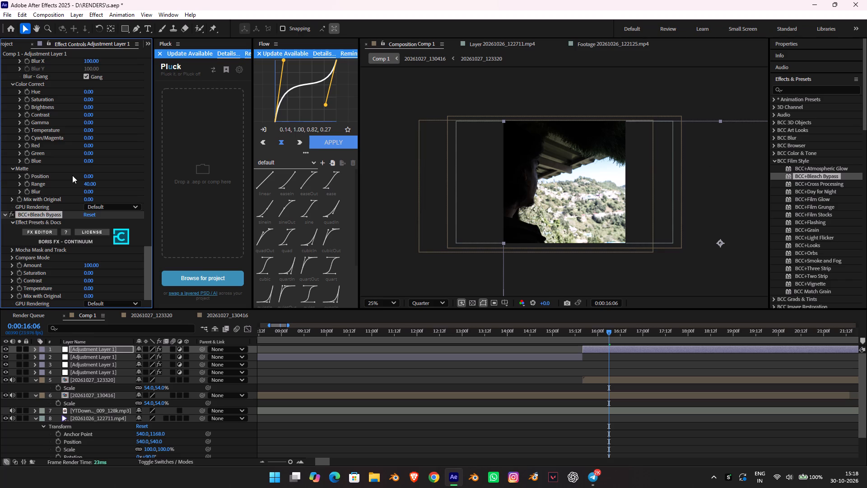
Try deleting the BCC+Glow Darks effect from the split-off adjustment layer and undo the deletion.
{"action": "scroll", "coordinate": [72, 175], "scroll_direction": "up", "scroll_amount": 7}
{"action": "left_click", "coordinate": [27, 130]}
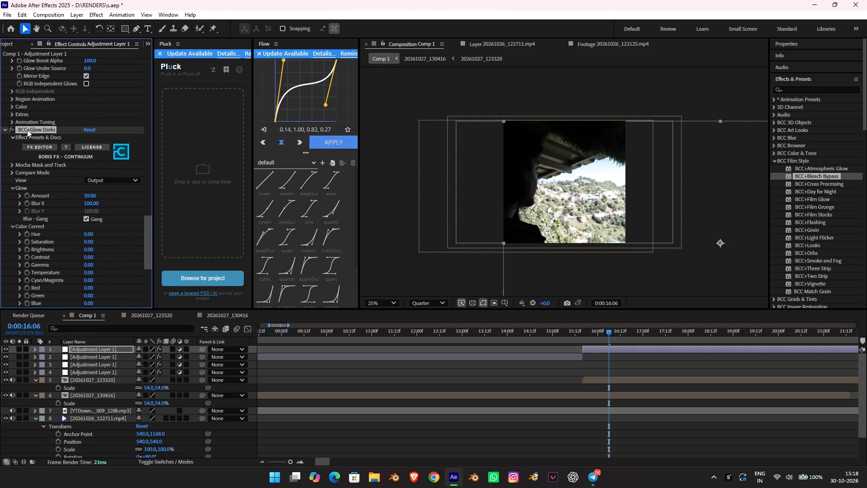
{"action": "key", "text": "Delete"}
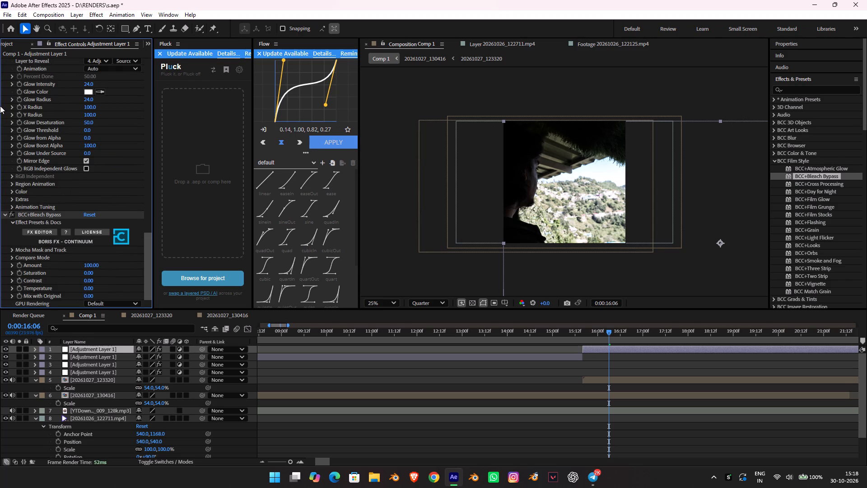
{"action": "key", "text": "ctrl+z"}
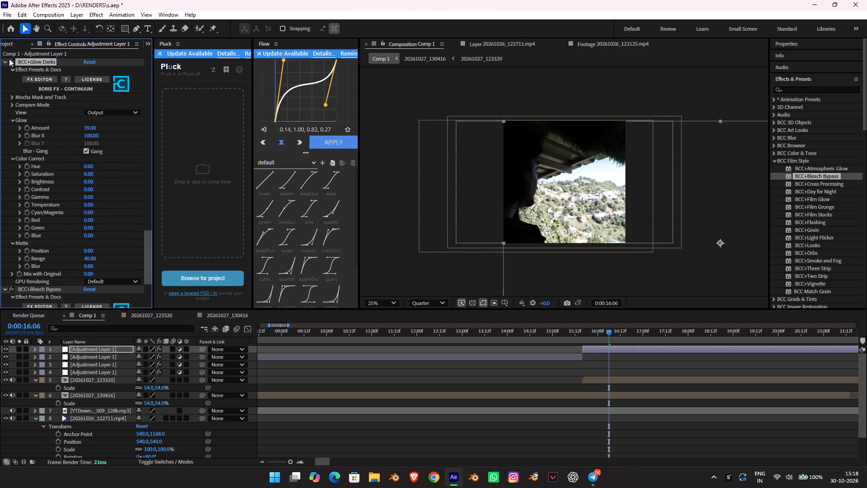
Disable the BCC+Glow Darks effect on the split-off adjustment layer.
{"action": "left_click", "coordinate": [12, 60]}
Delete the BCC Dissolve OBSOLETE effect from the split-off adjustment layer.
{"action": "scroll", "coordinate": [27, 66], "scroll_direction": "up", "scroll_amount": 6}
{"action": "scroll", "coordinate": [51, 100], "scroll_direction": "up", "scroll_amount": 6}
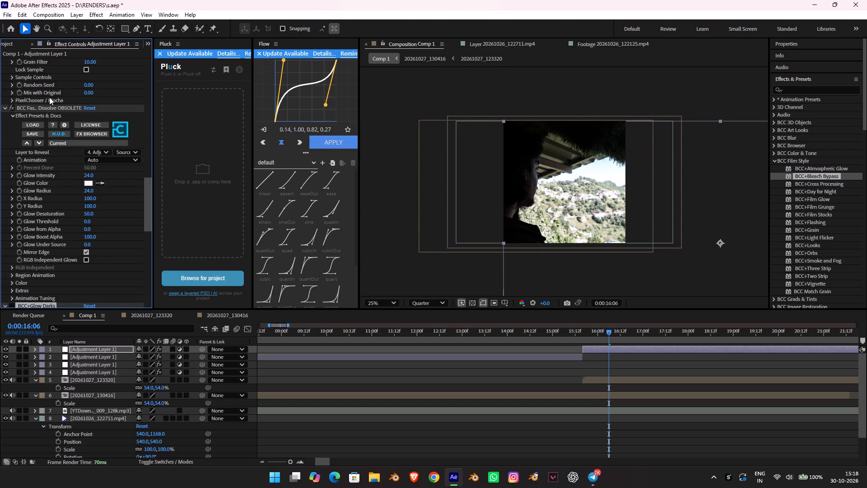
{"action": "left_click", "coordinate": [28, 106]}
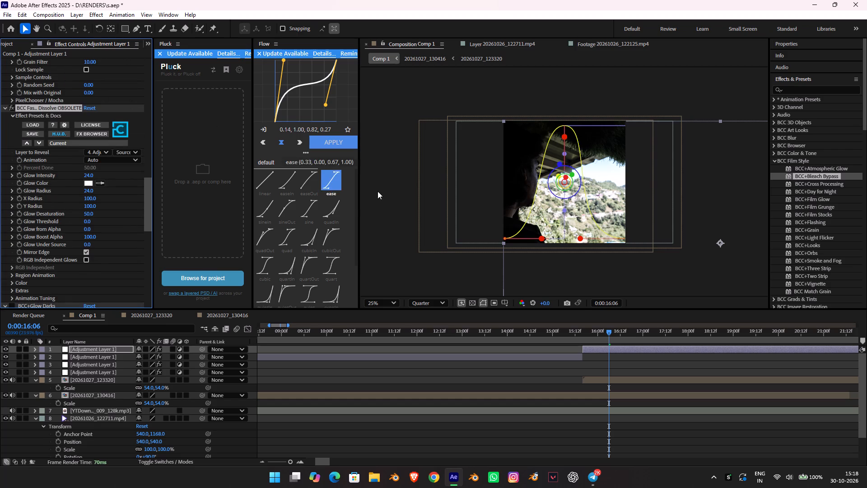
{"action": "key", "text": "Delete"}
{"action": "scroll", "coordinate": [39, 75], "scroll_direction": "up", "scroll_amount": 4}
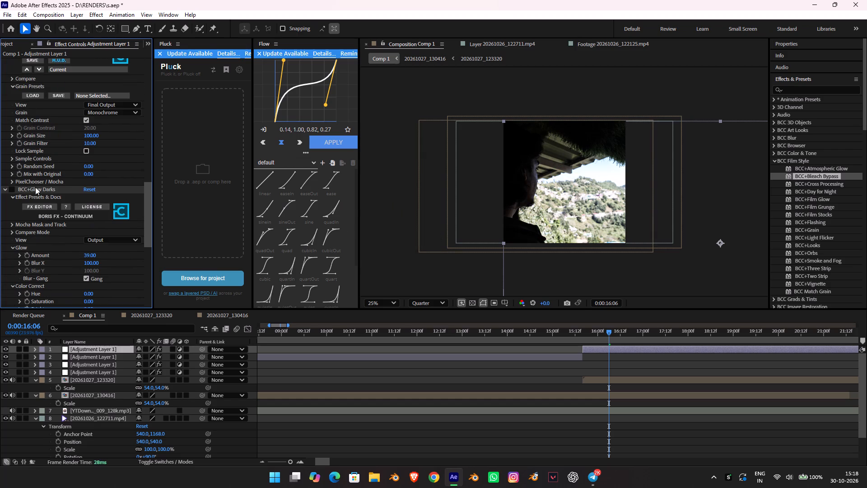
Delete BCC+Glow Darks and every other leftover effect from the split-off adjustment layer, keeping only BCC+Bleach Bypass.
{"action": "left_click", "coordinate": [35, 187]}
{"action": "key", "text": "Delete"}
{"action": "scroll", "coordinate": [119, 153], "scroll_direction": "up", "scroll_amount": 3}
{"action": "left_click", "coordinate": [32, 118]}
{"action": "key", "text": "Delete"}
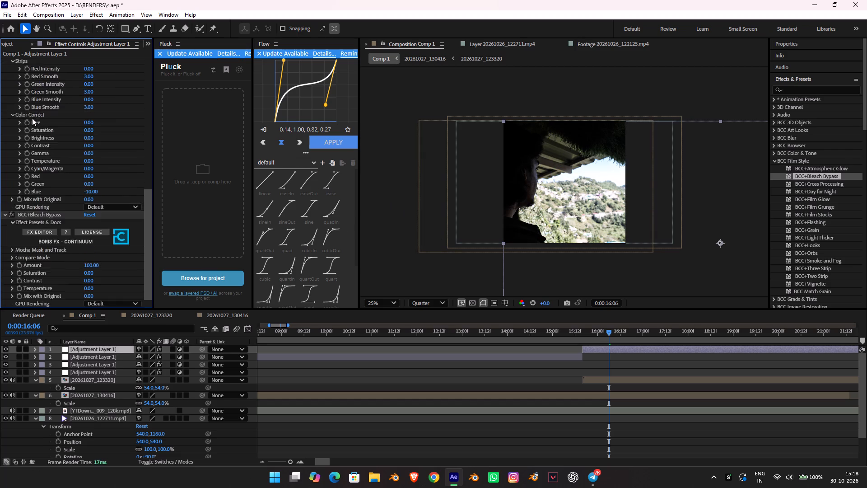
{"action": "scroll", "coordinate": [34, 102], "scroll_direction": "up", "scroll_amount": 7}
{"action": "left_click", "coordinate": [34, 137]}
{"action": "key", "text": "Delete"}
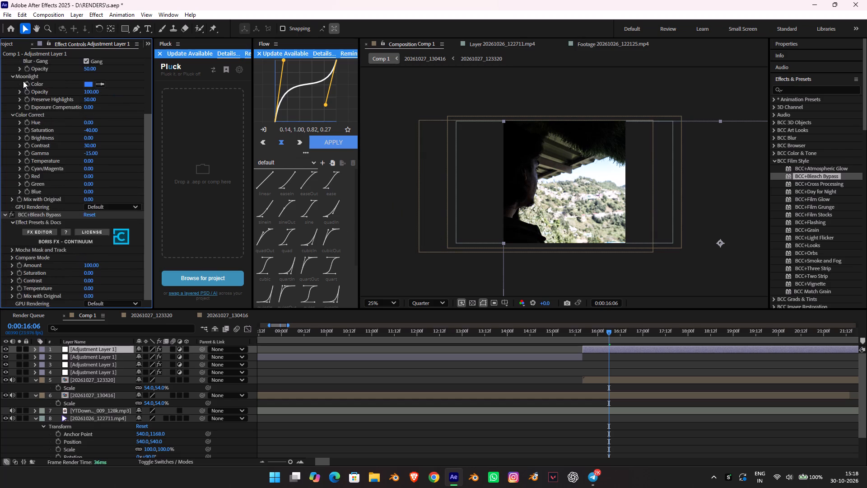
{"action": "scroll", "coordinate": [23, 81], "scroll_direction": "up", "scroll_amount": 7}
{"action": "left_click", "coordinate": [39, 60]}
{"action": "key", "text": "Delete"}
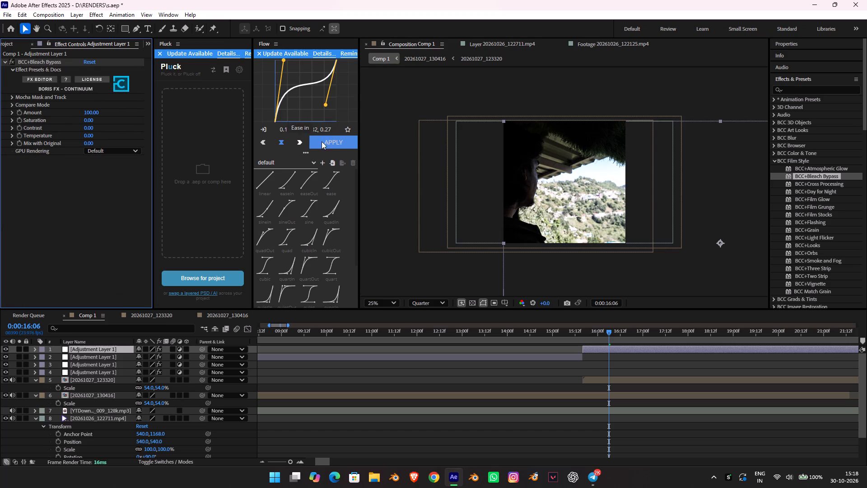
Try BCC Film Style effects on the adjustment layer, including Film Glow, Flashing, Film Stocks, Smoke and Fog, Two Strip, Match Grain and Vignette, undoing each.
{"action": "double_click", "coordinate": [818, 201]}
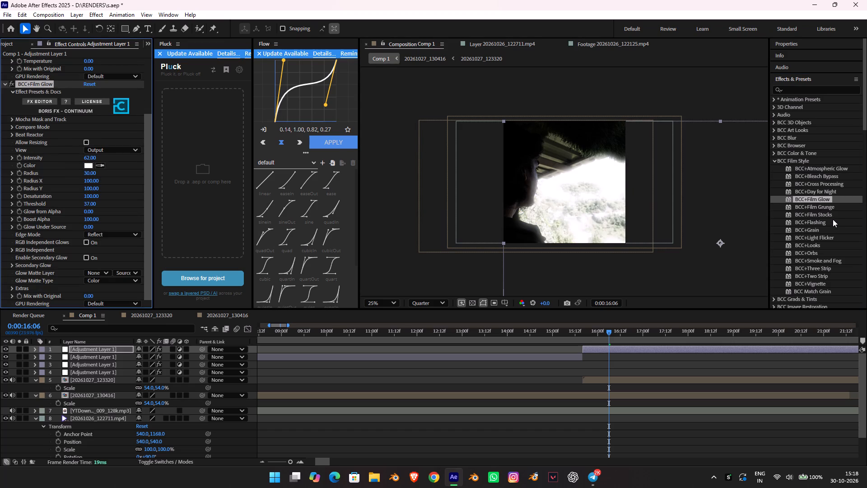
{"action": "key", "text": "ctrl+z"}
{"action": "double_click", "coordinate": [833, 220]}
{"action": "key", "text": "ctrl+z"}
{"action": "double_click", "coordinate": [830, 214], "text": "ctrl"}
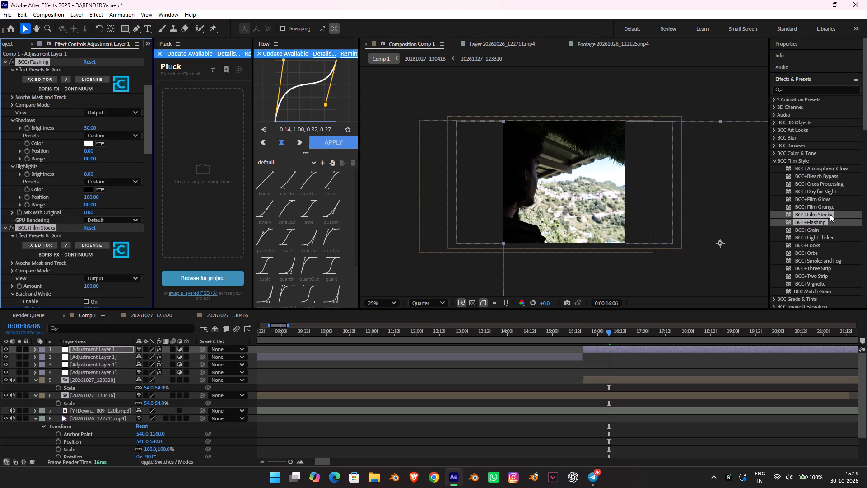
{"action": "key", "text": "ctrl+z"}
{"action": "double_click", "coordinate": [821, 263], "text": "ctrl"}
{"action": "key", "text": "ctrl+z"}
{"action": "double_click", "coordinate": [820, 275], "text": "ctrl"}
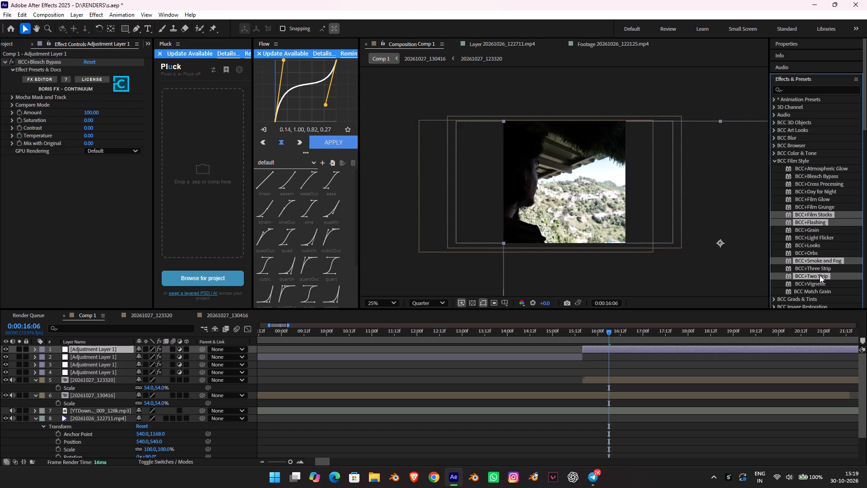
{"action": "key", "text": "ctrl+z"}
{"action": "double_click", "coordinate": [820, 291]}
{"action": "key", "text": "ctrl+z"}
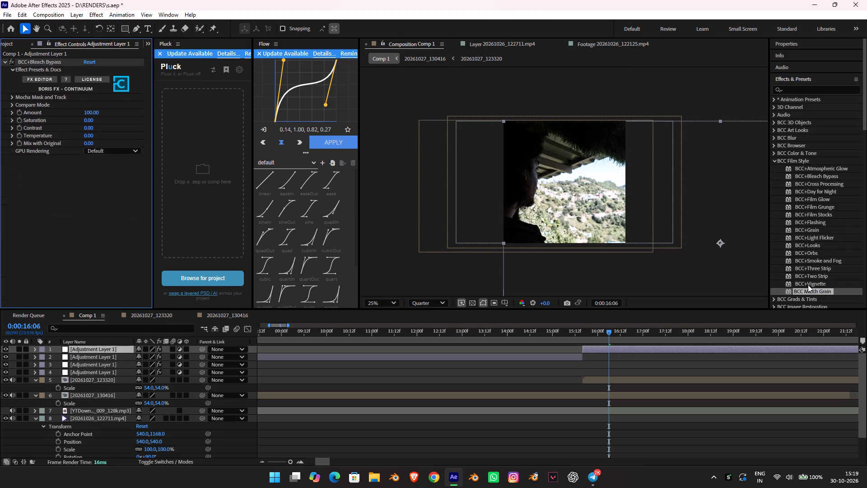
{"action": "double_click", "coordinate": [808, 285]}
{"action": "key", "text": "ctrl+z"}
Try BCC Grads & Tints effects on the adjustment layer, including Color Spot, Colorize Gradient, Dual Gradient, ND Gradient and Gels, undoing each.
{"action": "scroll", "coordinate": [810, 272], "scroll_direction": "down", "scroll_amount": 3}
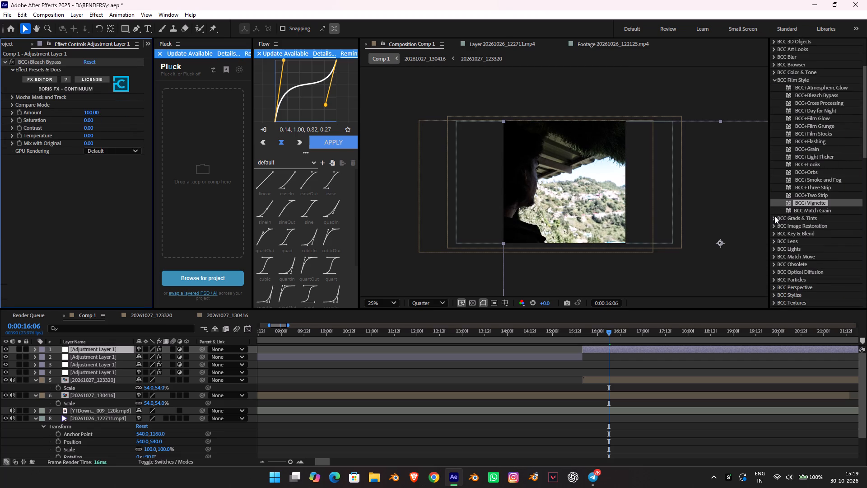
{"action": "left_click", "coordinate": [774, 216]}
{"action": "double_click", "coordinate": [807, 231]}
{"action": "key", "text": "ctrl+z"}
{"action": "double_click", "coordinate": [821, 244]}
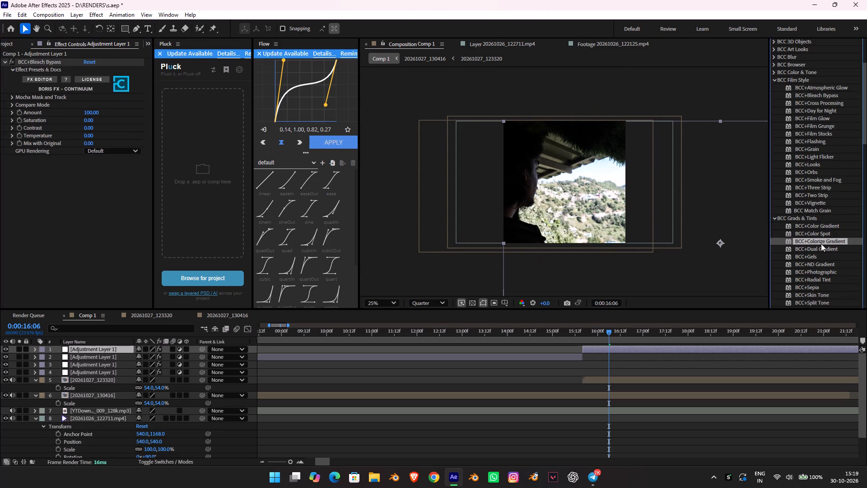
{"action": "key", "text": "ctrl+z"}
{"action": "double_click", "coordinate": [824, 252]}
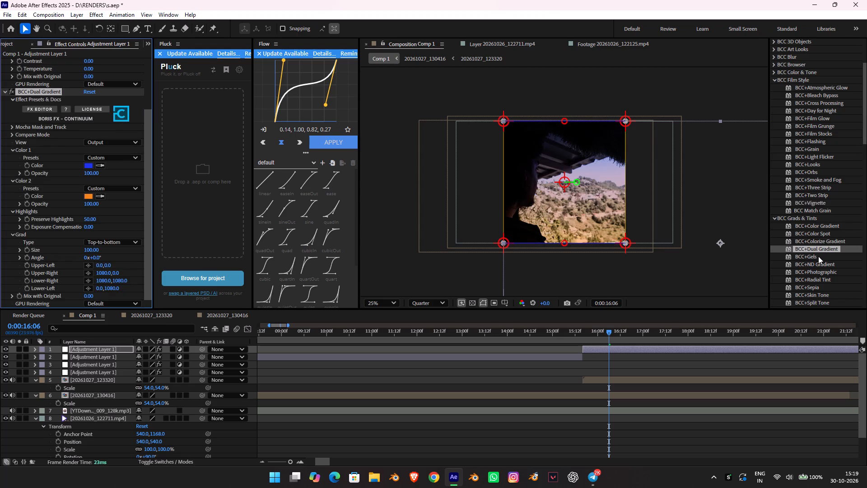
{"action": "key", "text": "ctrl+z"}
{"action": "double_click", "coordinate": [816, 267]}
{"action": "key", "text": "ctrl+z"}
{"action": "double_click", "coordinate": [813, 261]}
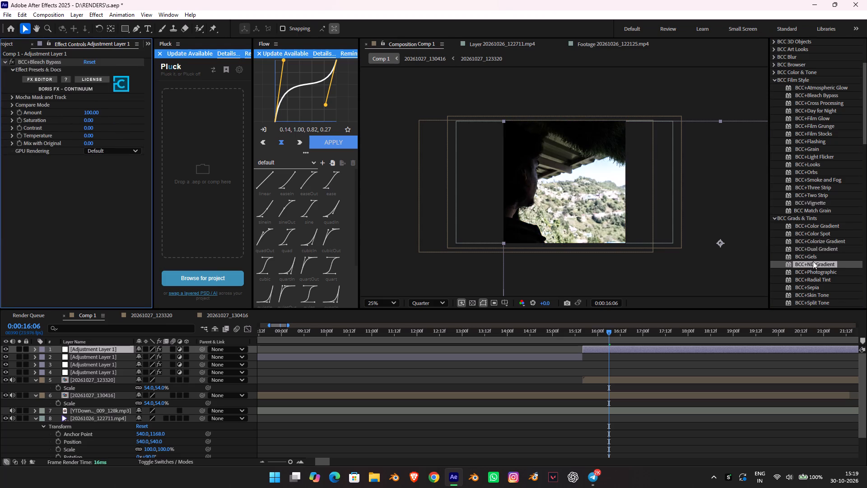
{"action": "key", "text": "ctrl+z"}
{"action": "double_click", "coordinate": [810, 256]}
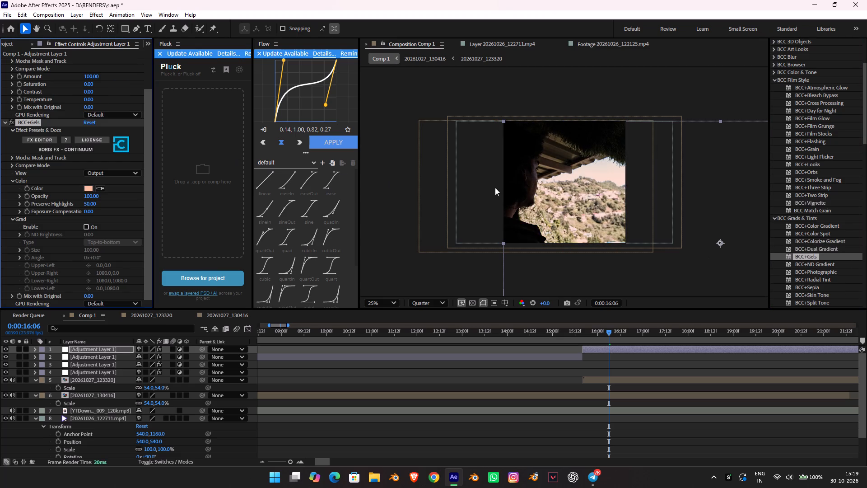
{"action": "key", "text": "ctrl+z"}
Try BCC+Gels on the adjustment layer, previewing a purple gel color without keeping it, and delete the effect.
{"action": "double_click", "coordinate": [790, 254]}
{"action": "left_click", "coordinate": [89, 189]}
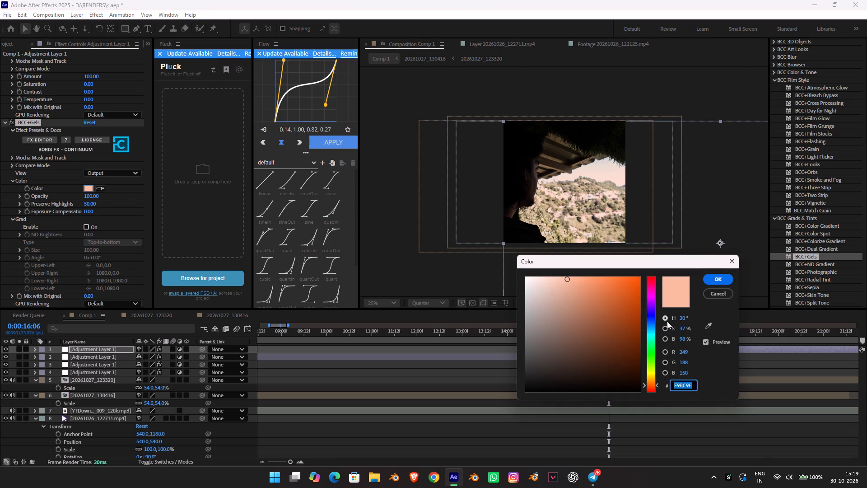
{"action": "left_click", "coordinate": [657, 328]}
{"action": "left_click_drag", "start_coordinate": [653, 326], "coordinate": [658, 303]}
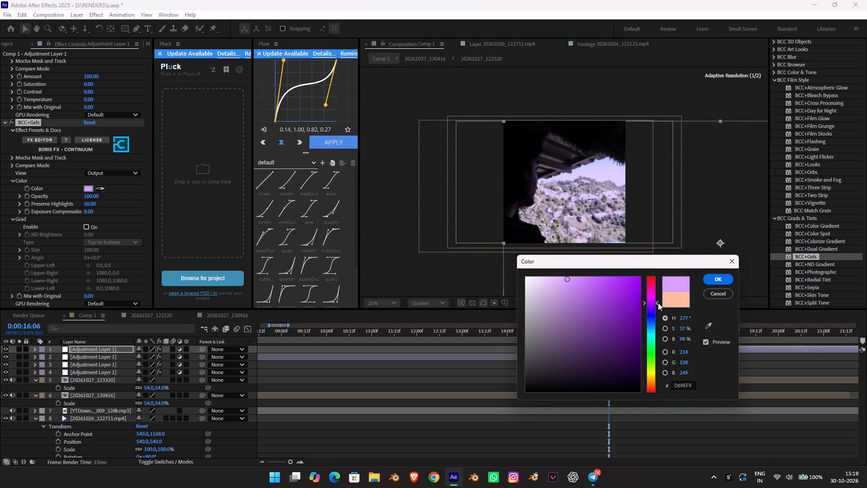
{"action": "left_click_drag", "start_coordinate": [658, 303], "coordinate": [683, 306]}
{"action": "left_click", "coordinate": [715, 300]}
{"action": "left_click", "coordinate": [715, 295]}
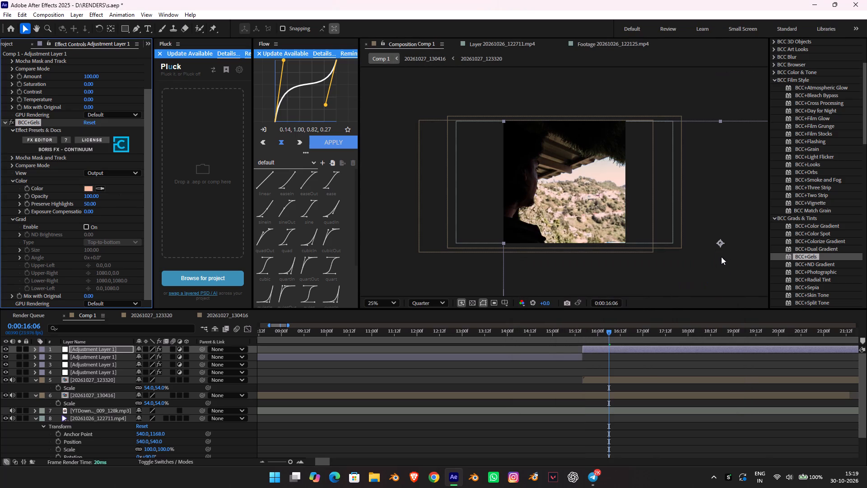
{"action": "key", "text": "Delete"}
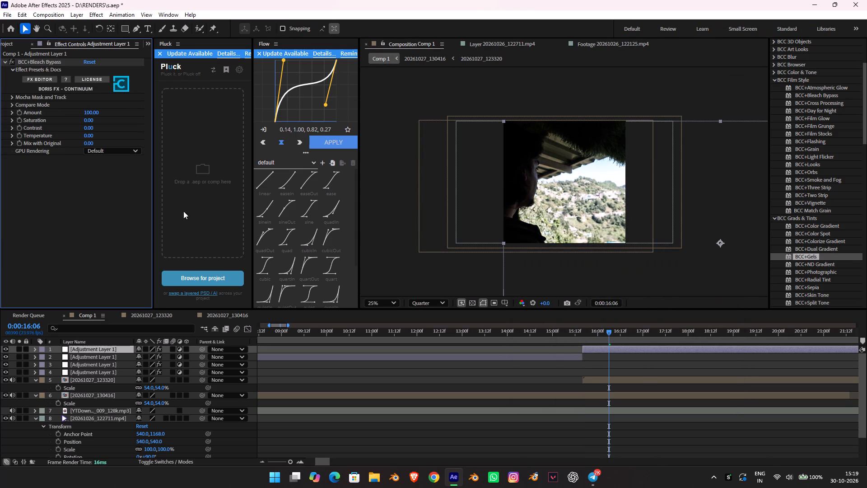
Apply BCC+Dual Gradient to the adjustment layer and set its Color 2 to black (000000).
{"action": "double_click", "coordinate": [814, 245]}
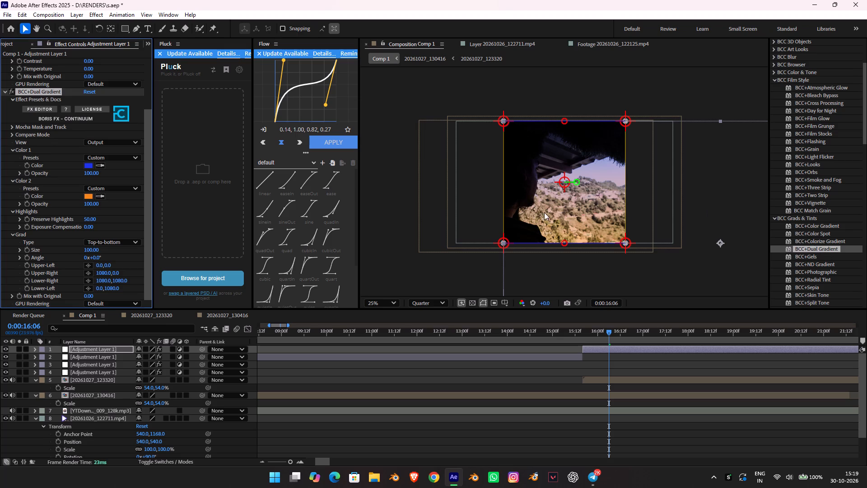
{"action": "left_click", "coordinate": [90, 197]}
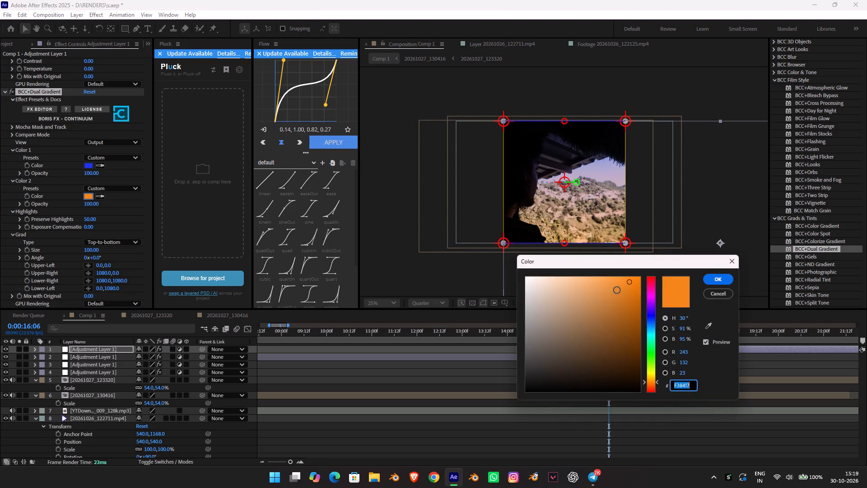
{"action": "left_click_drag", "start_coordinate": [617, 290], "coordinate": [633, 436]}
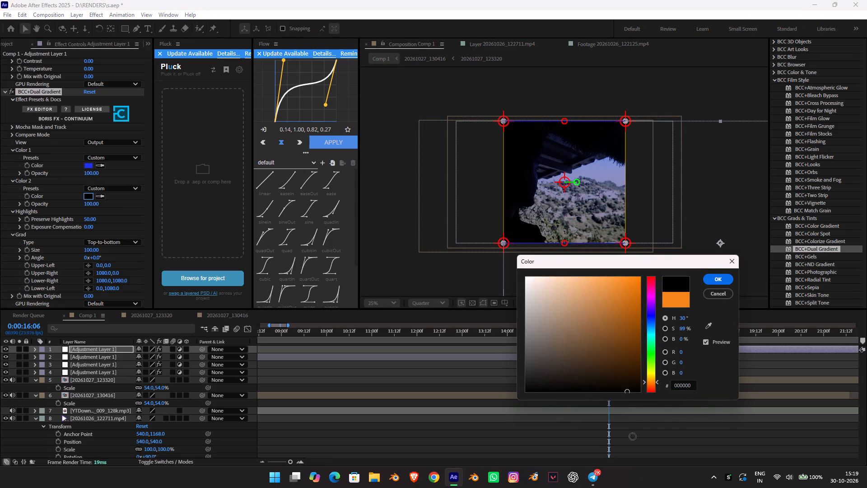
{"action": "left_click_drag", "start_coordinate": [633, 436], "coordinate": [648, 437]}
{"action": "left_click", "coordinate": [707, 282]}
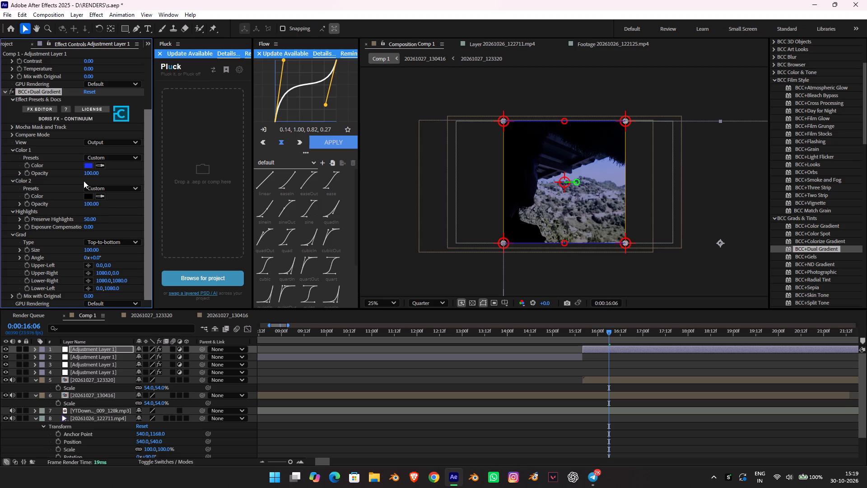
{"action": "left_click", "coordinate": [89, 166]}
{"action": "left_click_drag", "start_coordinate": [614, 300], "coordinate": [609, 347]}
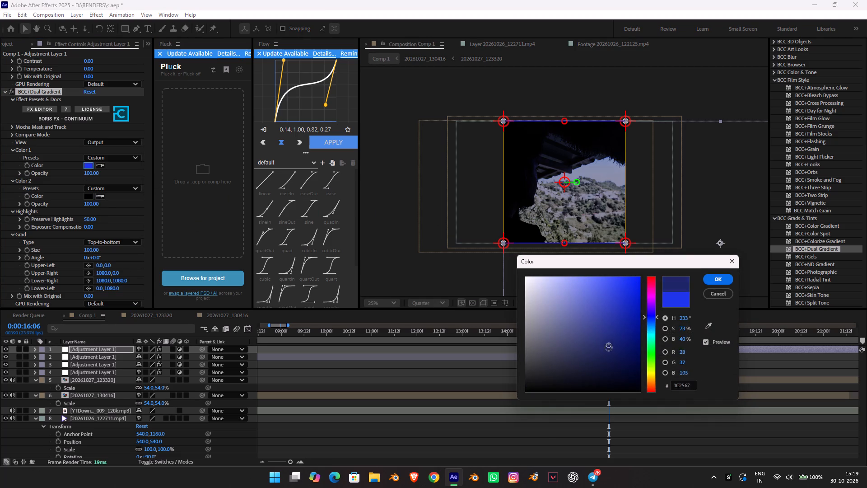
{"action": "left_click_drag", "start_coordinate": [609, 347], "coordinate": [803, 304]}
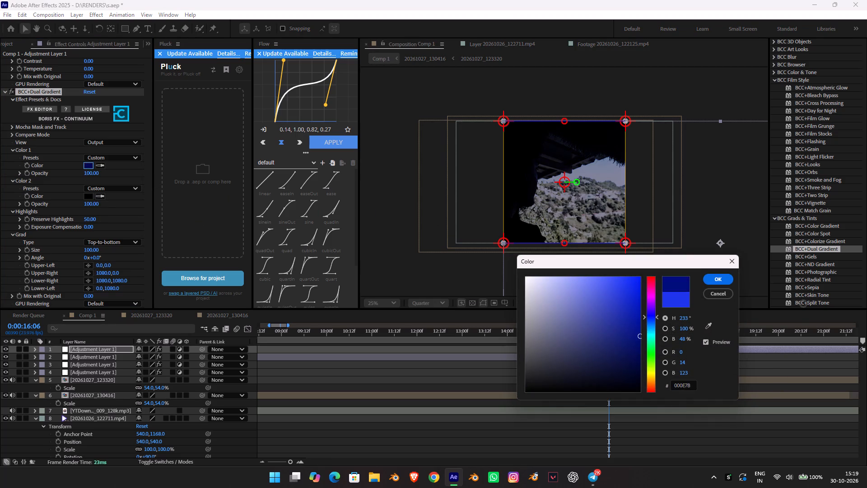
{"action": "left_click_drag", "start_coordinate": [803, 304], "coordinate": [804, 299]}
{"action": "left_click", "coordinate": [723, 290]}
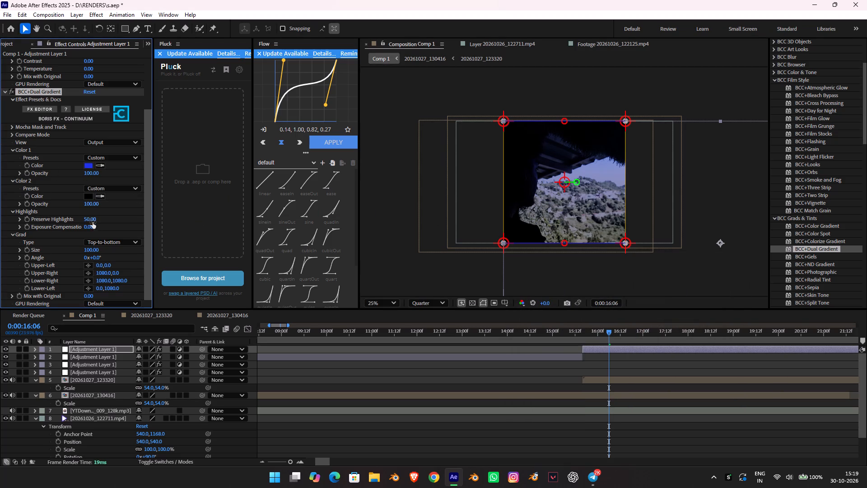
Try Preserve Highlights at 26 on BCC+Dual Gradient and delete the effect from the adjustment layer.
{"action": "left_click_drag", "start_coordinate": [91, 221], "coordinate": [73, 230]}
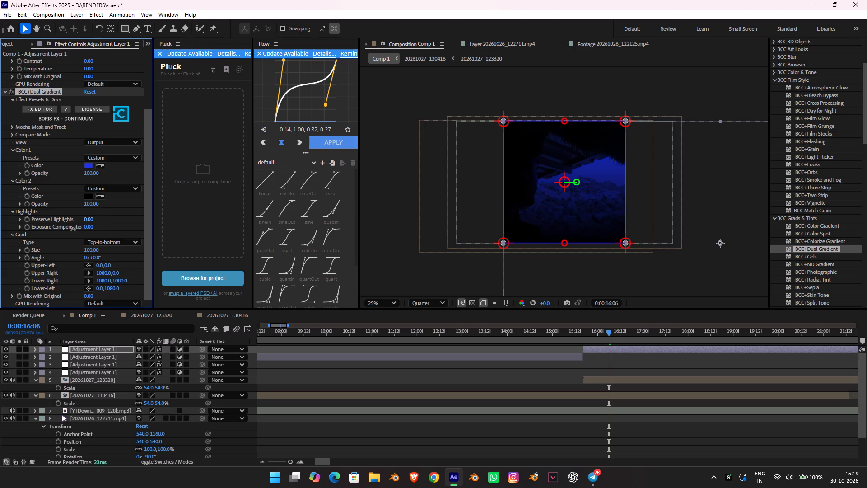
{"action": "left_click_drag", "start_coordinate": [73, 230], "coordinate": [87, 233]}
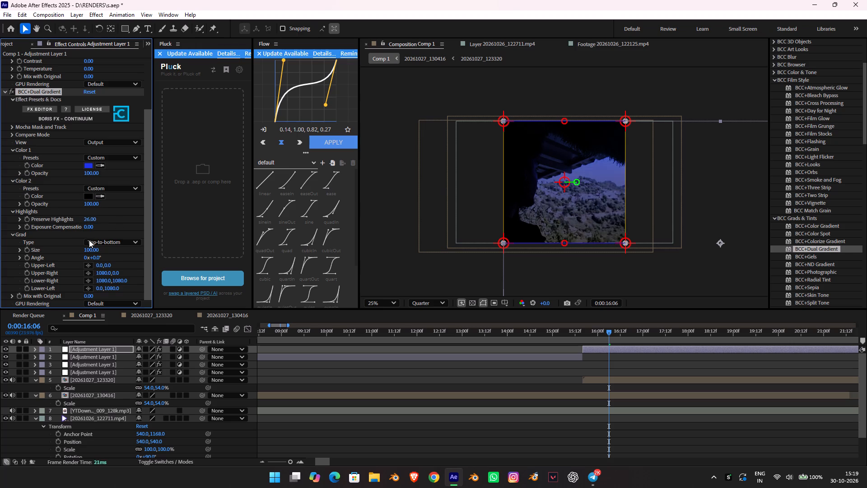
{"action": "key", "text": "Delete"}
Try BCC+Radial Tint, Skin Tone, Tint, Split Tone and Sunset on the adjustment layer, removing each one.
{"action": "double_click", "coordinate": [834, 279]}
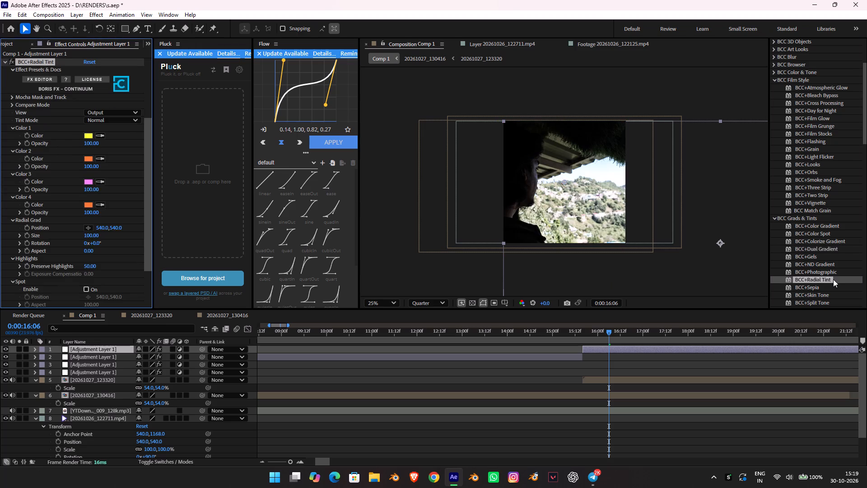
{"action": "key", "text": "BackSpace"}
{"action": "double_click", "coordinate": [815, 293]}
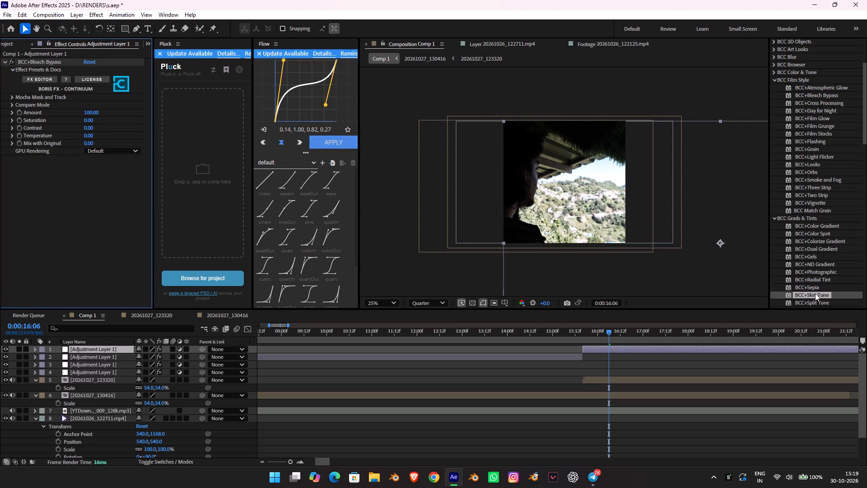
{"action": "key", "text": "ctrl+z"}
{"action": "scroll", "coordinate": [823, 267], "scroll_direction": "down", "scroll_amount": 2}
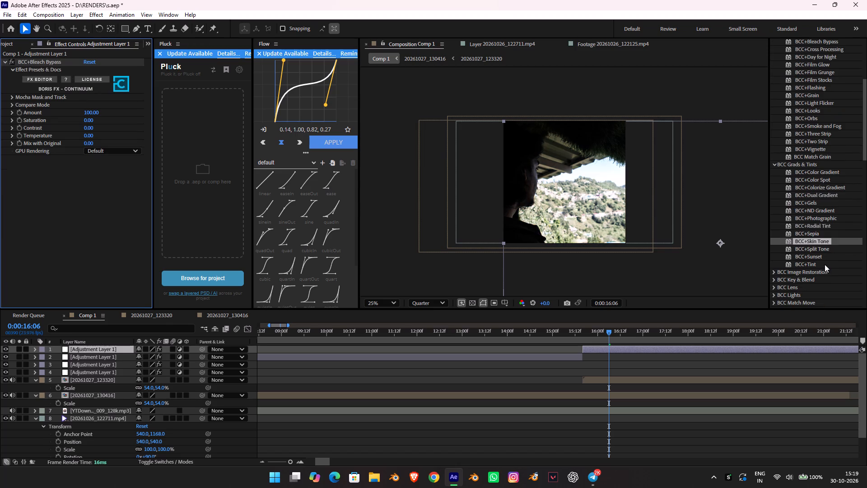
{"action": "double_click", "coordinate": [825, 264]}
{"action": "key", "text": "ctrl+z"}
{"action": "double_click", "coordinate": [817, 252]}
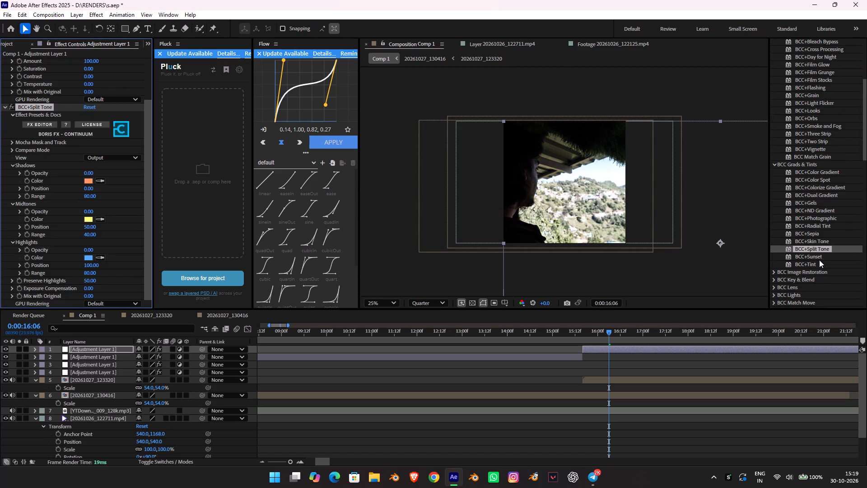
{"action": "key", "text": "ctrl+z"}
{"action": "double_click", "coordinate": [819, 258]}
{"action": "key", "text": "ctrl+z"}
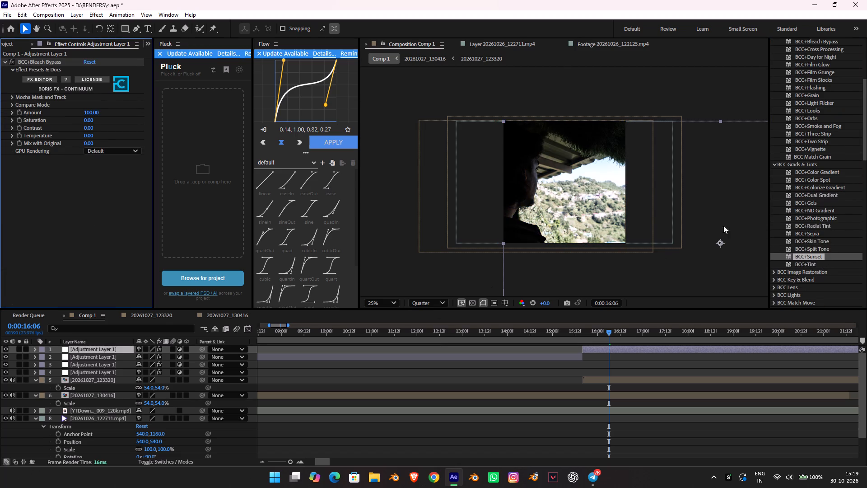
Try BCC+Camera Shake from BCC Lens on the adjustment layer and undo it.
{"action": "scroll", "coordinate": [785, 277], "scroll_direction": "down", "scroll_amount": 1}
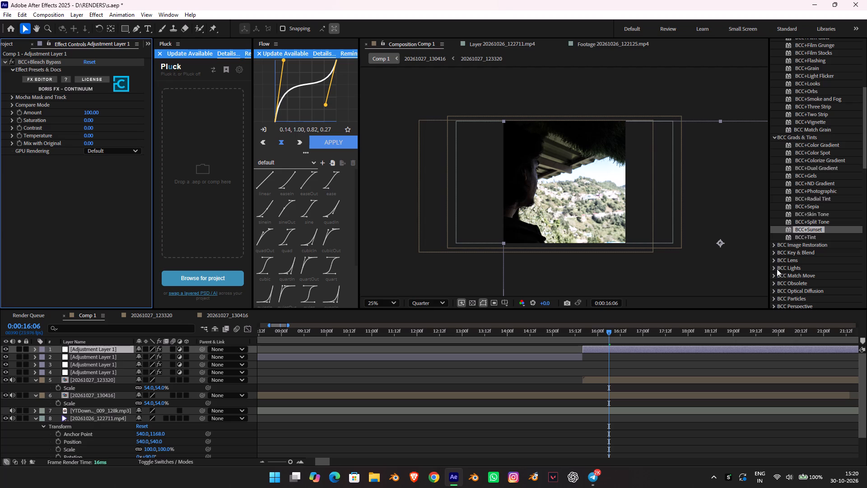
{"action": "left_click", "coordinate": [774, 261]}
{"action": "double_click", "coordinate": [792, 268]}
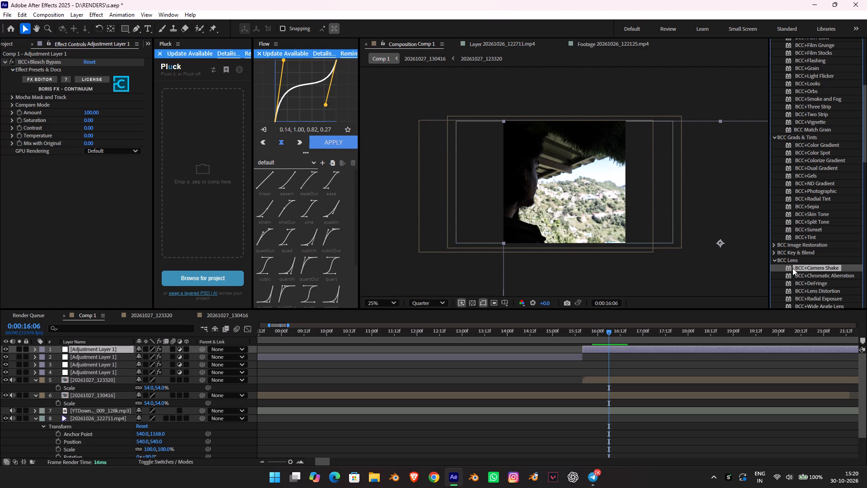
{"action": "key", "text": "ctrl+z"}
Apply BCC+DeFringe from BCC Lens to the split-off adjustment layer.
{"action": "double_click", "coordinate": [802, 280]}
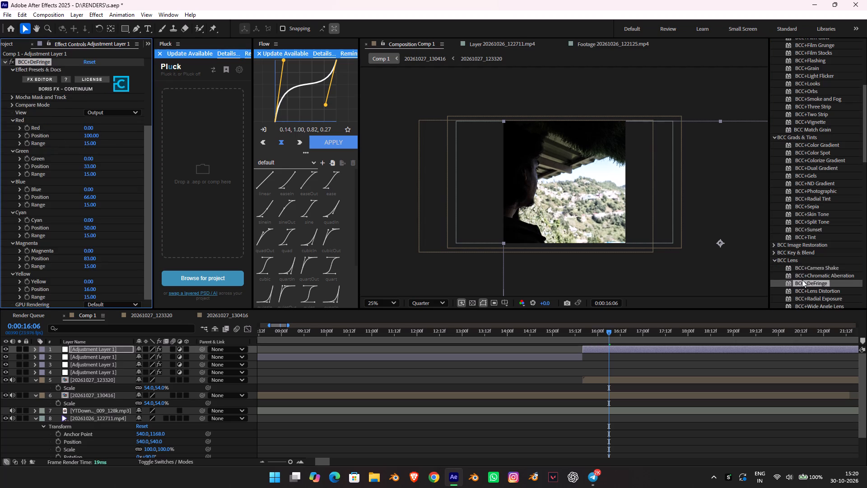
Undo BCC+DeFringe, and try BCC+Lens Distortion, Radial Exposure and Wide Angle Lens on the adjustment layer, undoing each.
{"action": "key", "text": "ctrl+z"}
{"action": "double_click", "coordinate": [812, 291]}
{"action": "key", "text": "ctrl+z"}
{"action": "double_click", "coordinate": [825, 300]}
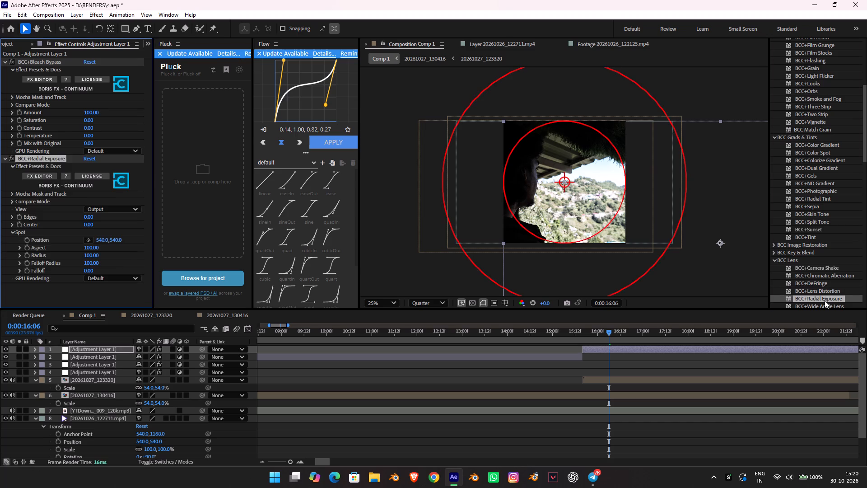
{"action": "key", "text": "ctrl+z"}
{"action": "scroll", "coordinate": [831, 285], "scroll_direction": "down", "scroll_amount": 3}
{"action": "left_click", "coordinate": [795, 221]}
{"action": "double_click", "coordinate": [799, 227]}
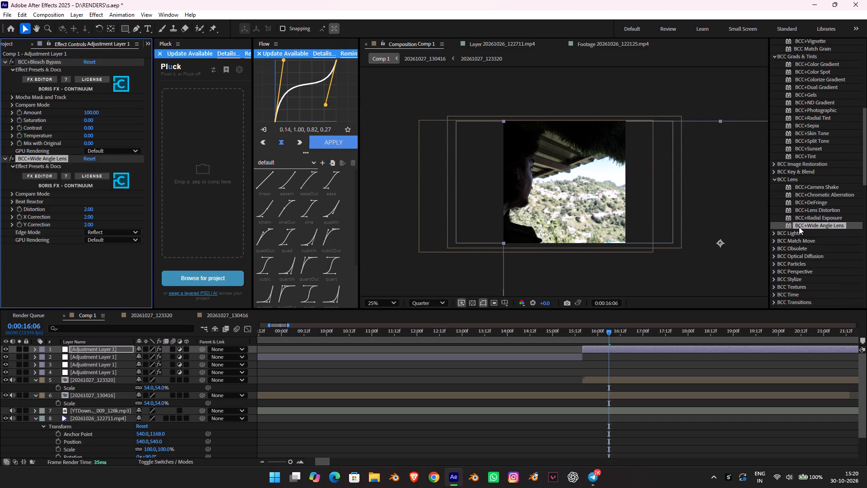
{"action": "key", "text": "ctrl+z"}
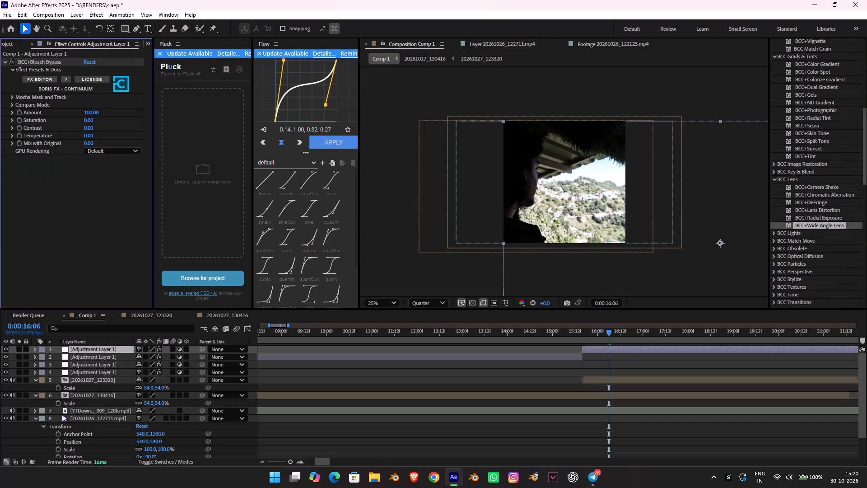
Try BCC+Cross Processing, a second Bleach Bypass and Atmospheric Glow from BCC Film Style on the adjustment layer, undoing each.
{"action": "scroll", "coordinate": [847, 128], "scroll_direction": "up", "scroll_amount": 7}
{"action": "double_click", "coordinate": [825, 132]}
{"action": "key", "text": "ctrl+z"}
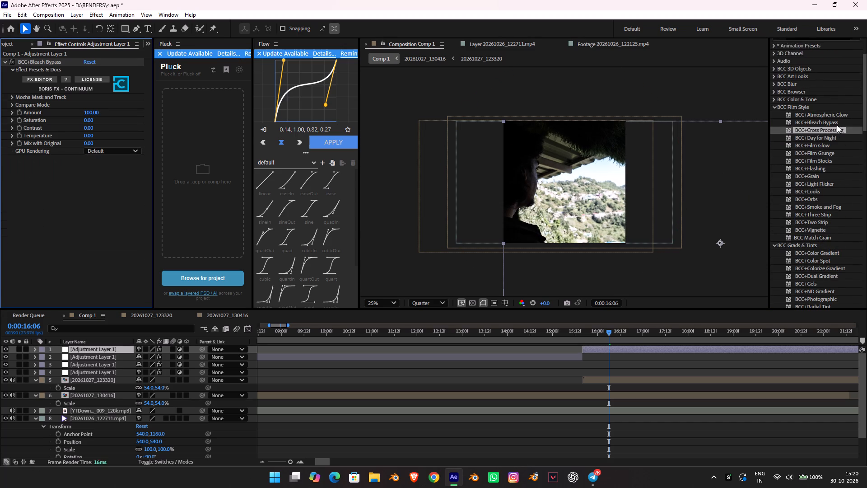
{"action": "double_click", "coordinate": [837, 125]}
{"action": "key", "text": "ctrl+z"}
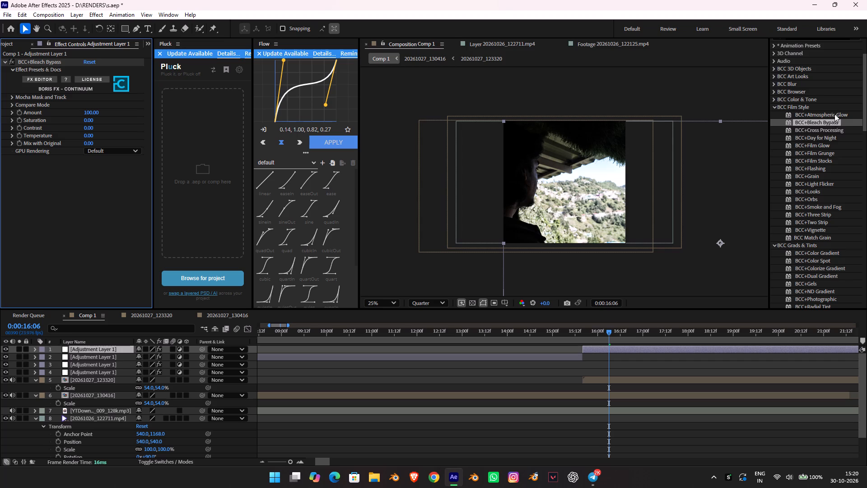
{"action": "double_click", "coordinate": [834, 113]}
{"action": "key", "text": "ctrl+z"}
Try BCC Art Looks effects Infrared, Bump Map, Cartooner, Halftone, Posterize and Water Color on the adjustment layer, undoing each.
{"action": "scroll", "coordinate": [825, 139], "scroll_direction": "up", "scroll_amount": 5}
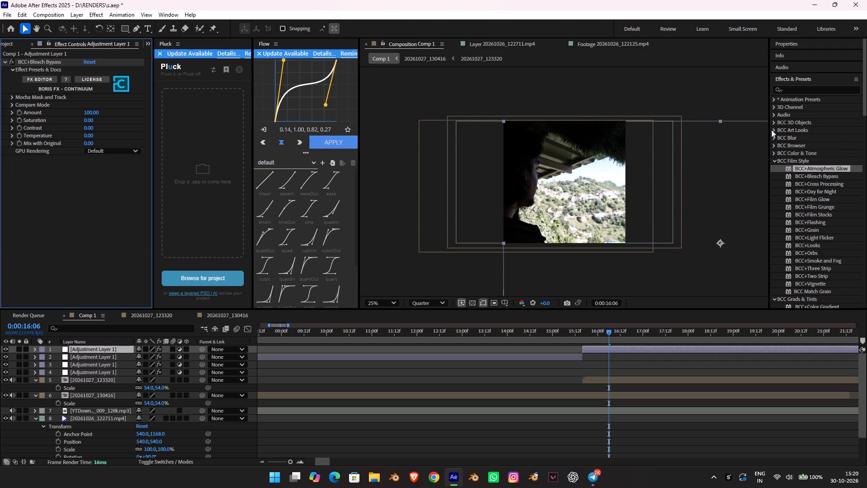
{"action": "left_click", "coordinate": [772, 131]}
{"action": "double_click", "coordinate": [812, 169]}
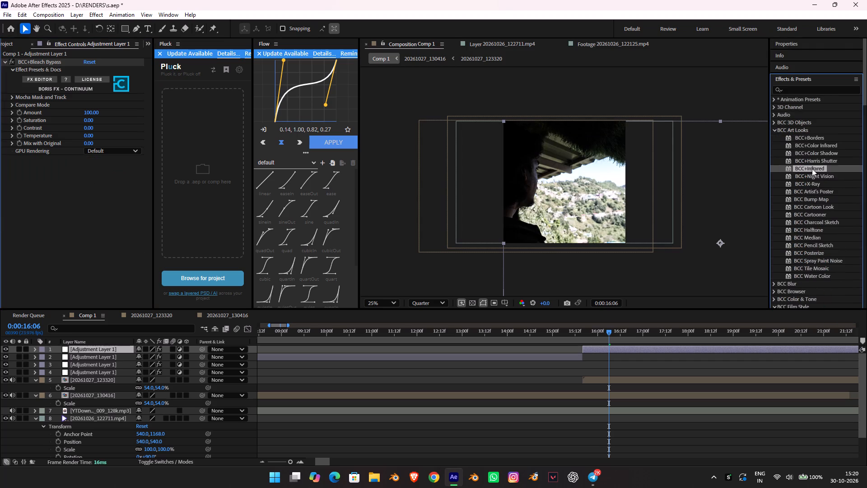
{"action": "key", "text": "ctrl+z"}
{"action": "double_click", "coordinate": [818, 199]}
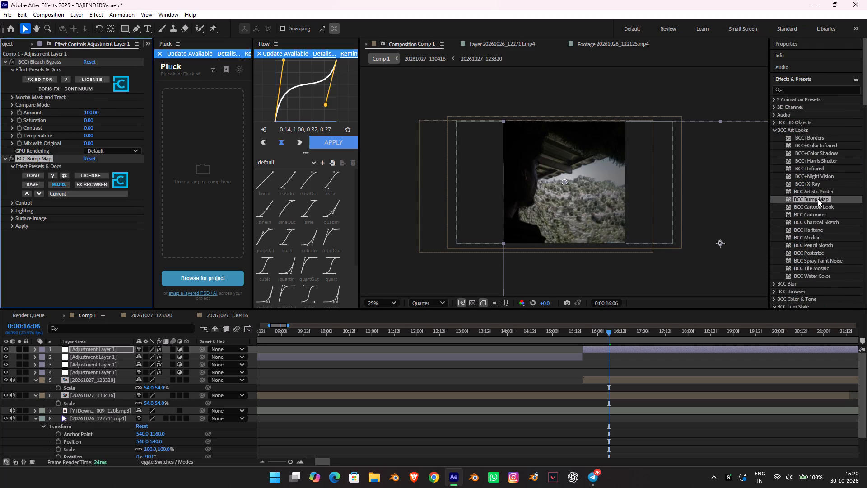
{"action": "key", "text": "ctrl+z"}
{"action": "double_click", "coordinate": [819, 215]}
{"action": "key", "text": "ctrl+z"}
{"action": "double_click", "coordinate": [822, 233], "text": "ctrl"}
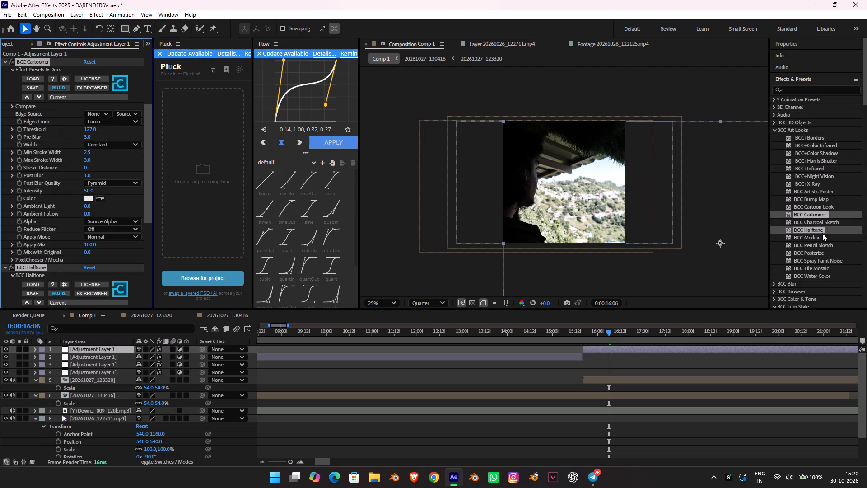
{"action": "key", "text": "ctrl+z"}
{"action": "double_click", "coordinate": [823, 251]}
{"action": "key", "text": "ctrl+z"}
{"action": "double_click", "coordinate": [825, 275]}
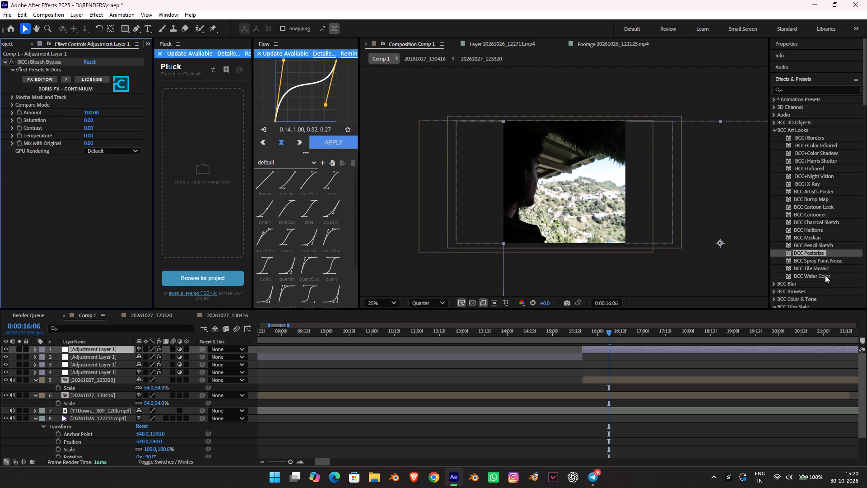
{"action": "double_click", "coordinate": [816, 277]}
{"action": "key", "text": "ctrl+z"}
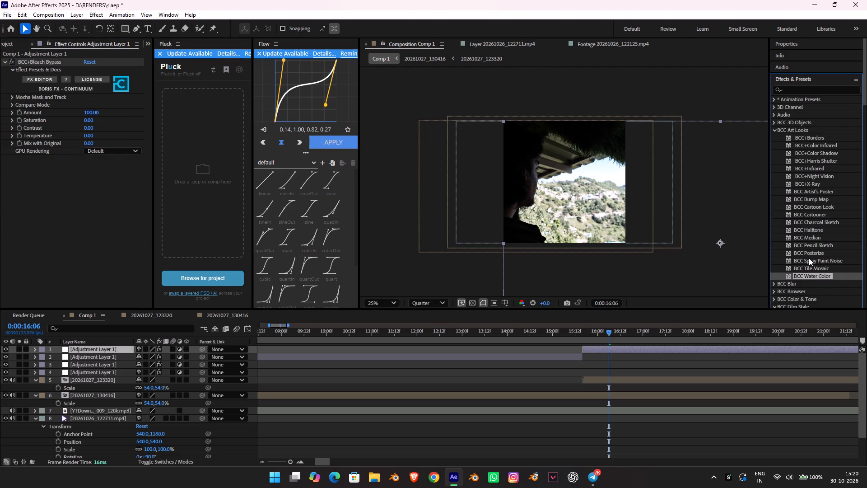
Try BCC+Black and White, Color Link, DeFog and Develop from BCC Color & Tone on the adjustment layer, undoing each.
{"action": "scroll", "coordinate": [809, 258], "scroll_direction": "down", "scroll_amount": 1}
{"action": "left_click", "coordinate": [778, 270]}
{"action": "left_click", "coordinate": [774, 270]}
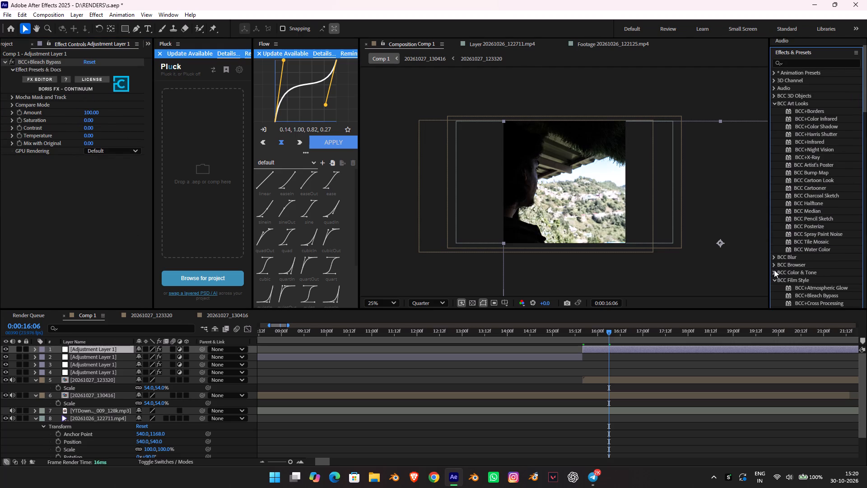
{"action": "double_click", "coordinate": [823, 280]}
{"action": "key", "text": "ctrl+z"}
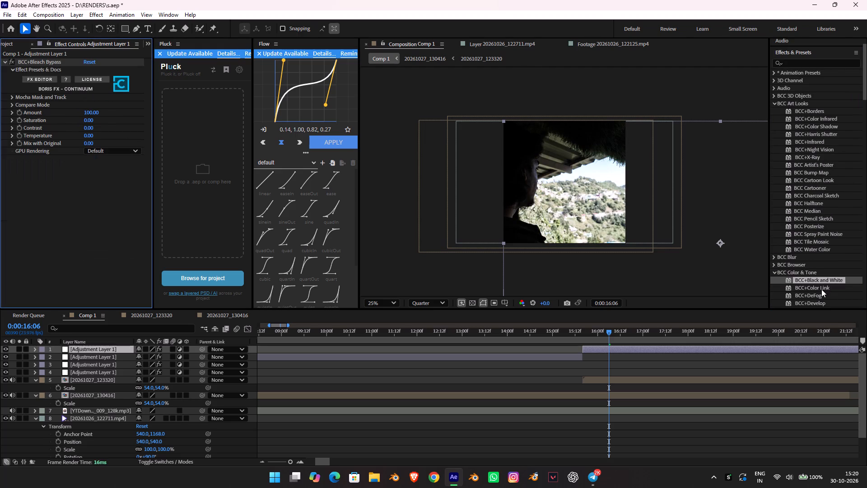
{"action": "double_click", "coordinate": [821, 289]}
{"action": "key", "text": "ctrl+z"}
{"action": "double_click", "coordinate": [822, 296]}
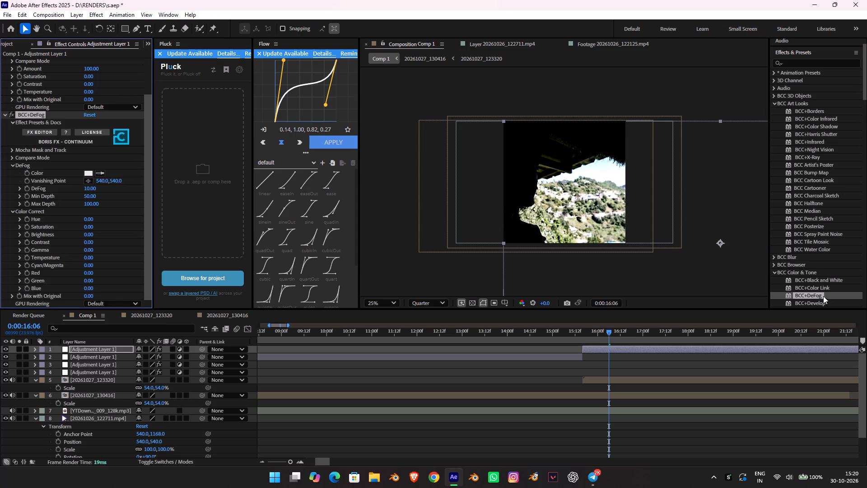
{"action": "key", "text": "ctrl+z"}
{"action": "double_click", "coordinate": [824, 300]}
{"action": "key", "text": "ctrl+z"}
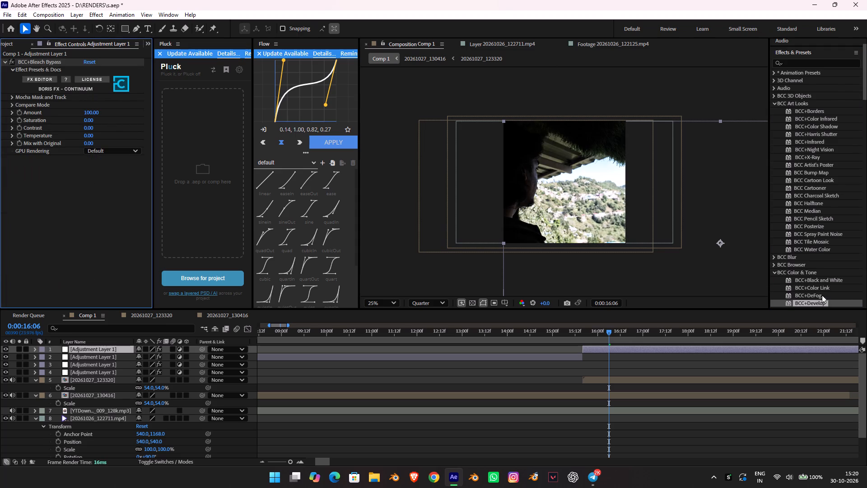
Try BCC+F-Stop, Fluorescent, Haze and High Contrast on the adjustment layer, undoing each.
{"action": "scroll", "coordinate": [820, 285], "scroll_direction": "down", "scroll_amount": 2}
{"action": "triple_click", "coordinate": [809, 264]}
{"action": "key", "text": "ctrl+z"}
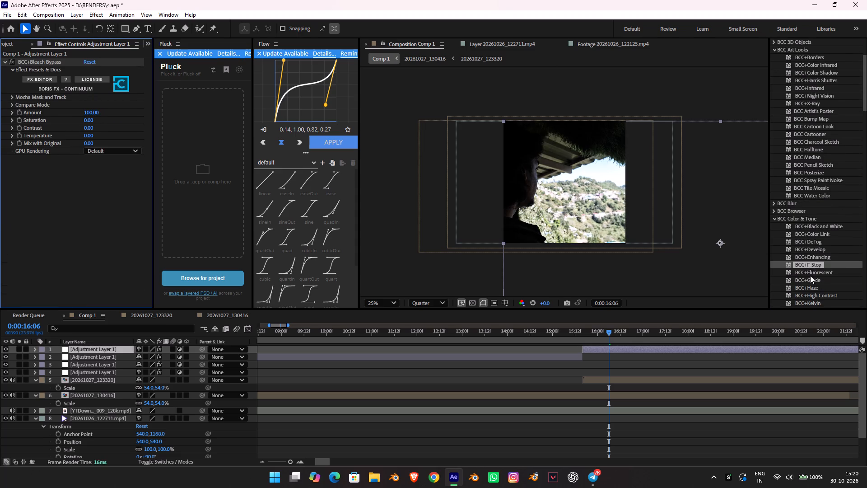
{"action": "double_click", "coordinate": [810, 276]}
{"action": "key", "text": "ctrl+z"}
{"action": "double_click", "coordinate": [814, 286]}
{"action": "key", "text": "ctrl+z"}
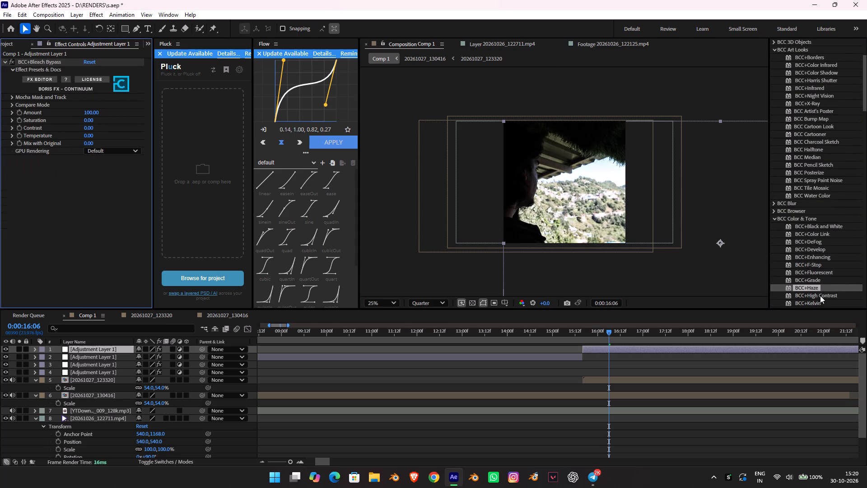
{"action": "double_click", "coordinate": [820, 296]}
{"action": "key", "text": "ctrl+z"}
Preview the bleach-bypass section from 0:00:16:06, and scrub back to 0:00:12:13 to review the preceding footage.
{"action": "key", "text": "space"}
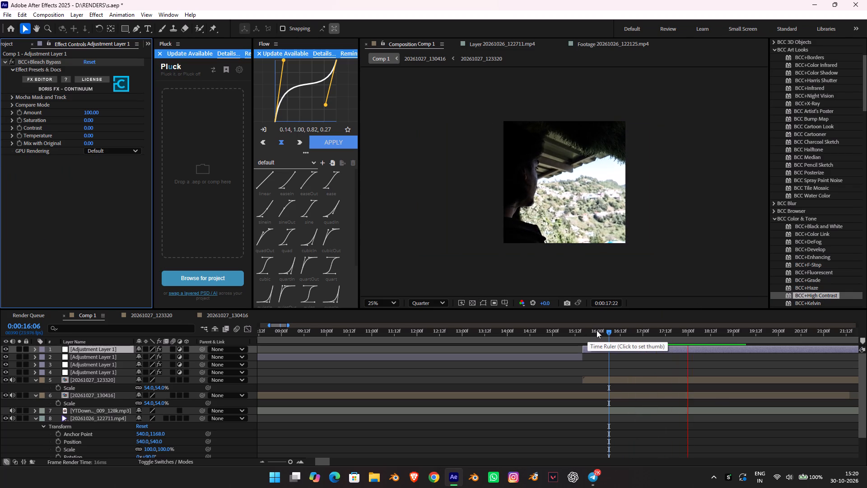
{"action": "left_click", "coordinate": [575, 338]}
{"action": "key", "text": "space"}
{"action": "left_click_drag", "start_coordinate": [569, 341], "coordinate": [525, 333]}
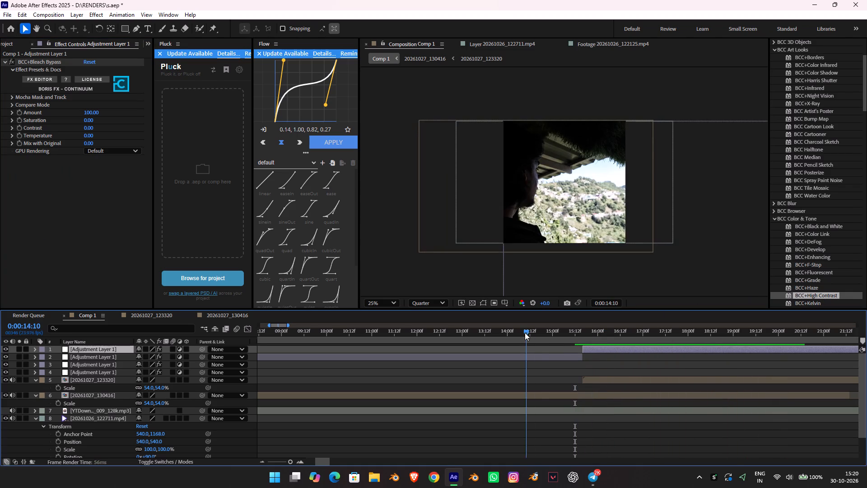
{"action": "left_click_drag", "start_coordinate": [525, 333], "coordinate": [442, 325]}
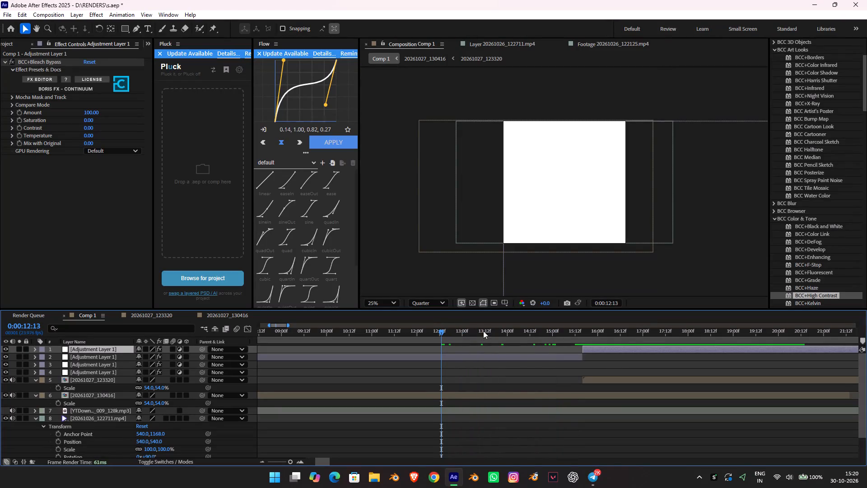
Examine the second adjustment layer's Day for Night effect stack and keyframes, scrubbing Comp 1 between about 7 and 12 seconds.
{"action": "left_click", "coordinate": [454, 355]}
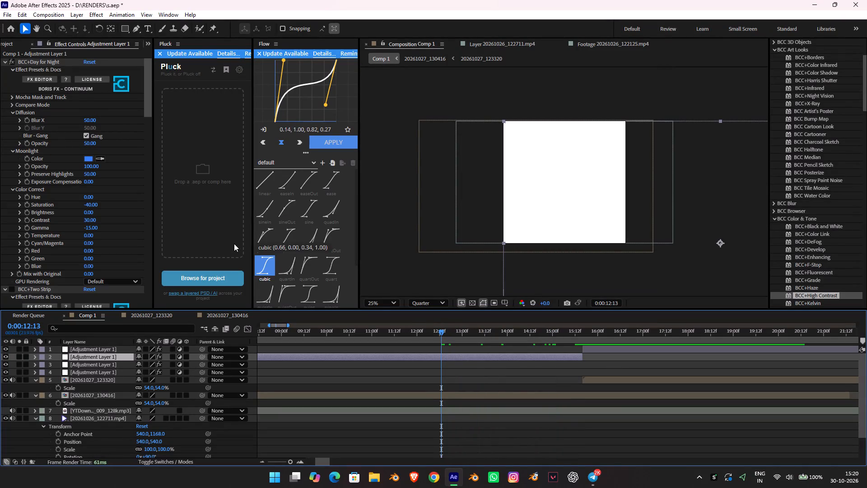
{"action": "scroll", "coordinate": [519, 373], "scroll_direction": "down", "scroll_amount": 4}
{"action": "scroll", "coordinate": [518, 375], "scroll_direction": "up", "scroll_amount": 11}
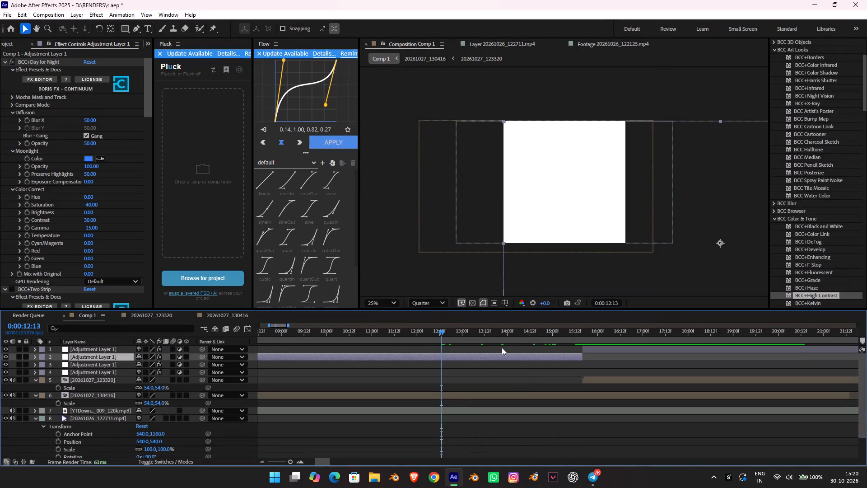
{"action": "left_click_drag", "start_coordinate": [463, 338], "coordinate": [603, 355]}
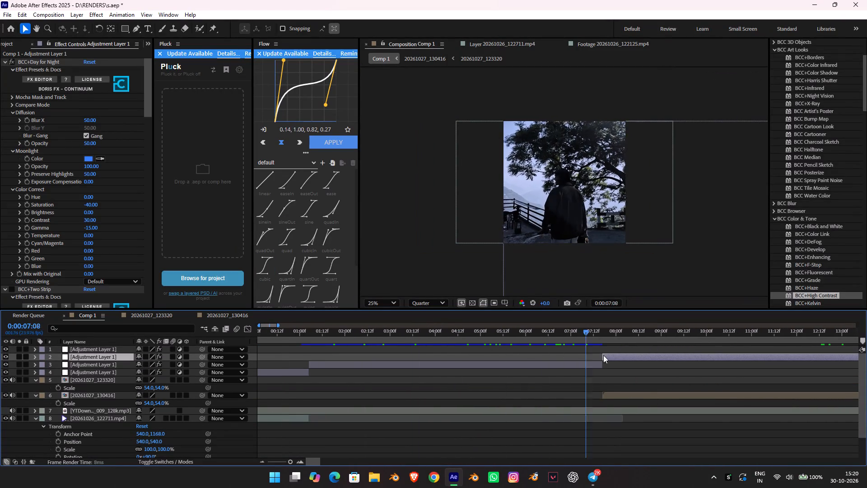
{"action": "left_click_drag", "start_coordinate": [603, 355], "coordinate": [821, 380]}
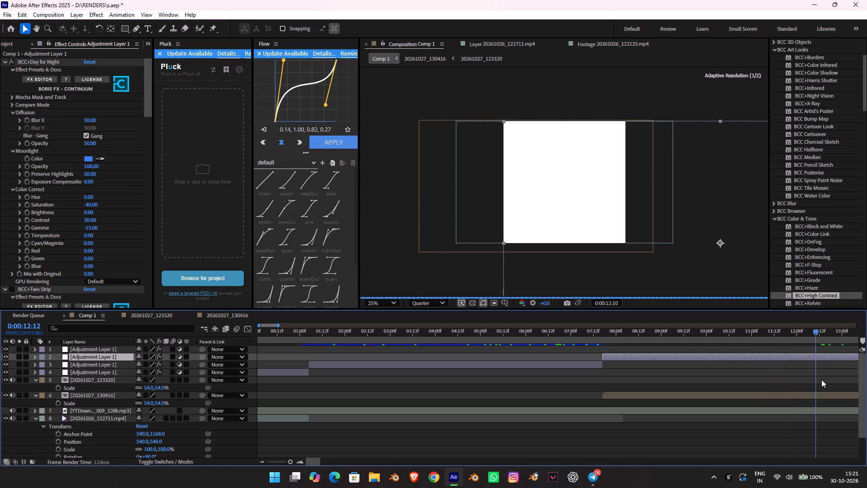
{"action": "left_click_drag", "start_coordinate": [821, 380], "coordinate": [768, 376]}
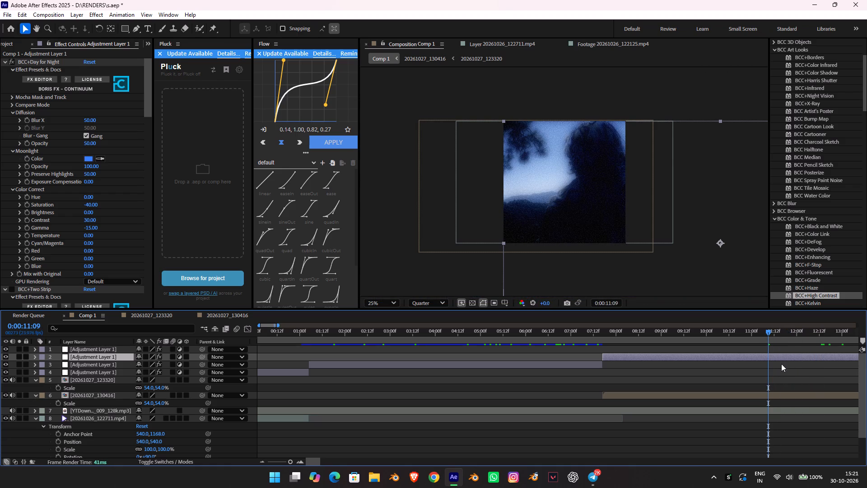
{"action": "key", "text": "u"}
{"action": "key", "text": "u"}
{"action": "left_click", "coordinate": [638, 360]}
{"action": "key", "text": "u"}
Undo back through the effect trials, bleach-bypass grade and adjustment layer split, to where clip 20261027_123320 sits below 20261027_130416.
{"action": "key", "text": "ctrl+z"}
{"action": "key", "text": "ctrl+z"}
{"action": "key", "text": "ctrl+z"}
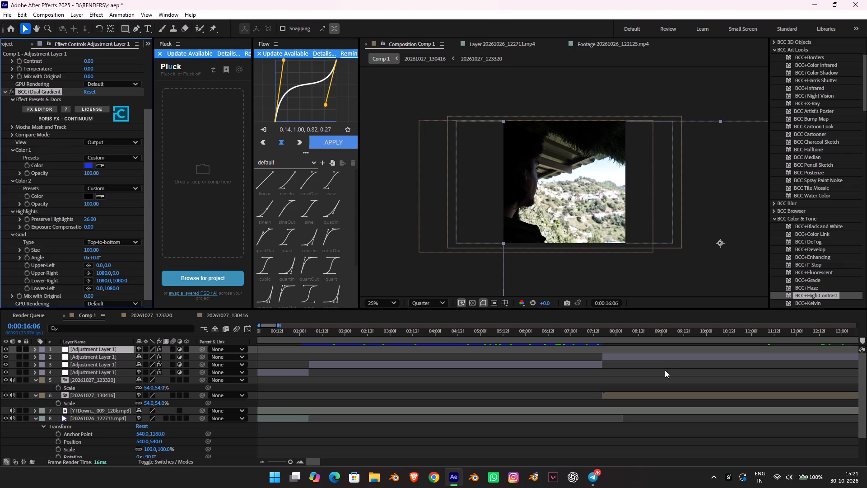
{"action": "key", "text": "ctrl+z"}
{"action": "key", "text": "ctrl+z"}
{"action": "key", "text": "ctrl+z"}
{"action": "key", "text": "ctrl+z"}
{"action": "key", "text": "ctrl+z"}
{"action": "key", "text": "ctrl+z"}
{"action": "key", "text": "ctrl+z"}
{"action": "key", "text": "ctrl+z"}
{"action": "key", "text": "ctrl+z"}
{"action": "key", "text": "ctrl+z"}
{"action": "key", "text": "ctrl+z"}
{"action": "key", "text": "ctrl+z"}
{"action": "key", "text": "ctrl+z"}
{"action": "key", "text": "ctrl+z"}
{"action": "key", "text": "ctrl+z"}
{"action": "key", "text": "ctrl+z"}
{"action": "key", "text": "ctrl+z"}
{"action": "key", "text": "ctrl+z"}
{"action": "key", "text": "ctrl+z"}
{"action": "key", "text": "ctrl+z"}
{"action": "key", "text": "ctrl+z"}
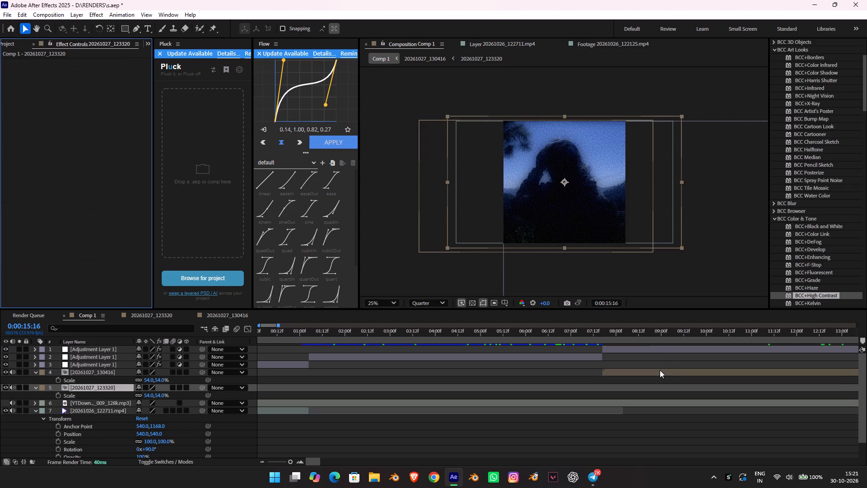
Preview Comp 1 from about 0:00:15:16 through 0:00:19:23 to review the unsplit Day for Night adjustment layer.
{"action": "key", "text": "c"}
{"action": "key", "text": "space"}
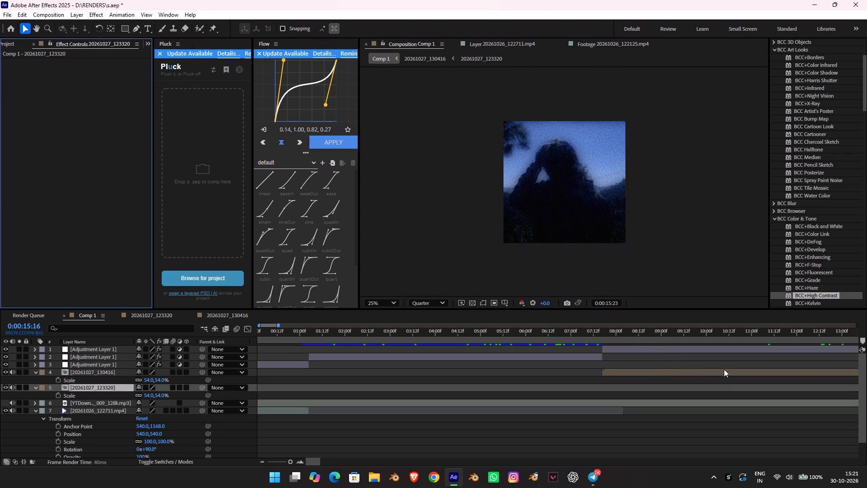
{"action": "key", "text": "space"}
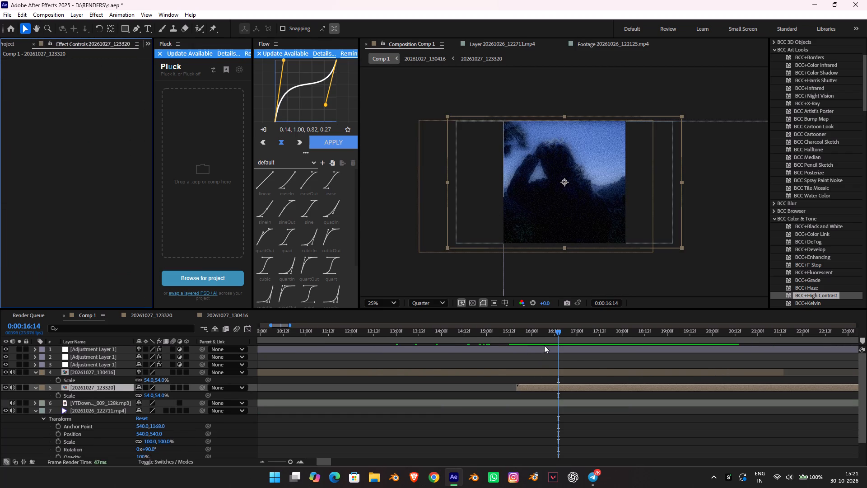
{"action": "left_click_drag", "start_coordinate": [525, 334], "coordinate": [516, 339]}
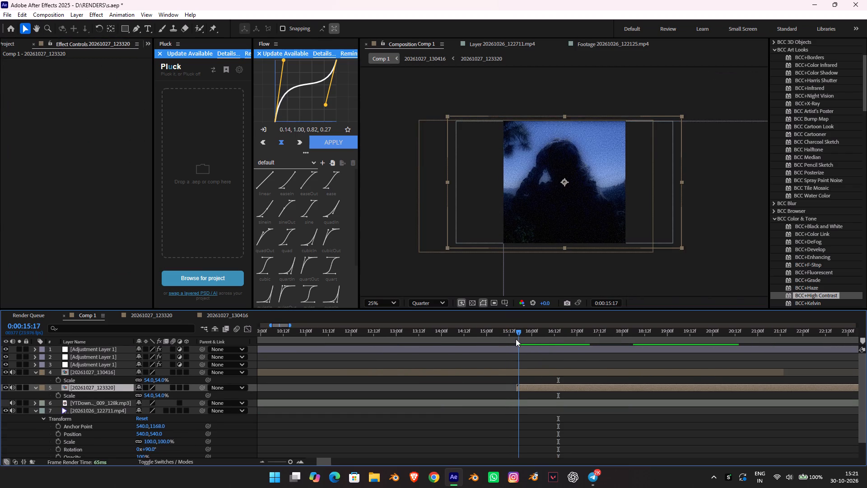
{"action": "left_click_drag", "start_coordinate": [516, 339], "coordinate": [516, 340]}
{"action": "left_click", "coordinate": [526, 348]}
{"action": "key", "text": "space"}
{"action": "key", "text": "space"}
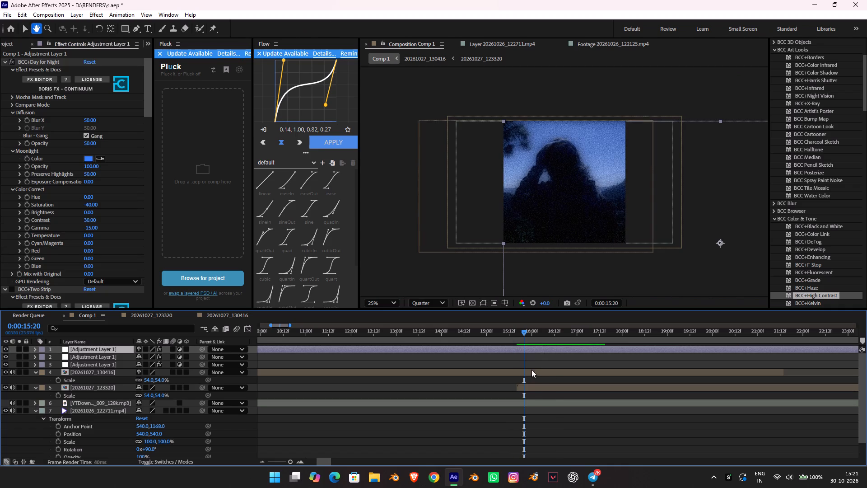
{"action": "scroll", "coordinate": [535, 380], "scroll_direction": "up", "scroll_amount": 1}
{"action": "key", "text": "space"}
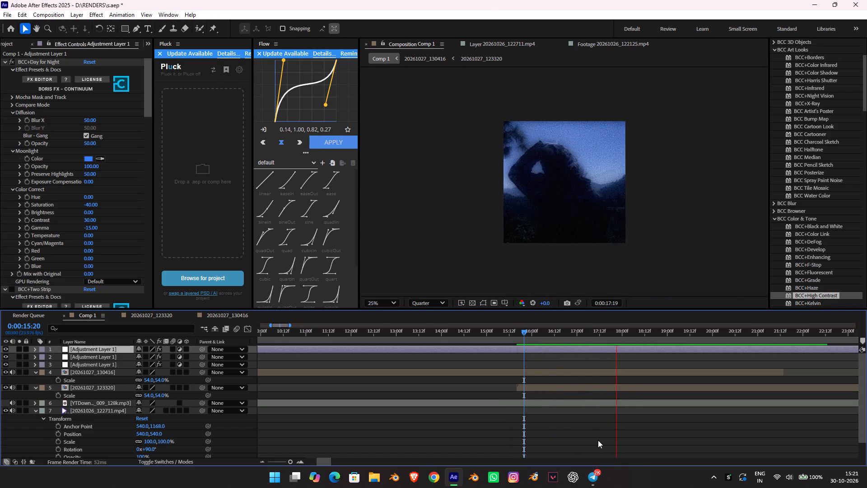
{"action": "key", "text": "space"}
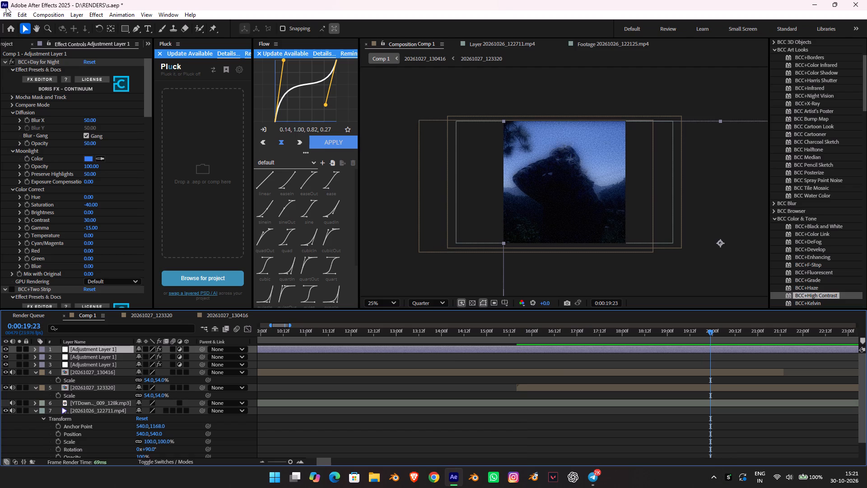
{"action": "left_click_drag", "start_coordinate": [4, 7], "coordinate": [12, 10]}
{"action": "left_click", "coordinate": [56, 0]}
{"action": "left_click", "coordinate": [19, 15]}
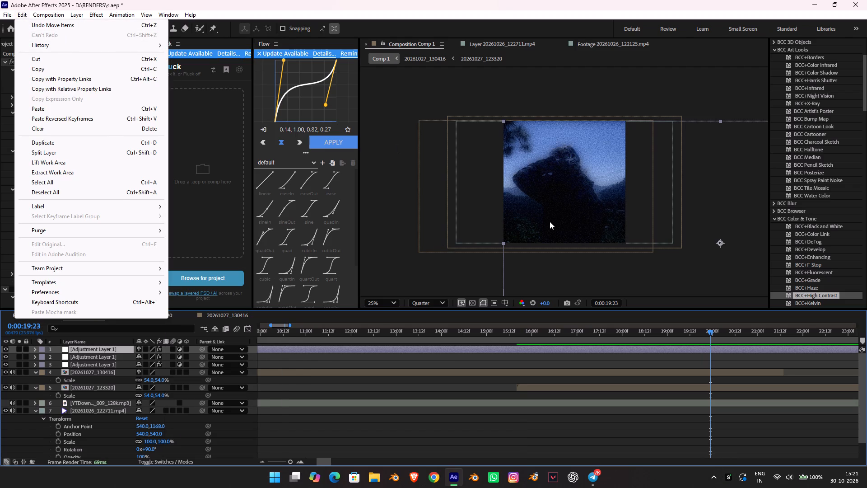
Scrub Comp 1 back to 0:00:03:12 and preview from there through about 0:00:16:20.
{"action": "left_click", "coordinate": [692, 334]}
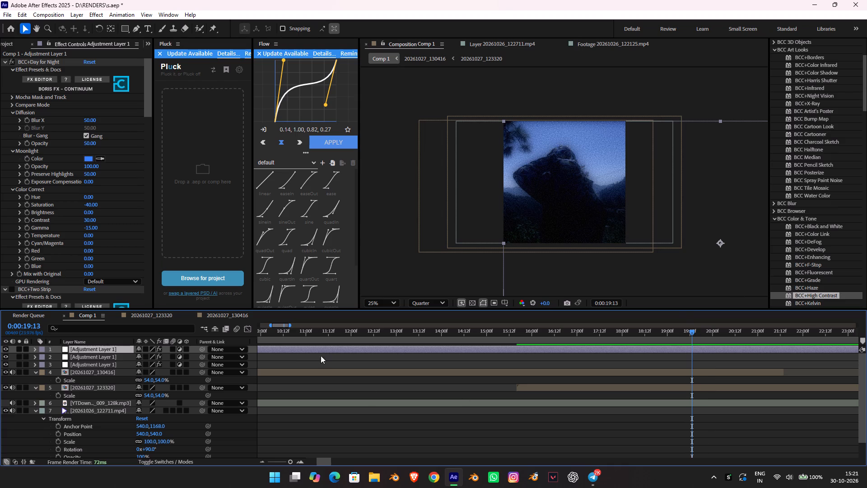
{"action": "left_click_drag", "start_coordinate": [452, 331], "coordinate": [247, 328]}
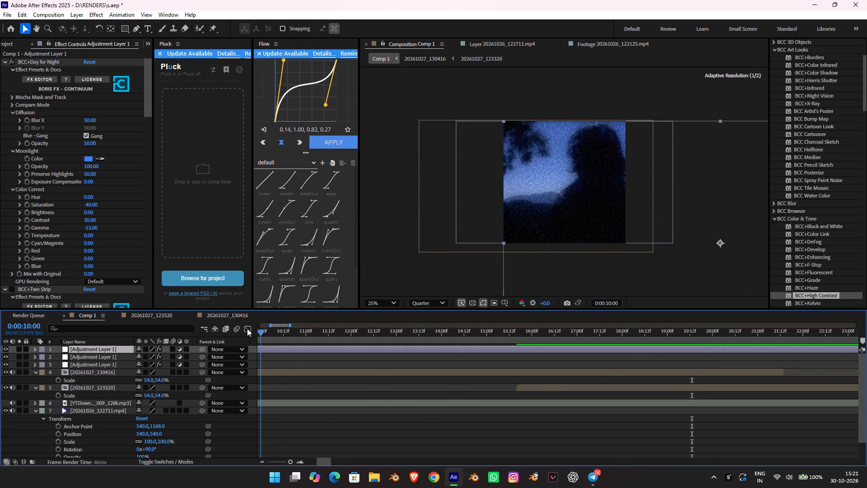
{"action": "left_click_drag", "start_coordinate": [247, 328], "coordinate": [418, 328]}
{"action": "key", "text": "space"}
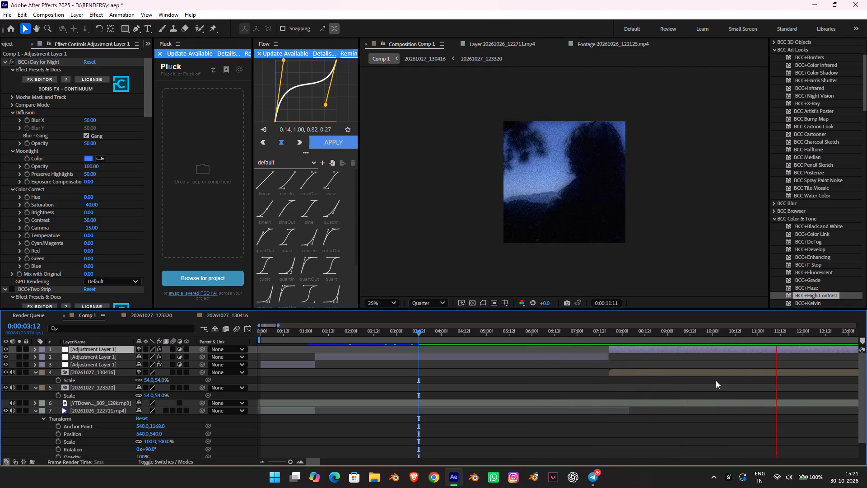
{"action": "scroll", "coordinate": [733, 387], "scroll_direction": "down", "scroll_amount": 3, "text": "alt"}
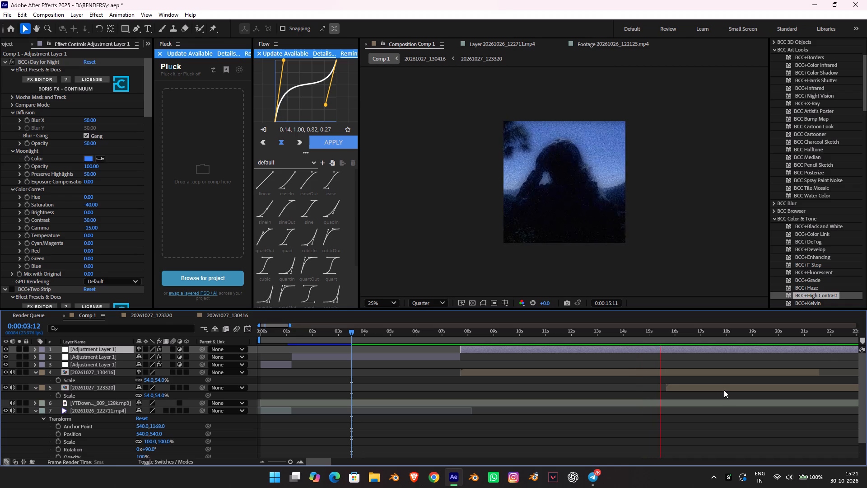
{"action": "key", "text": "space"}
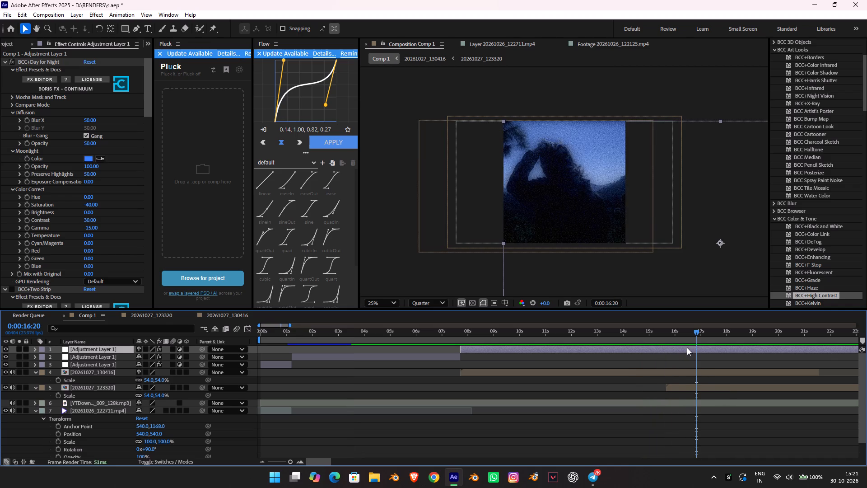
Split clip 20261027_130416 at 0:00:16:12 in Comp 1 and delete the part after the split.
{"action": "left_click", "coordinate": [690, 331]}
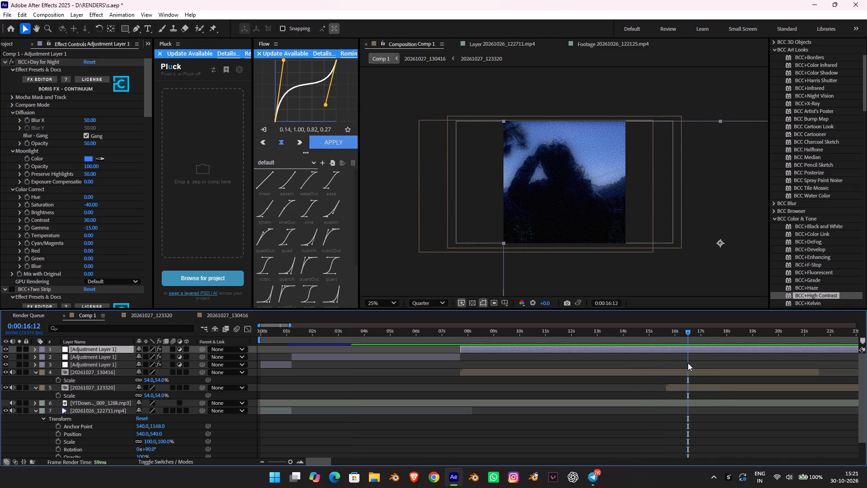
{"action": "left_click", "coordinate": [696, 372]}
{"action": "key", "text": "ctrl+shift+d"}
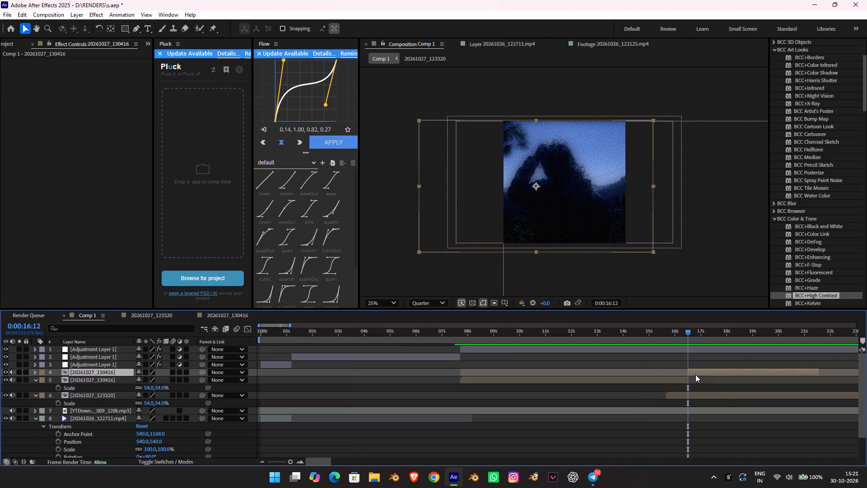
{"action": "key", "text": "Delete"}
Slide clip 20261027_123320 earlier so it starts at about 4.6 seconds, previewing the footage that follows the cut.
{"action": "key", "text": "space"}
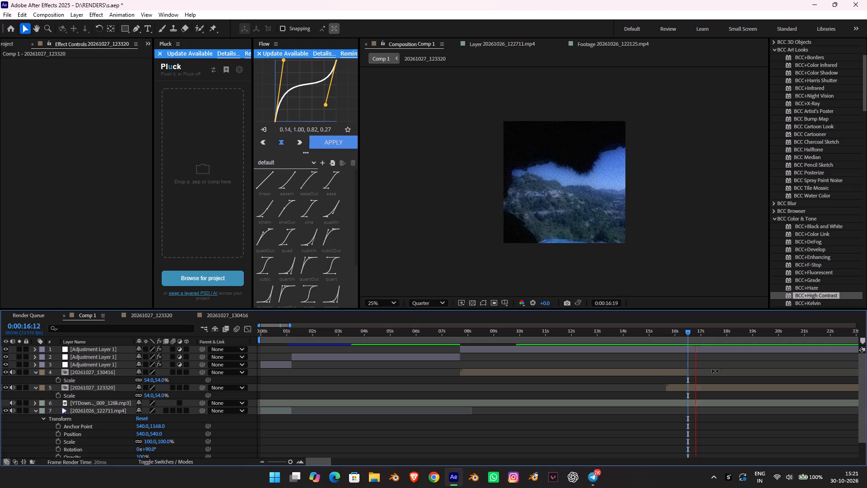
{"action": "left_click", "coordinate": [739, 385]}
{"action": "left_click_drag", "start_coordinate": [755, 386], "coordinate": [650, 387]}
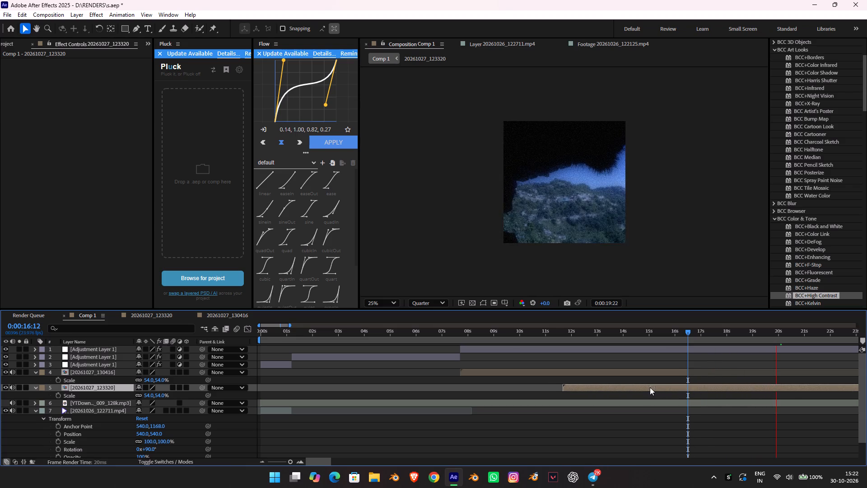
{"action": "left_click_drag", "start_coordinate": [650, 387], "coordinate": [644, 387]}
{"action": "key", "text": "space"}
{"action": "left_click", "coordinate": [689, 333]}
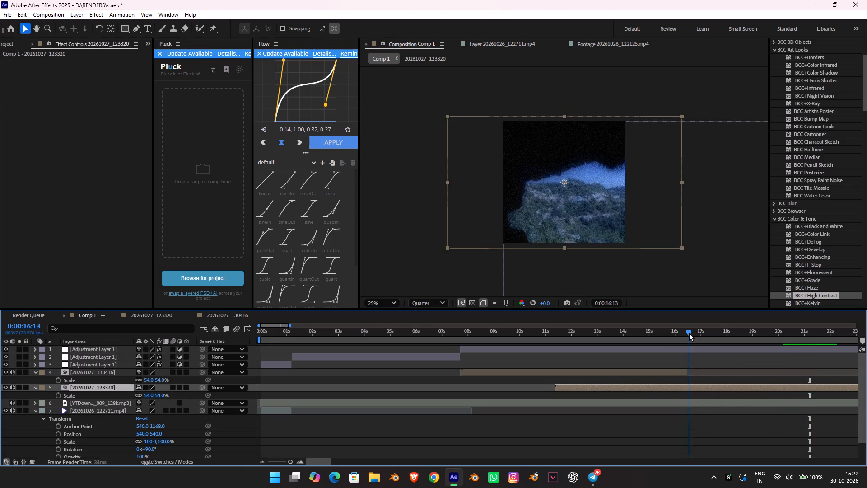
{"action": "key", "text": "space"}
{"action": "key", "text": "space"}
{"action": "left_click_drag", "start_coordinate": [735, 385], "coordinate": [637, 388]}
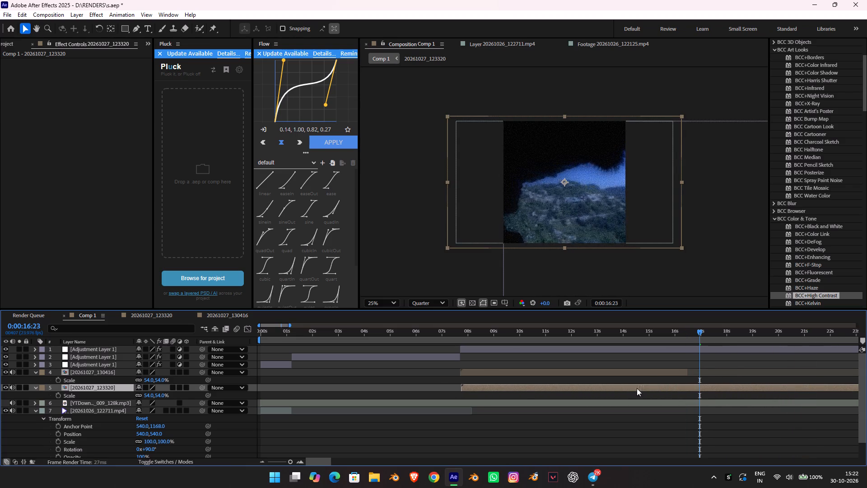
{"action": "left_click_drag", "start_coordinate": [637, 388], "coordinate": [560, 383]}
{"action": "key", "text": "space"}
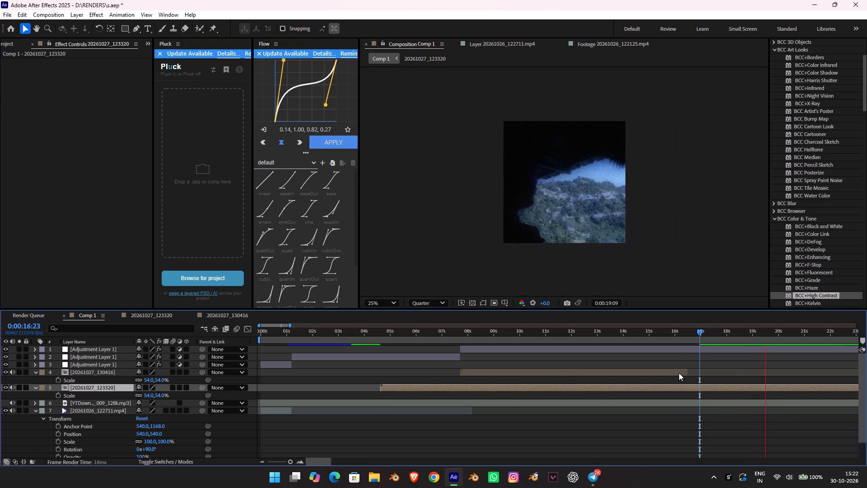
{"action": "key", "text": "space"}
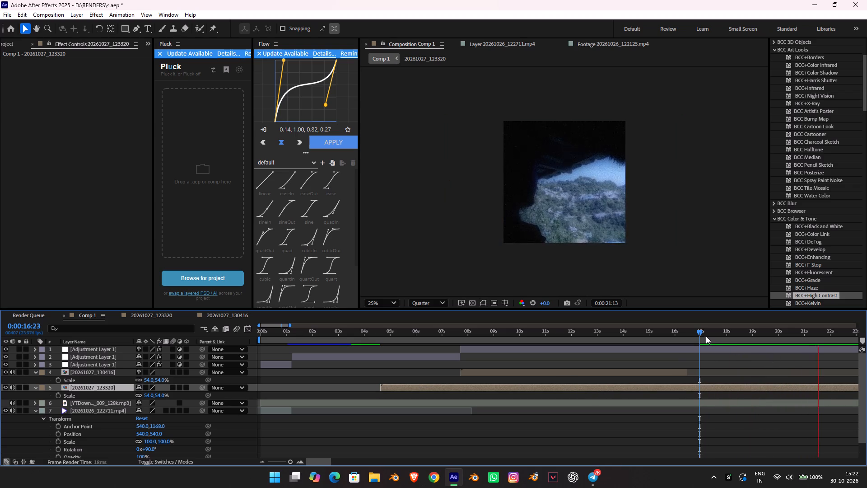
{"action": "left_click", "coordinate": [699, 335]}
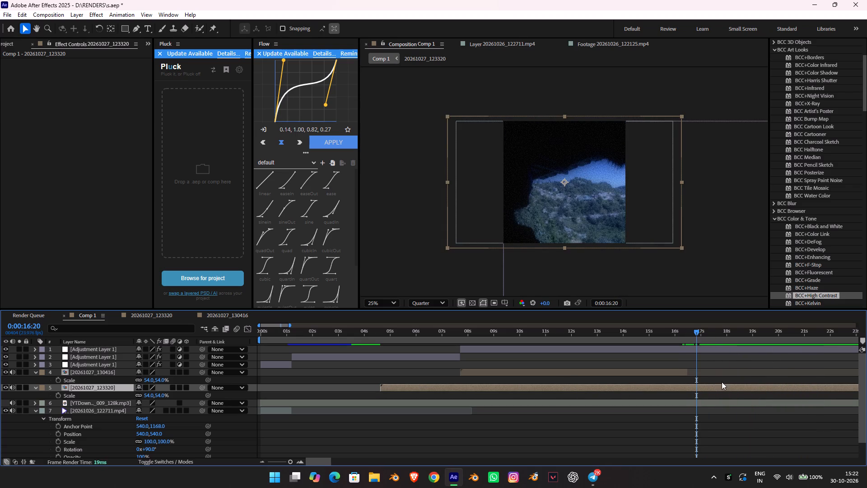
Duplicate the top Day for Night adjustment layer, split the copy at 0:00:16:11, and delete the part before the split.
{"action": "left_click", "coordinate": [685, 338]}
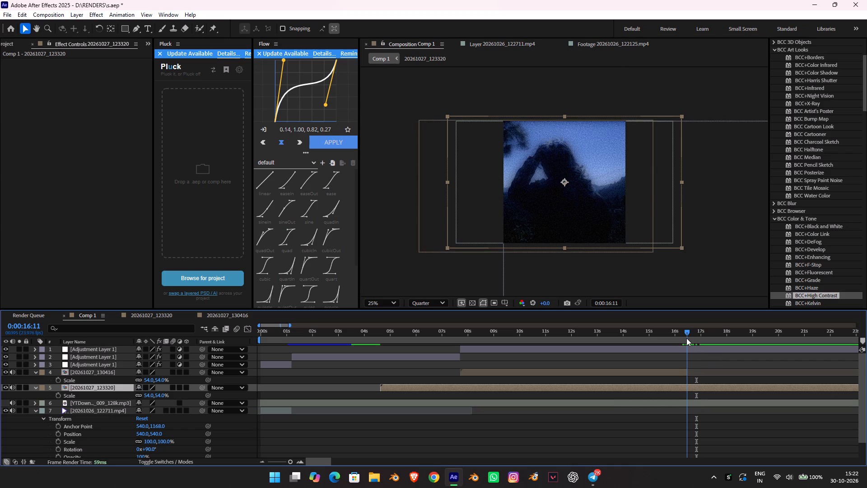
{"action": "left_click", "coordinate": [695, 347]}
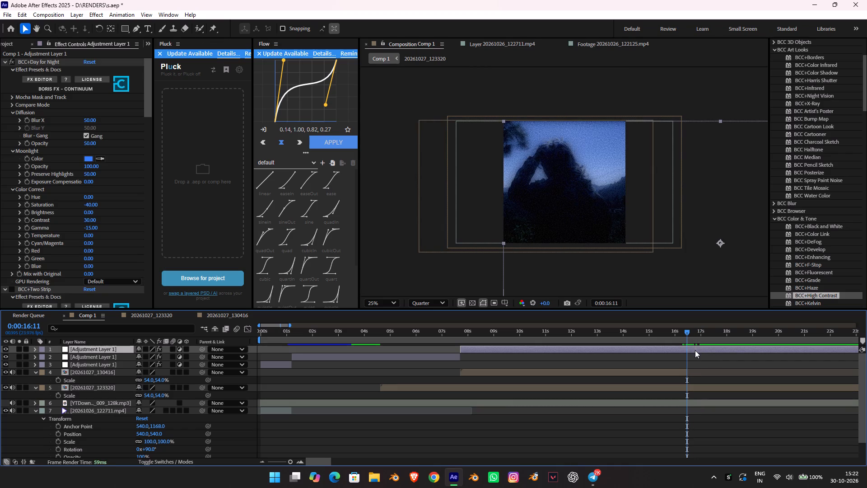
{"action": "key", "text": "ctrl+d"}
{"action": "left_click", "coordinate": [685, 350]}
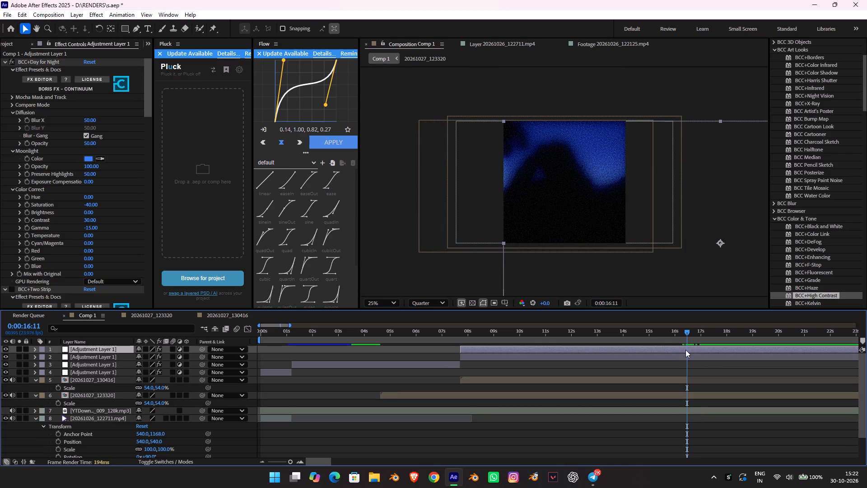
{"action": "left_click", "coordinate": [618, 370]}
{"action": "left_click", "coordinate": [628, 354]}
{"action": "left_click", "coordinate": [633, 350]}
{"action": "key", "text": "ctrl+shift+d"}
{"action": "left_click", "coordinate": [645, 357]}
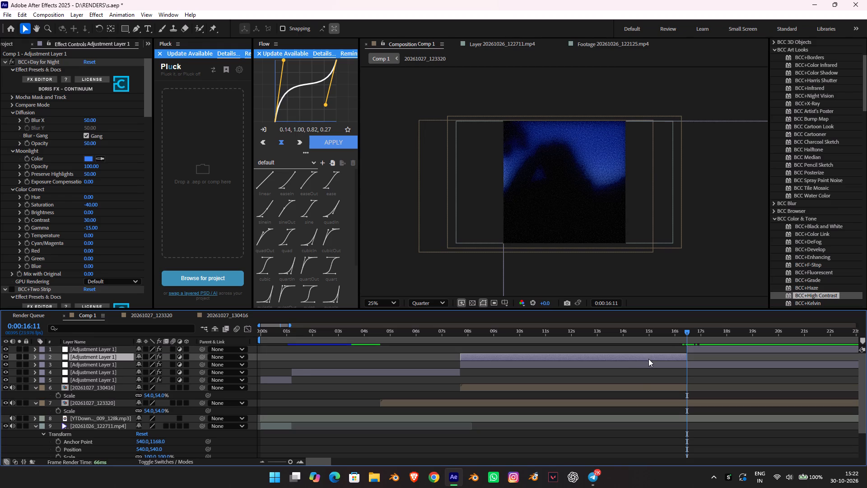
{"action": "key", "text": "Delete"}
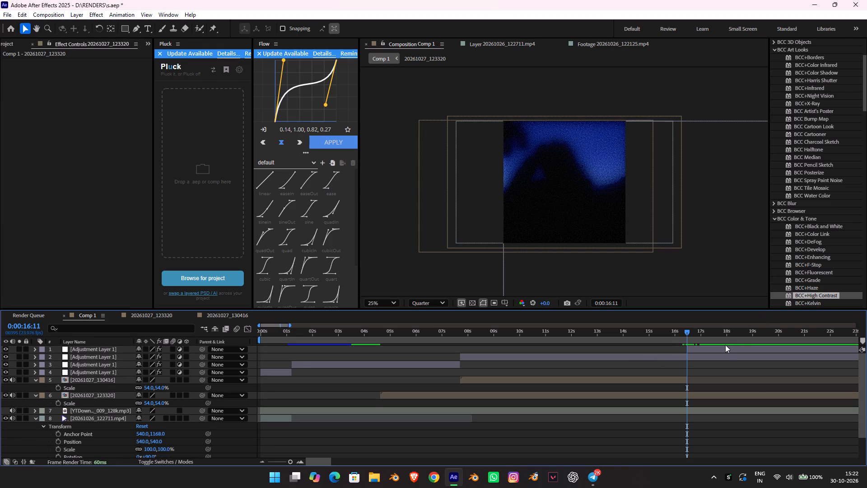
Split the original Day for Night adjustment layer at 0:00:16:11, delete its later part, and preview the cut.
{"action": "left_click", "coordinate": [725, 345]}
{"action": "left_click", "coordinate": [725, 351]}
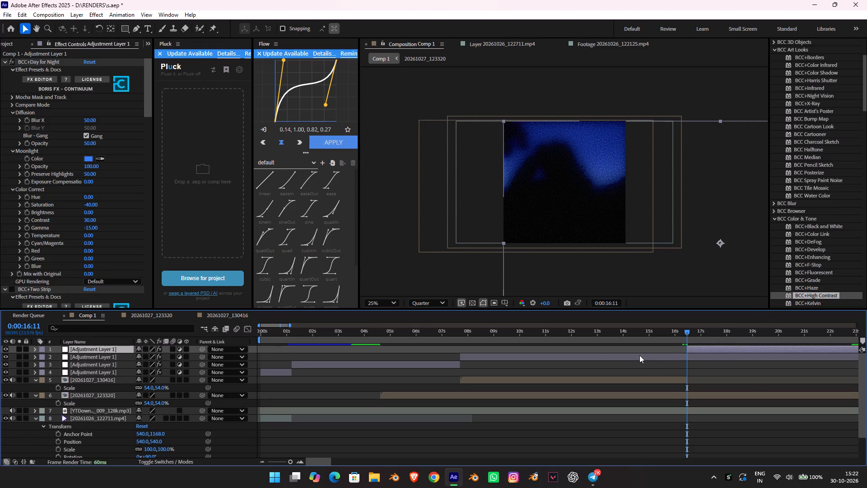
{"action": "left_click", "coordinate": [683, 356]}
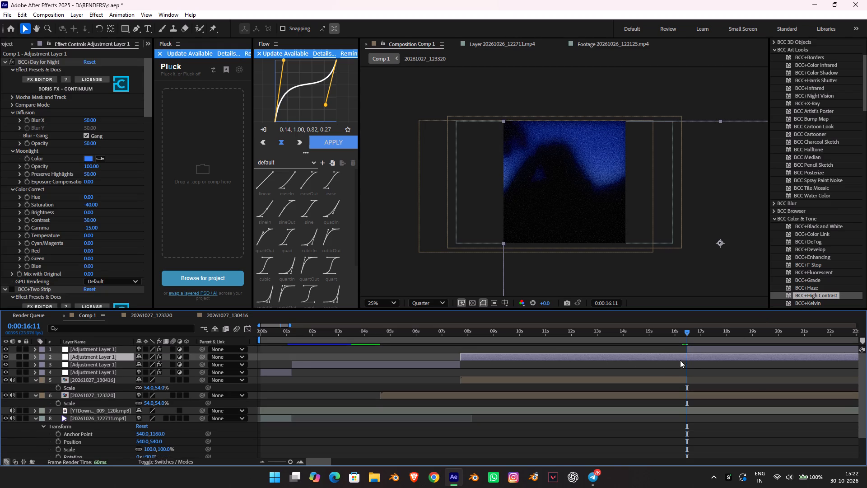
{"action": "key", "text": "ctrl+shift+d"}
{"action": "key", "text": "Delete"}
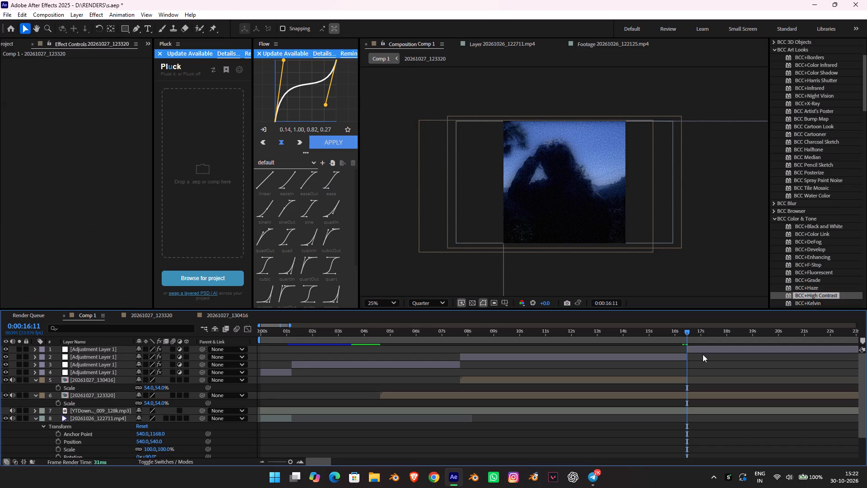
{"action": "key", "text": "space"}
{"action": "key", "text": "space"}
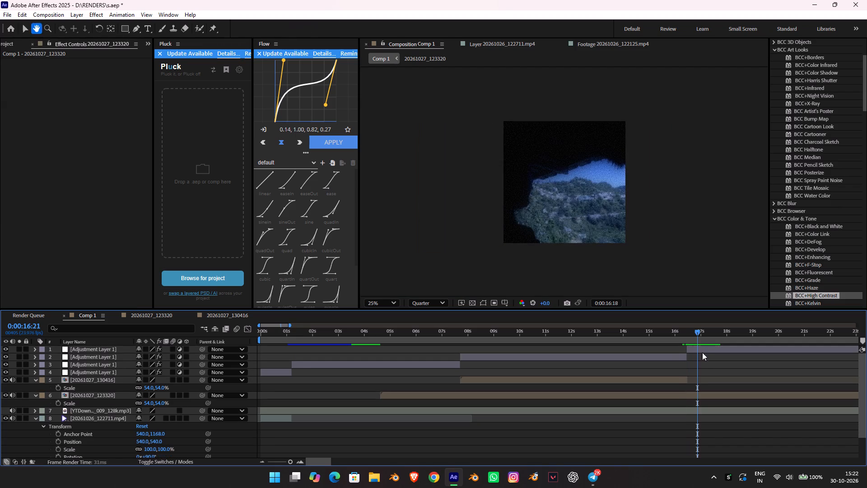
Align the top adjustment layer's start and the second adjustment layer's end with the clip cut at 0:00:16:12.
{"action": "scroll", "coordinate": [699, 375], "scroll_direction": "up", "scroll_amount": 2, "text": "alt"}
{"action": "scroll", "coordinate": [664, 338], "scroll_direction": "up", "scroll_amount": 2, "text": "alt"}
{"action": "left_click_drag", "start_coordinate": [625, 335], "coordinate": [626, 339]}
{"action": "left_click", "coordinate": [613, 350]}
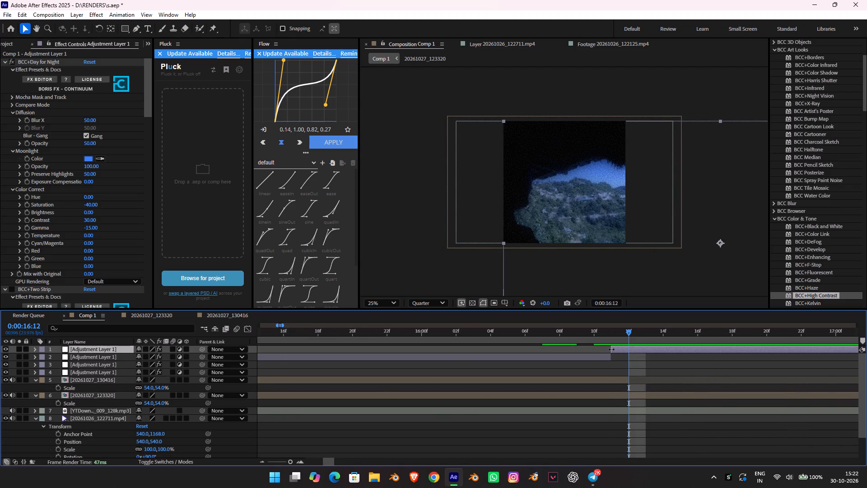
{"action": "left_click_drag", "start_coordinate": [611, 349], "coordinate": [630, 350]}
{"action": "left_click_drag", "start_coordinate": [610, 357], "coordinate": [624, 360]}
Change the top adjustment layer's Day for Night Moonlight color to dark red 8D0000, checking the look at 0:00:16:14.
{"action": "left_click_drag", "start_coordinate": [628, 332], "coordinate": [656, 341]}
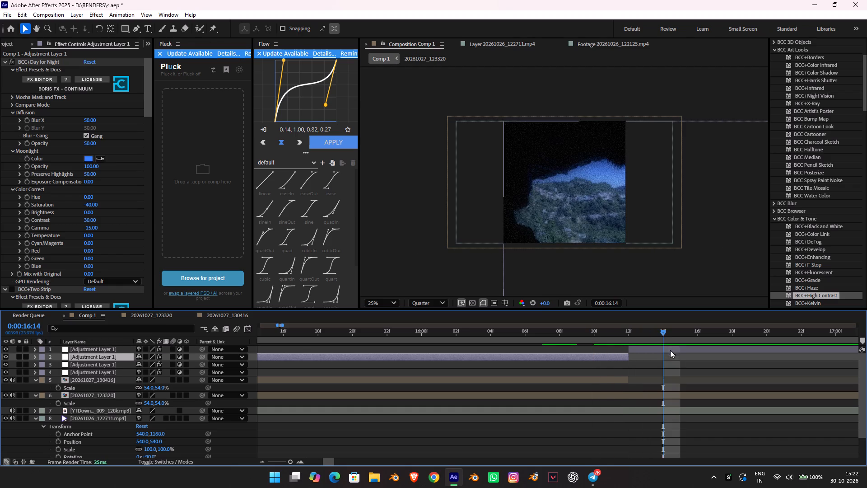
{"action": "left_click", "coordinate": [667, 345]}
{"action": "left_click", "coordinate": [668, 349]}
{"action": "scroll", "coordinate": [89, 183], "scroll_direction": "down", "scroll_amount": 3}
{"action": "scroll", "coordinate": [47, 177], "scroll_direction": "up", "scroll_amount": 5}
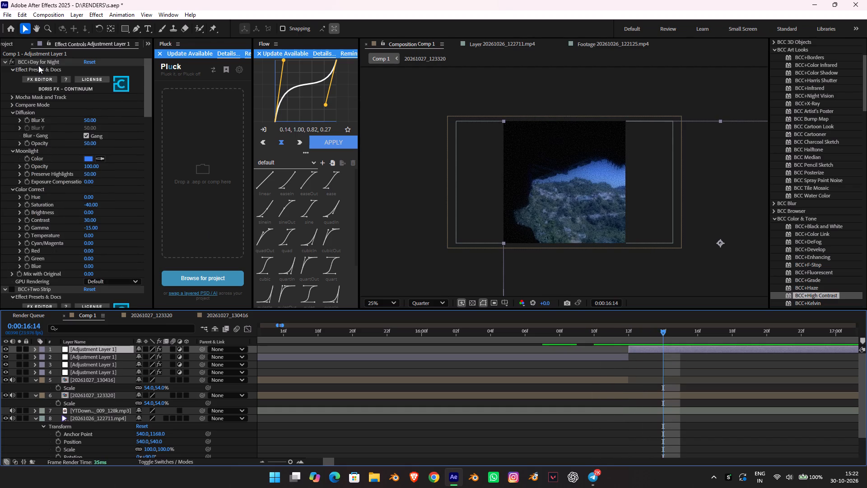
{"action": "left_click", "coordinate": [38, 65]}
{"action": "left_click", "coordinate": [42, 63]}
{"action": "left_click", "coordinate": [89, 158]}
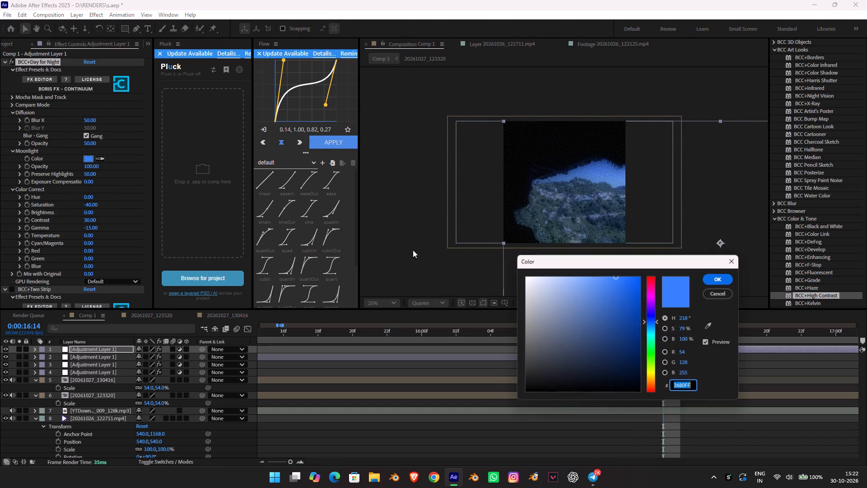
{"action": "left_click", "coordinate": [654, 286]}
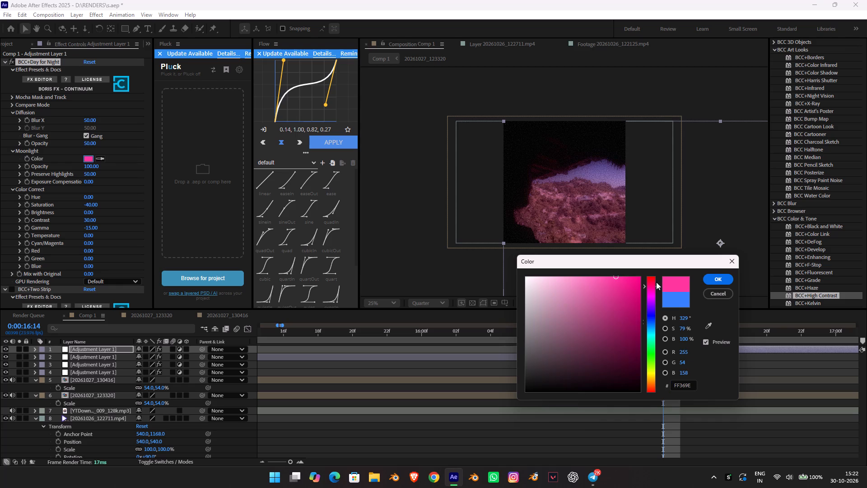
{"action": "left_click_drag", "start_coordinate": [652, 282], "coordinate": [655, 263]}
{"action": "left_click_drag", "start_coordinate": [621, 288], "coordinate": [674, 303]}
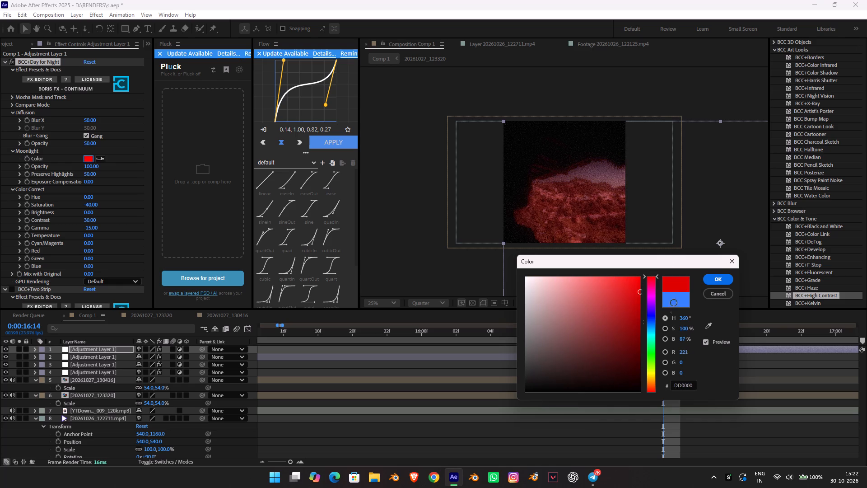
{"action": "left_click_drag", "start_coordinate": [674, 303], "coordinate": [686, 328]}
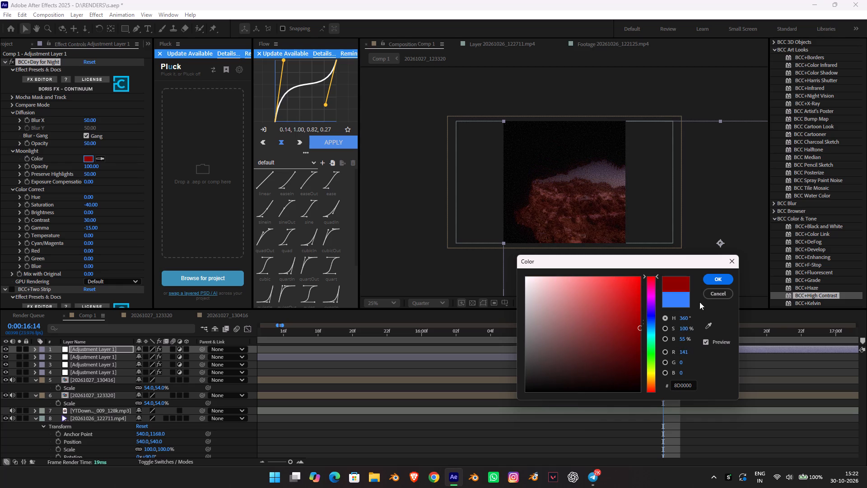
{"action": "left_click", "coordinate": [715, 279]}
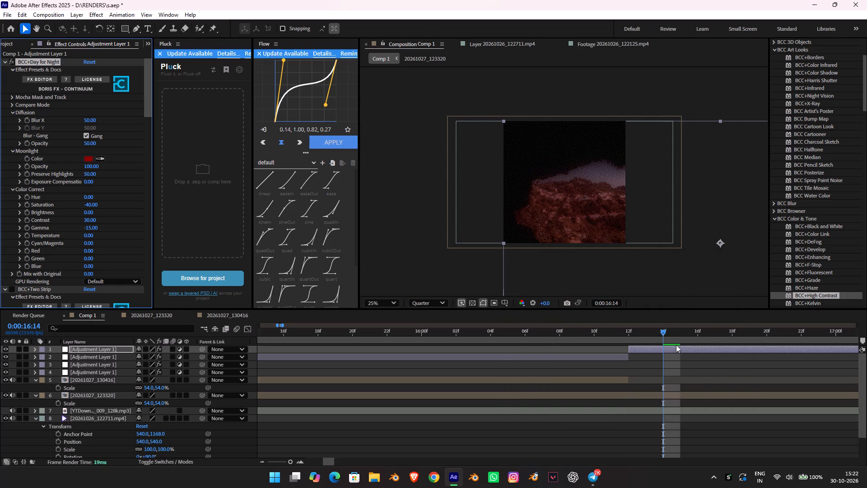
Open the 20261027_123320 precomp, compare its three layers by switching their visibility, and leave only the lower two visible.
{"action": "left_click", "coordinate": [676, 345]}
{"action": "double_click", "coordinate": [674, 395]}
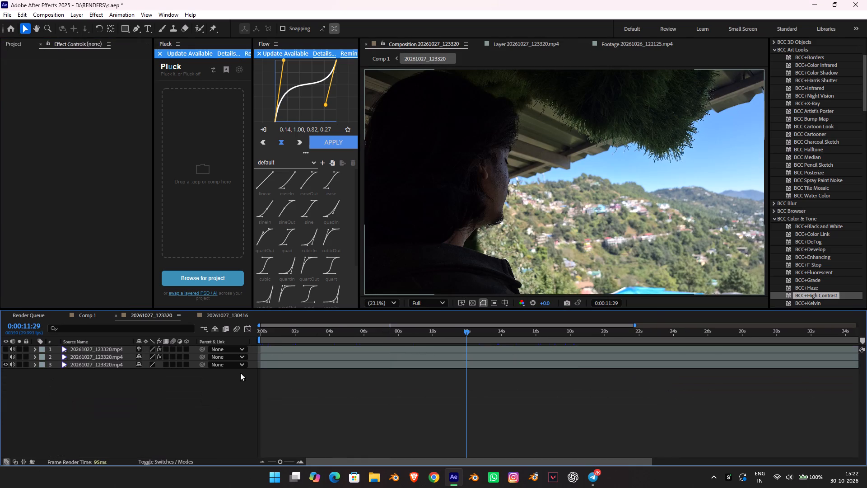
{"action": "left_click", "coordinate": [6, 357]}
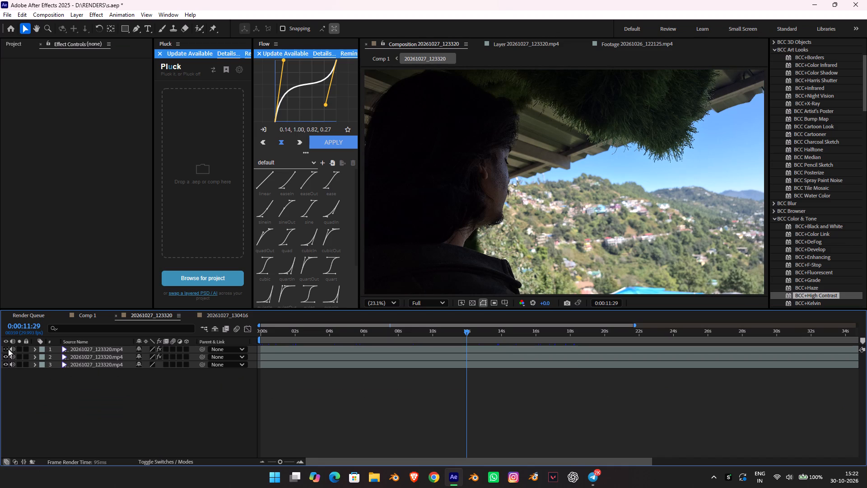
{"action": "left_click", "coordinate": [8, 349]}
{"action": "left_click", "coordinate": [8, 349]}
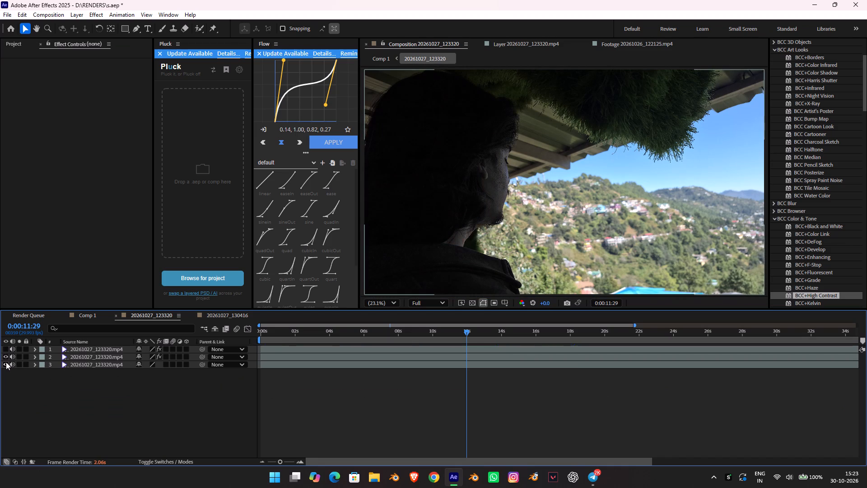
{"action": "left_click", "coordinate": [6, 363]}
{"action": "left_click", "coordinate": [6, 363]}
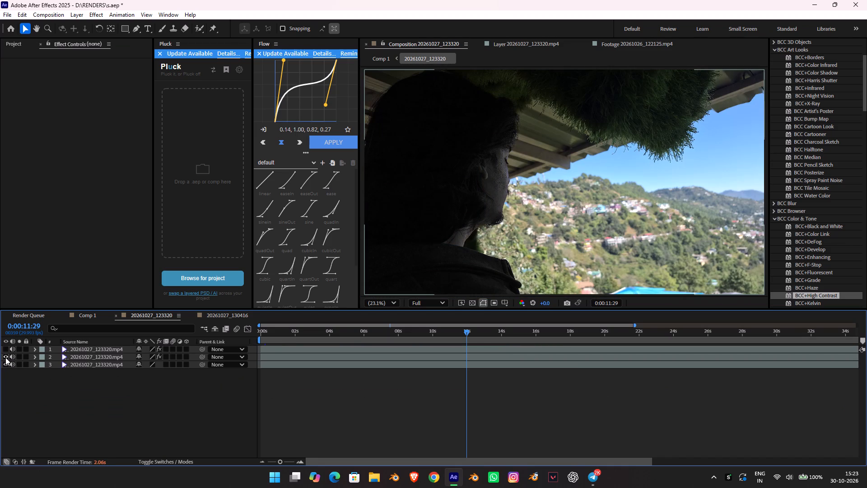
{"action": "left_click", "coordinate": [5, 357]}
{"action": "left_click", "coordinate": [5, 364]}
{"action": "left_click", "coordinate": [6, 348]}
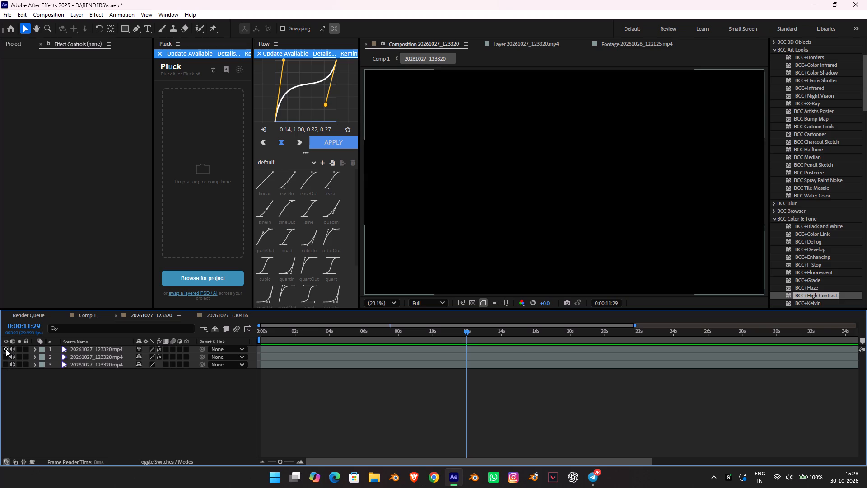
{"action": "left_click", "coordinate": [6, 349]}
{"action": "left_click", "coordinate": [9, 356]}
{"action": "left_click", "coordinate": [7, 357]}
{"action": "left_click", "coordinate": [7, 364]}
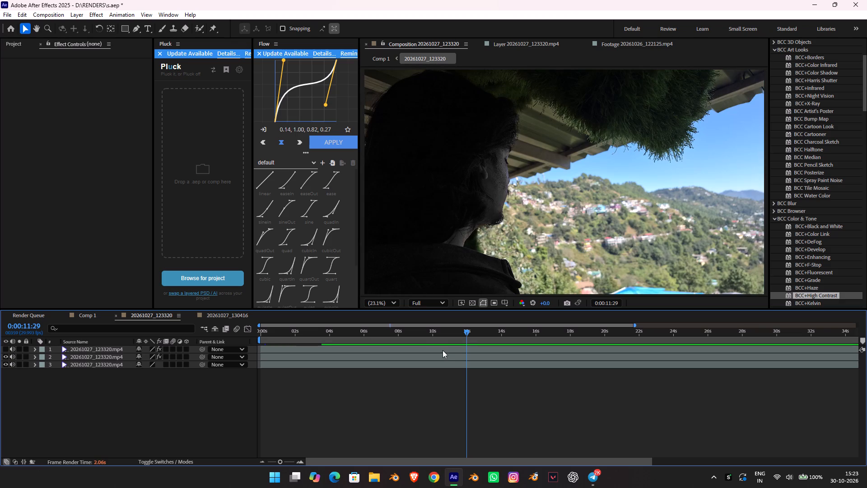
Return to Comp 1 and preview the red-graded clip from the cut at 0:00:16:12.
{"action": "left_click", "coordinate": [94, 314]}
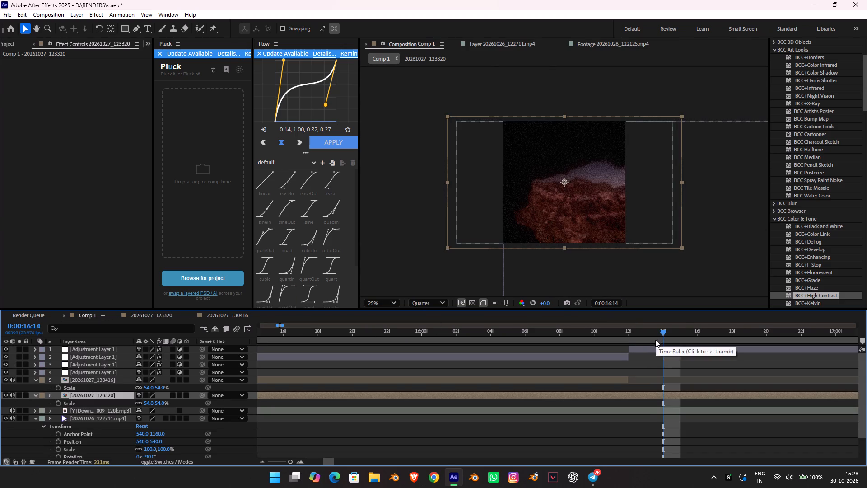
{"action": "left_click", "coordinate": [644, 352]}
{"action": "left_click", "coordinate": [632, 339]}
{"action": "key", "text": "space"}
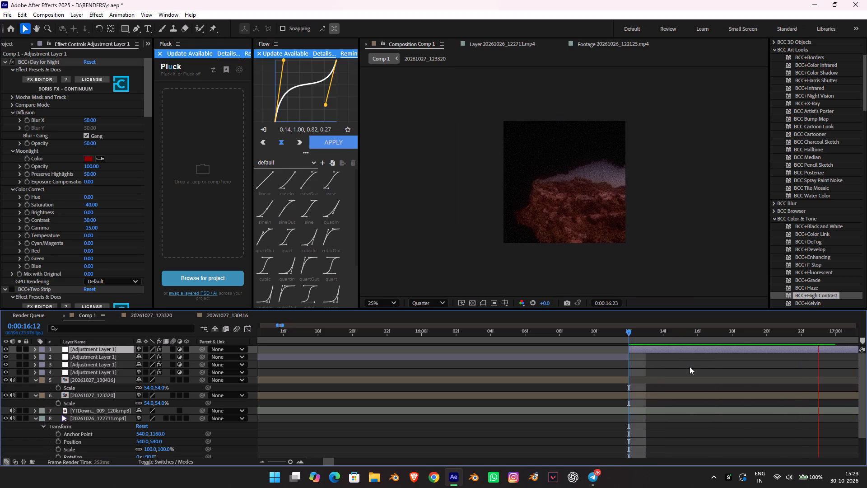
{"action": "key", "text": "space"}
{"action": "scroll", "coordinate": [697, 362], "scroll_direction": "down", "scroll_amount": 2, "text": "alt"}
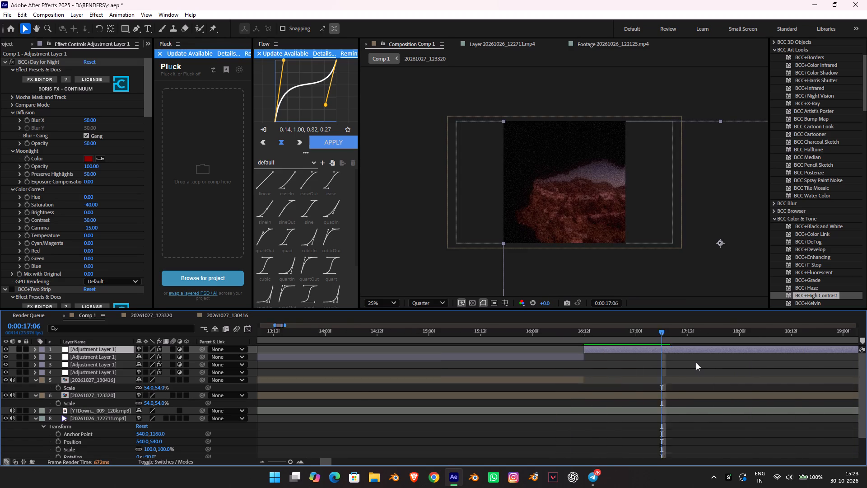
{"action": "scroll", "coordinate": [696, 362], "scroll_direction": "down", "scroll_amount": 2, "text": "alt"}
{"action": "key", "text": "space"}
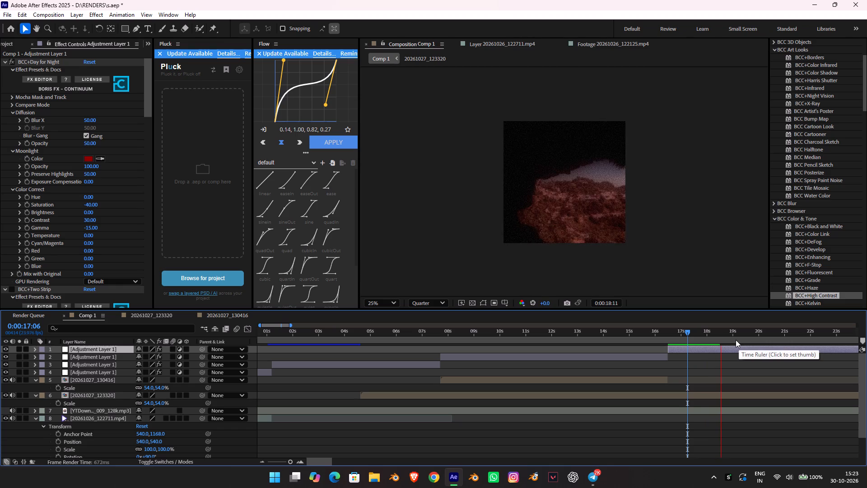
{"action": "key", "text": "space"}
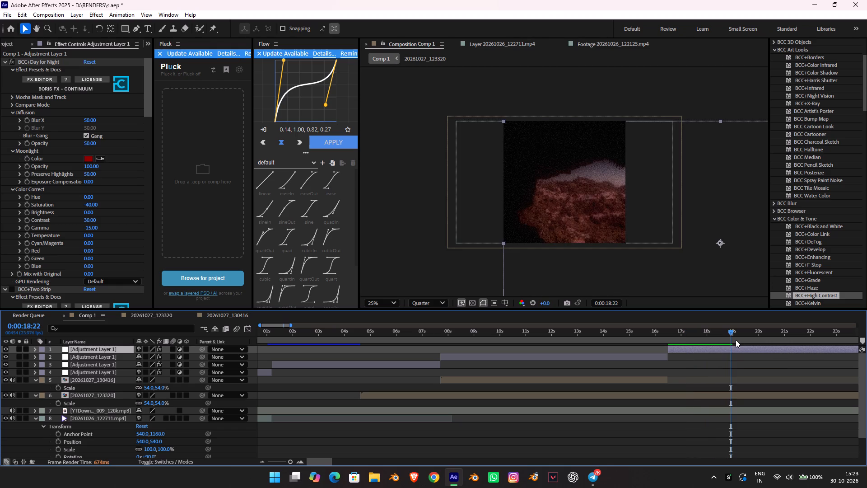
{"action": "key", "text": "space"}
{"action": "key", "text": "space"}
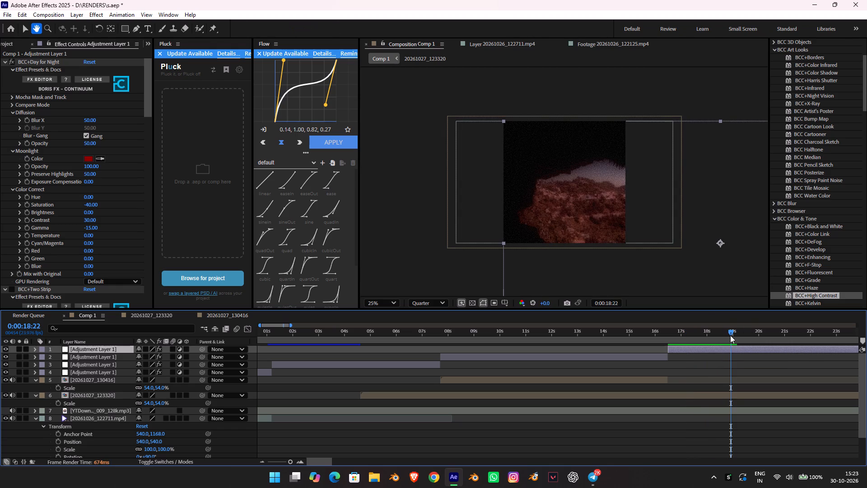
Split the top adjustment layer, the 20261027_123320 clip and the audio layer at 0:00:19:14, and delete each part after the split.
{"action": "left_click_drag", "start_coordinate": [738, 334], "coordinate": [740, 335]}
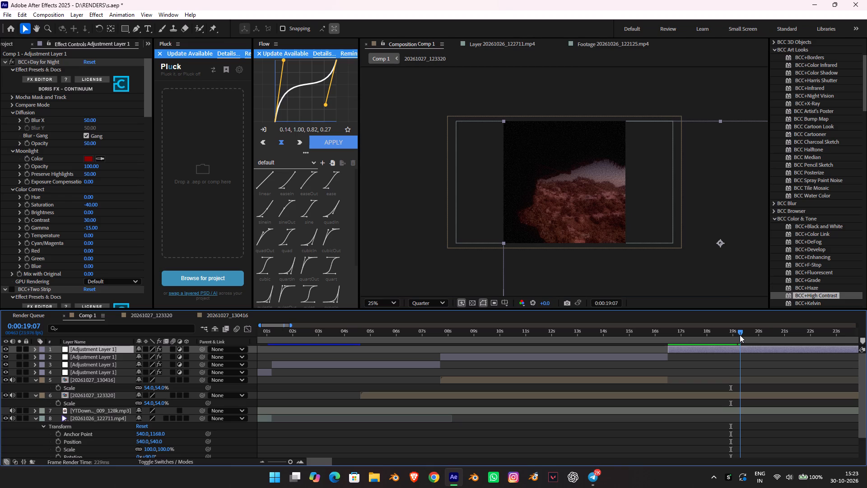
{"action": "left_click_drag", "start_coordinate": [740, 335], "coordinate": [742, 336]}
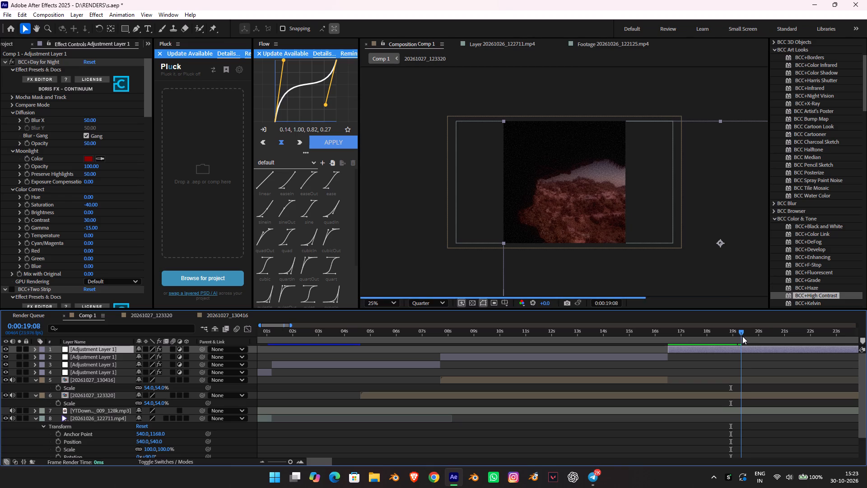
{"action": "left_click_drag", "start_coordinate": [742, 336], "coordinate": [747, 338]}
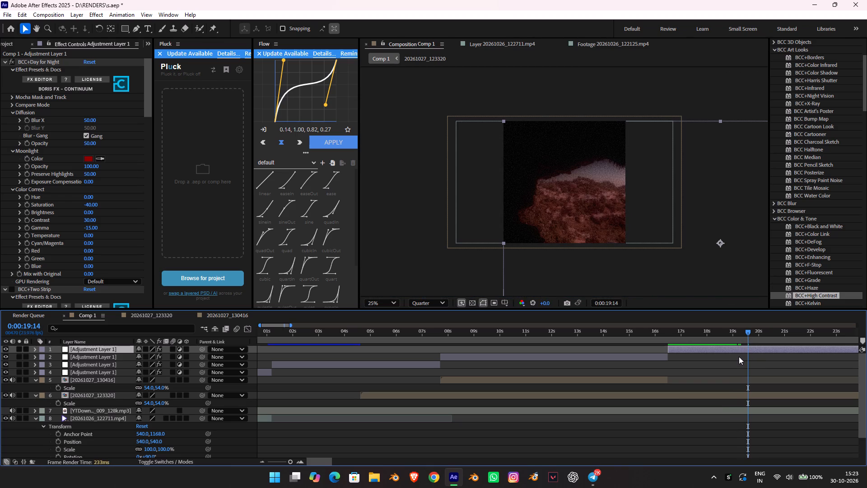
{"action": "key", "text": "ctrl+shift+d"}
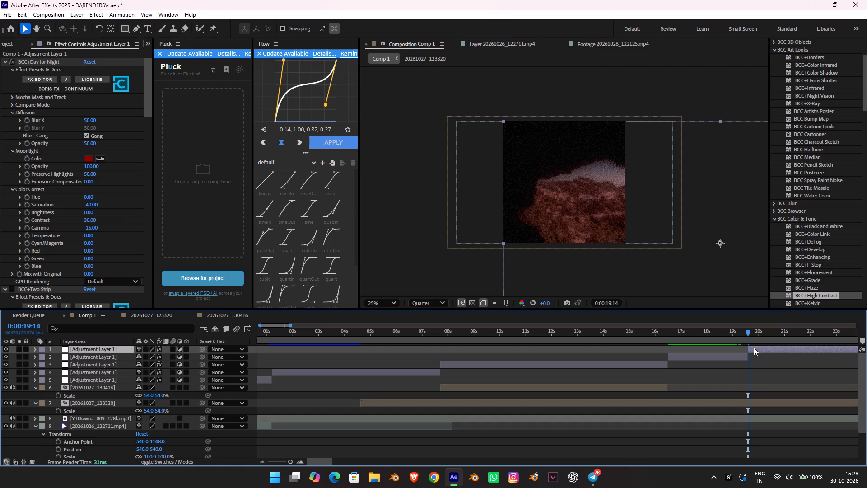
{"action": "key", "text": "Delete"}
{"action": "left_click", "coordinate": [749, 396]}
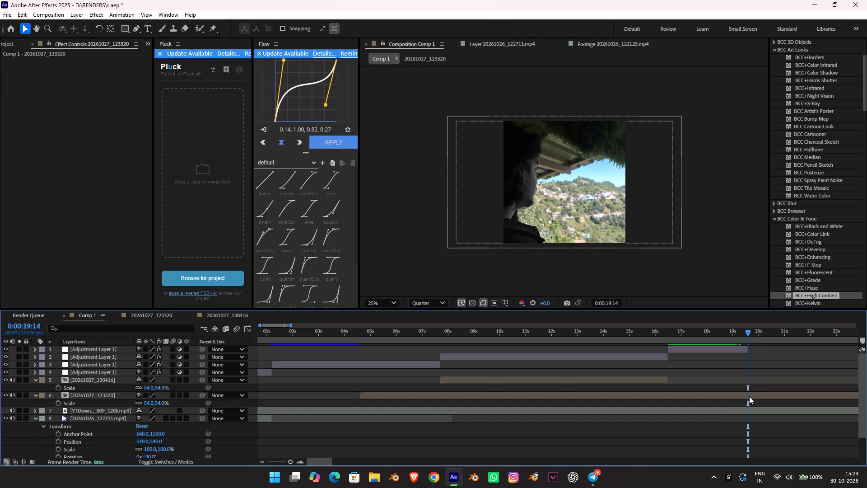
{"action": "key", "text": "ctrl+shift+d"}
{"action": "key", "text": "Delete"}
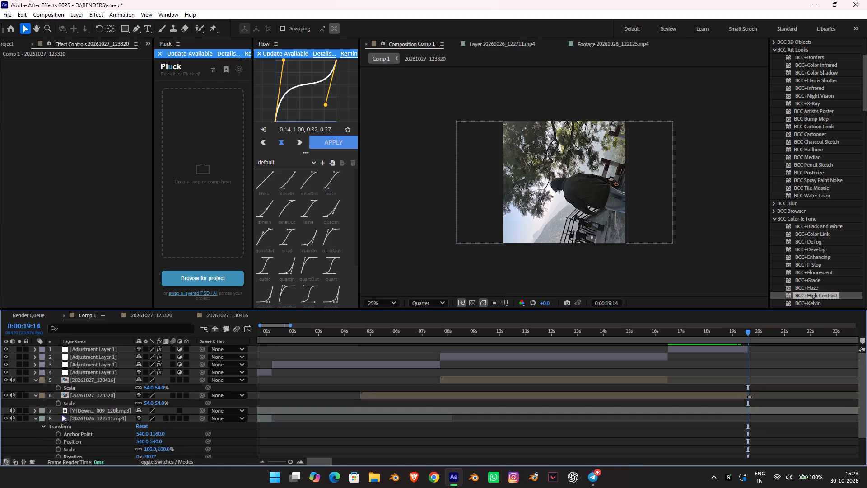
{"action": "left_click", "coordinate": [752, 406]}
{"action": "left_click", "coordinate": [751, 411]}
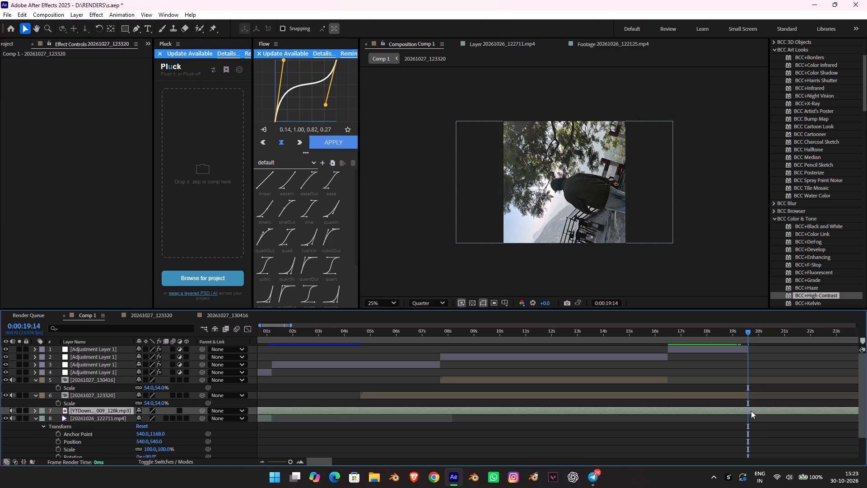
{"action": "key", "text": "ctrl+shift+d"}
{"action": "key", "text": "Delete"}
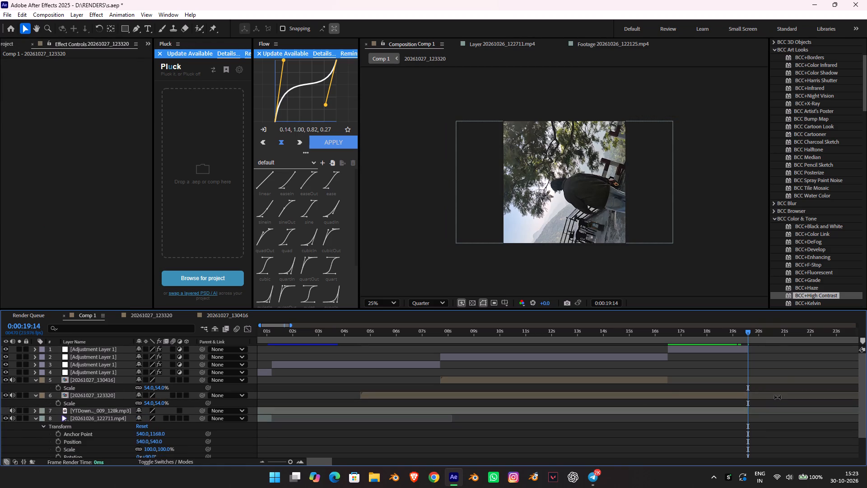
Preview the edit from 0:00:15:16 to check the frames leading into the cut at 0:00:16:12.
{"action": "scroll", "coordinate": [764, 407], "scroll_direction": "up", "scroll_amount": 2, "text": "alt"}
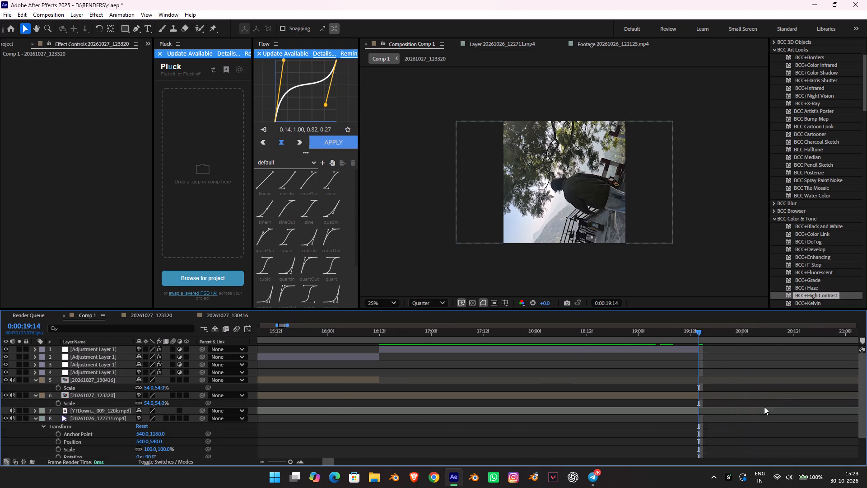
{"action": "scroll", "coordinate": [764, 407], "scroll_direction": "up", "scroll_amount": 1, "text": "alt"}
{"action": "scroll", "coordinate": [647, 335], "scroll_direction": "down", "scroll_amount": 2, "text": "alt"}
{"action": "left_click_drag", "start_coordinate": [630, 327], "coordinate": [624, 327]}
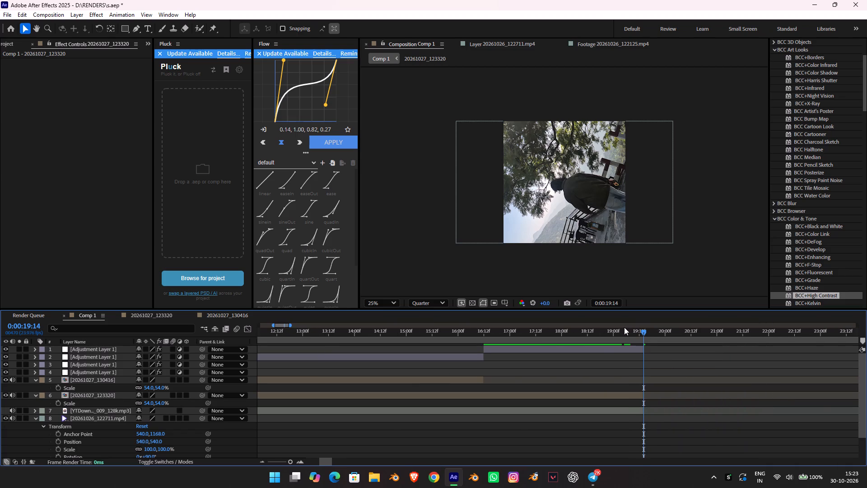
{"action": "left_click_drag", "start_coordinate": [624, 327], "coordinate": [622, 327]}
{"action": "left_click_drag", "start_coordinate": [623, 334], "coordinate": [458, 323]}
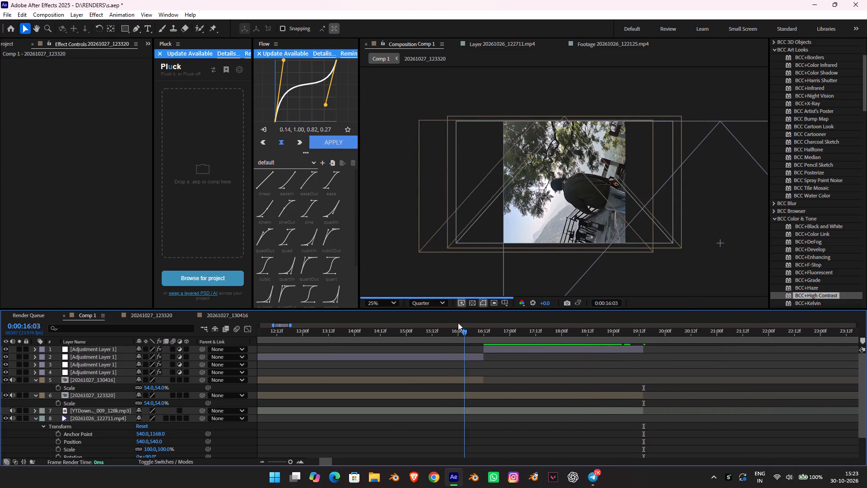
{"action": "left_click_drag", "start_coordinate": [458, 323], "coordinate": [440, 321]}
{"action": "key", "text": "space"}
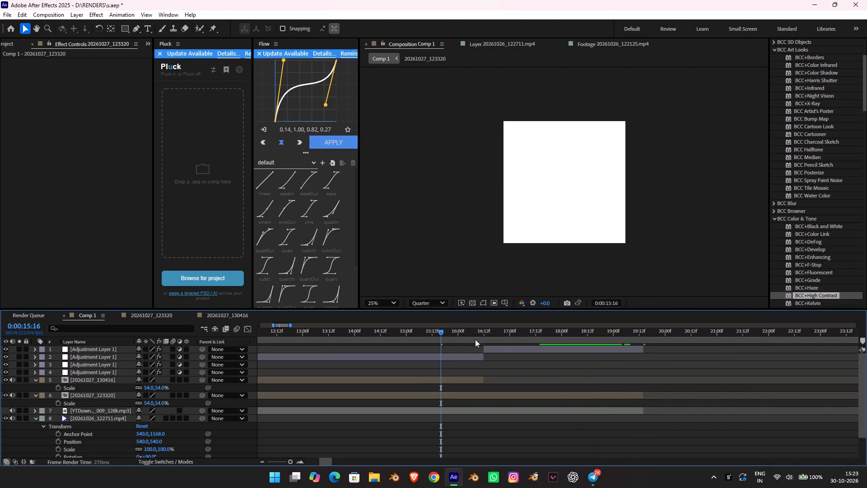
{"action": "key", "text": "space"}
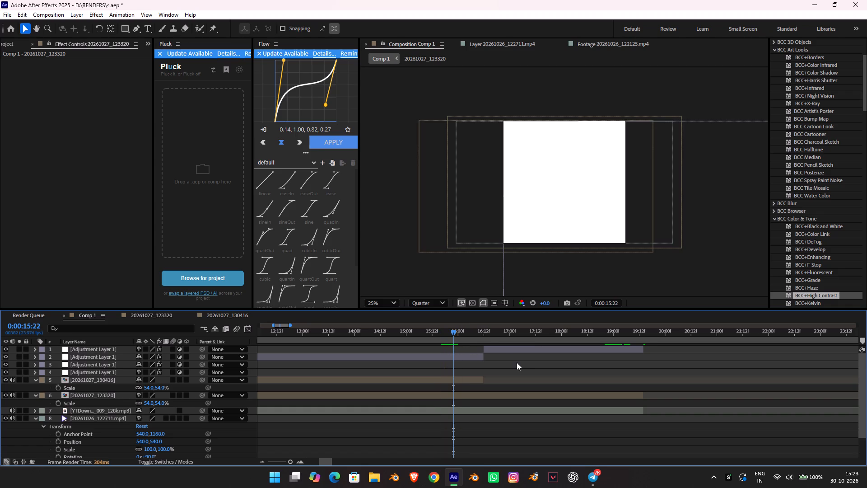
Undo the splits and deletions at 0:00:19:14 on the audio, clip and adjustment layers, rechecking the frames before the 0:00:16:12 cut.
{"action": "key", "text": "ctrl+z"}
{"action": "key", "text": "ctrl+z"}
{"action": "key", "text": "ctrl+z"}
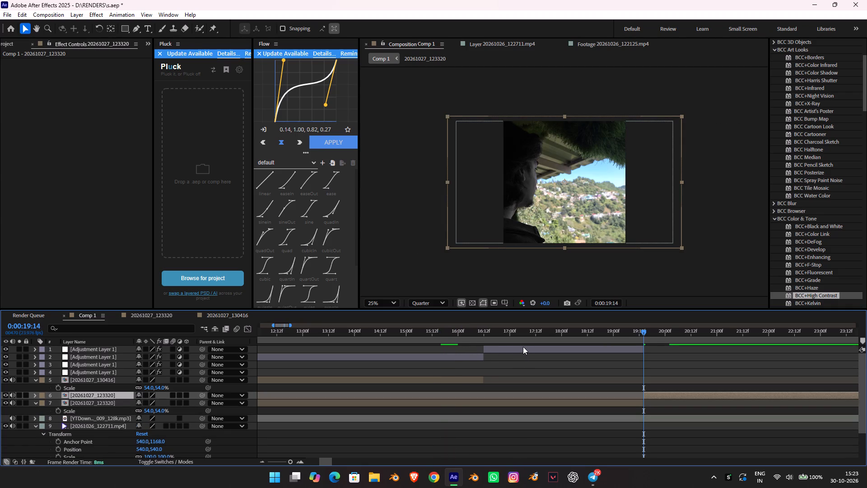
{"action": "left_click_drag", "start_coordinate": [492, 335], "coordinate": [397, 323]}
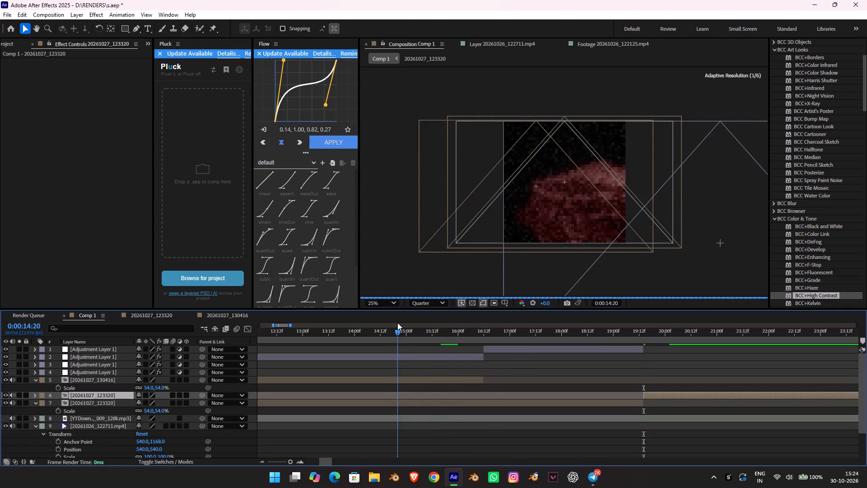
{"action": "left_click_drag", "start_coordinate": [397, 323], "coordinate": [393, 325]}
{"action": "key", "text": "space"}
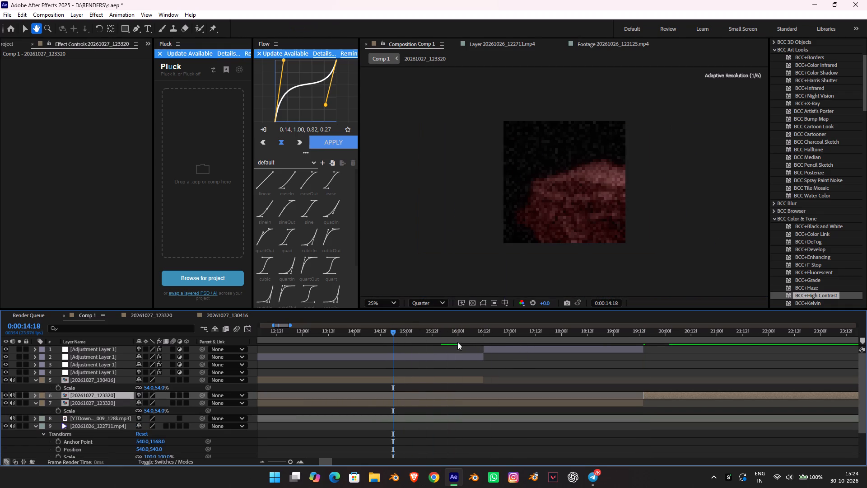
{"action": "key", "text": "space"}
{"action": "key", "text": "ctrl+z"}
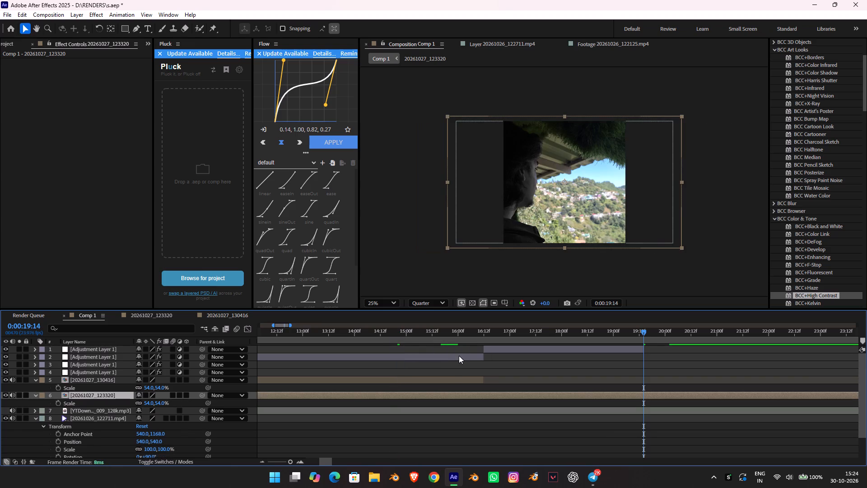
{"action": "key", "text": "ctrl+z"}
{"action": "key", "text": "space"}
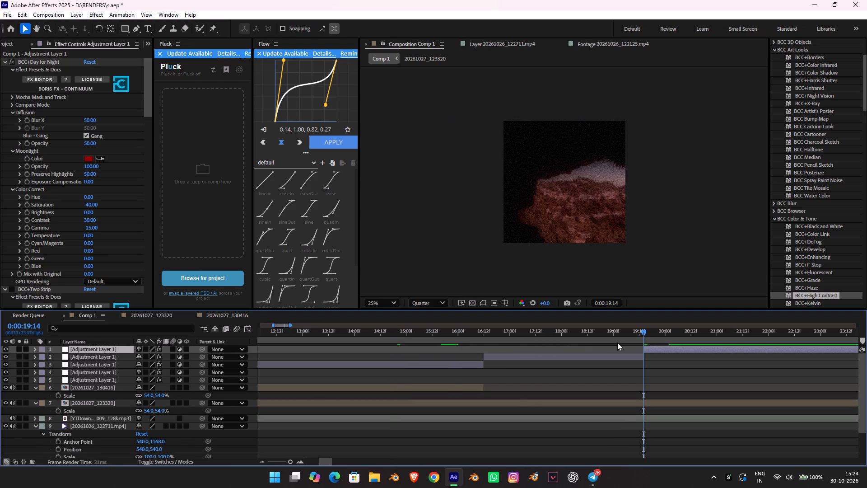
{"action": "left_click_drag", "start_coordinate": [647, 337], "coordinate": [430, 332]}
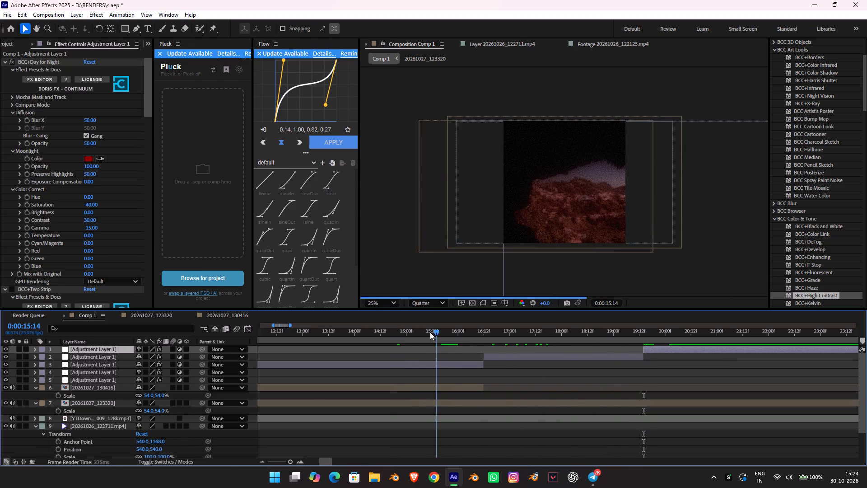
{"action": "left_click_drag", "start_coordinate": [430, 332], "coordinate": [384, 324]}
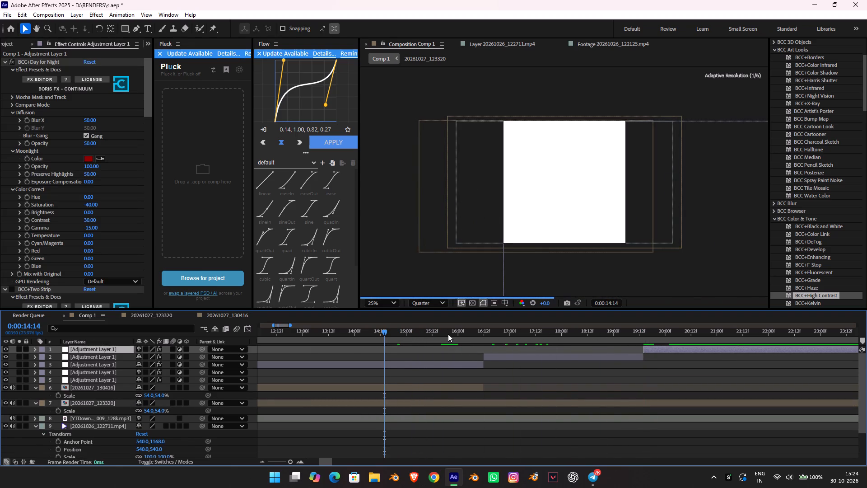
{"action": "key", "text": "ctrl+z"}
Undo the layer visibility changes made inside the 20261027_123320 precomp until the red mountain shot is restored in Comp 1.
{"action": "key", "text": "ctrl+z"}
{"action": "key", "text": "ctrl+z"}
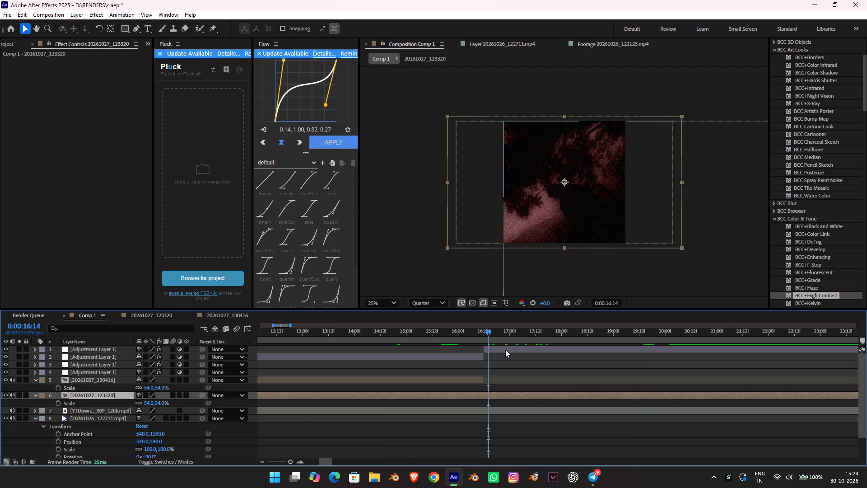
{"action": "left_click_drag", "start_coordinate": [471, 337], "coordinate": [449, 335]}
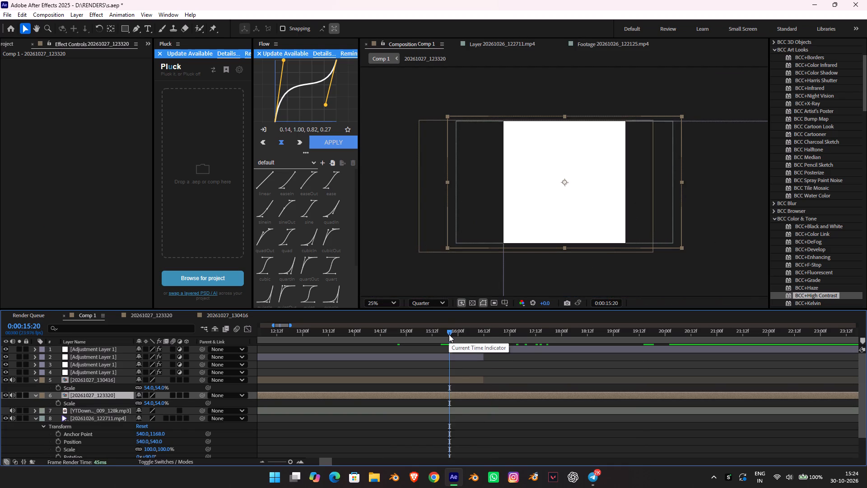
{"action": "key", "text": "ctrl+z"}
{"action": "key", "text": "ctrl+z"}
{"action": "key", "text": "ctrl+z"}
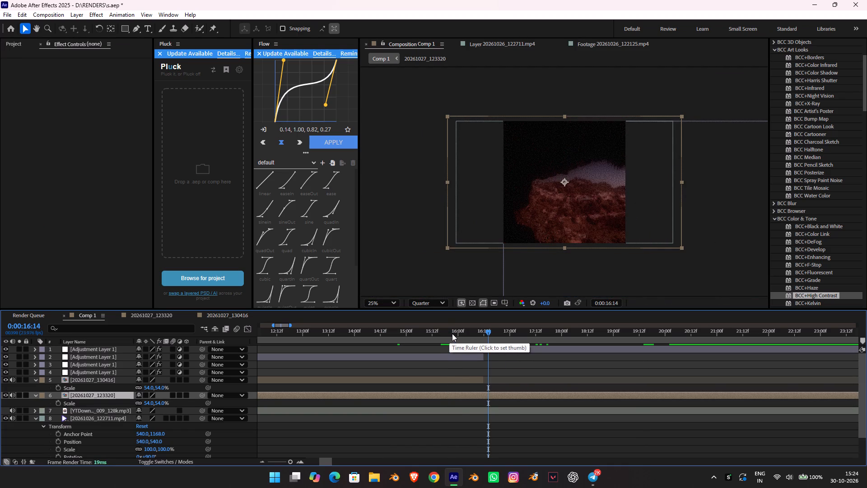
Undo the recent edits after the 0:00:16:12 cut until the BCC+Day for Night effect is back on the top adjustment layer.
{"action": "key", "text": "ctrl+z"}
{"action": "key", "text": "ctrl+z"}
{"action": "key", "text": "ctrl+z"}
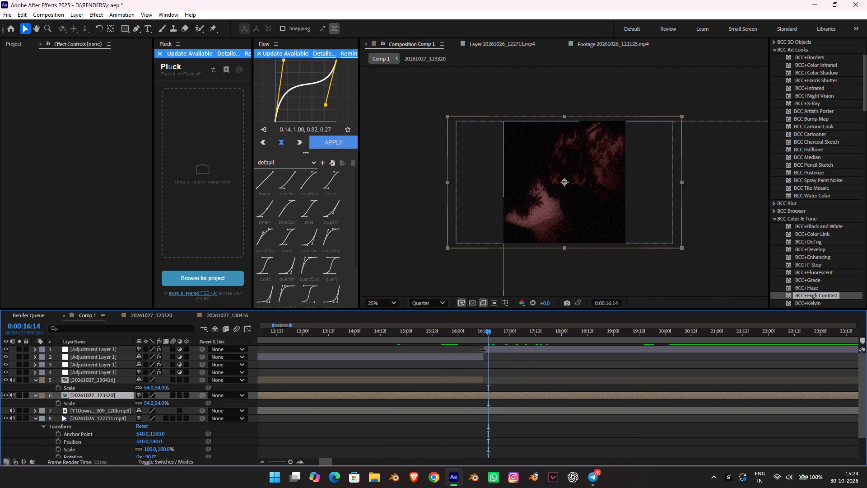
{"action": "key", "text": "ctrl+z"}
{"action": "key", "text": "ctrl+z"}
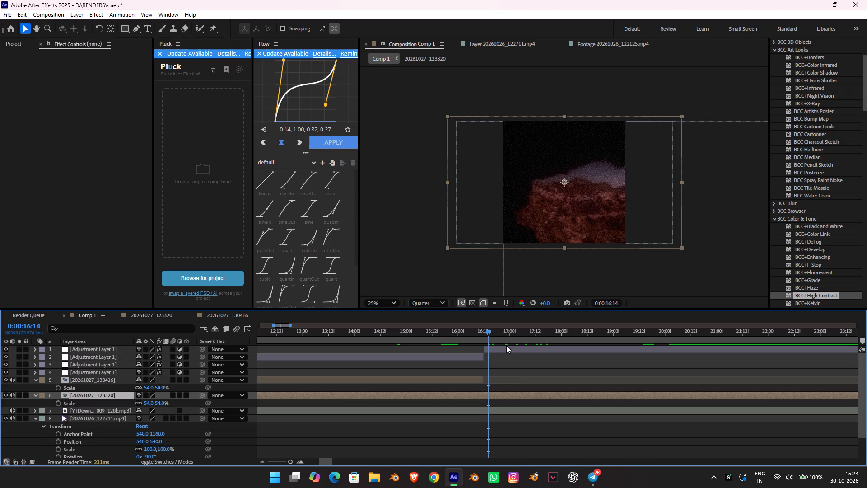
{"action": "key", "text": "ctrl+z"}
{"action": "key", "text": "ctrl+z"}
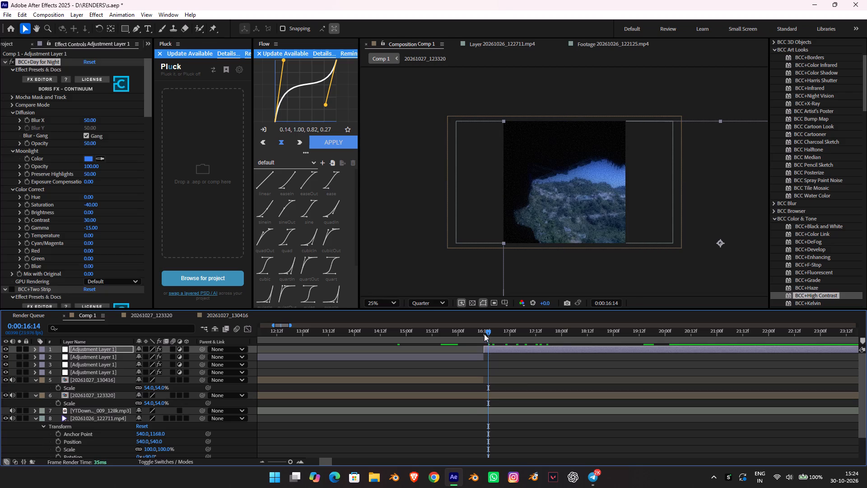
{"action": "left_click_drag", "start_coordinate": [478, 331], "coordinate": [489, 337]}
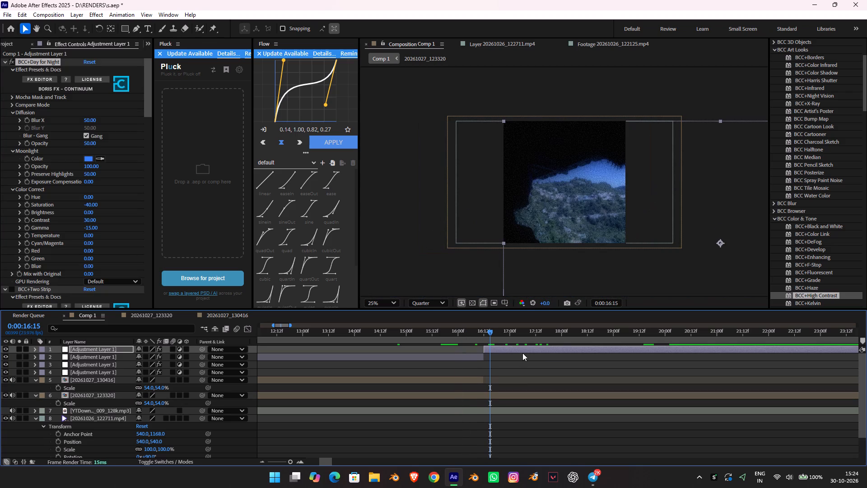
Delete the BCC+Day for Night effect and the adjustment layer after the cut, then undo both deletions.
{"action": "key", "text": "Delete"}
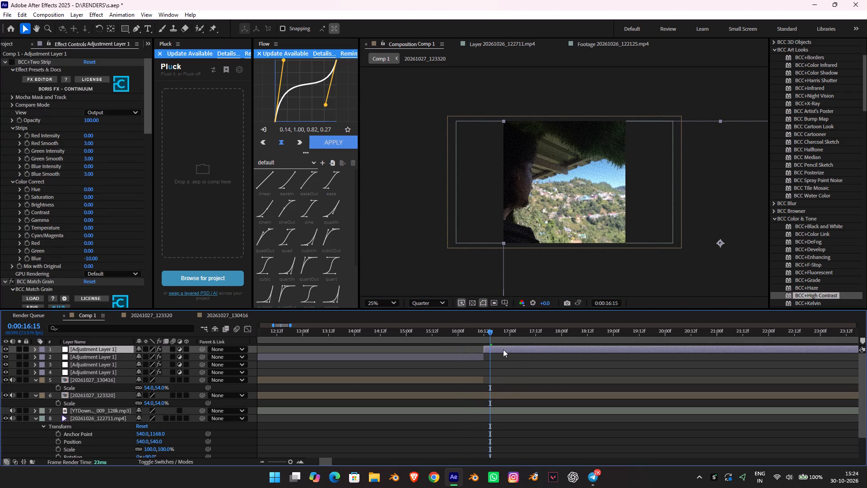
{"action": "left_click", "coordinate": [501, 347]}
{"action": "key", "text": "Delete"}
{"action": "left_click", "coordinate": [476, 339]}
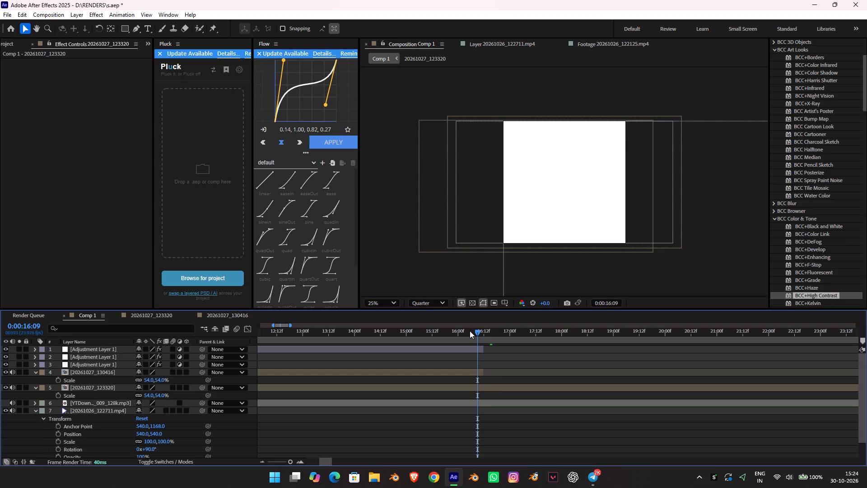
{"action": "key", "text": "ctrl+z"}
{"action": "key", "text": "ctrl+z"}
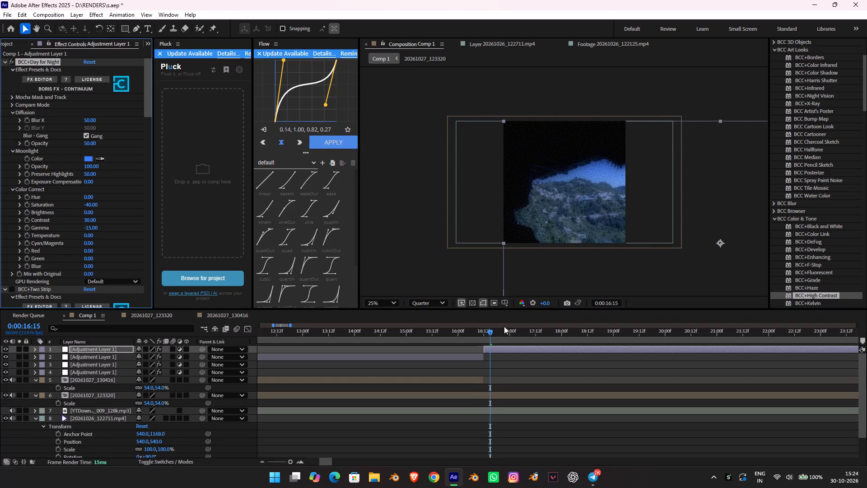
Undo the adjustment layer splits and trims around 0:00:16:12 until three full-length adjustment layers remain, and preview the cut.
{"action": "left_click", "coordinate": [452, 336]}
{"action": "key", "text": "ctrl+z"}
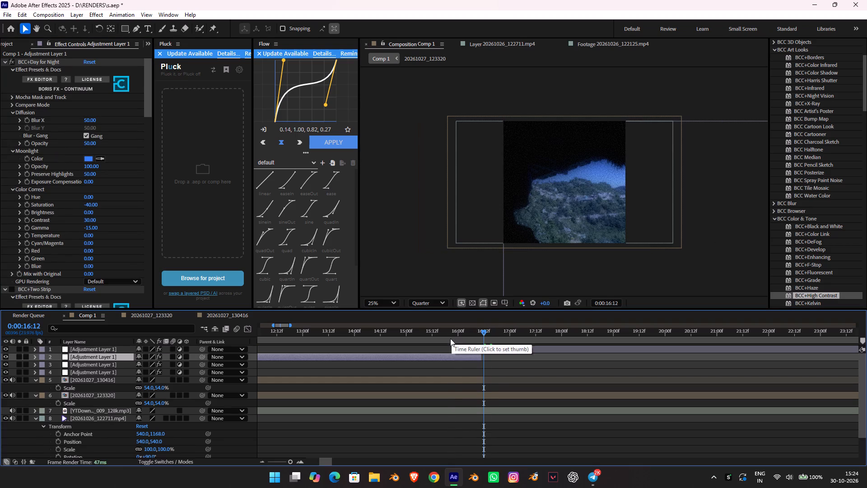
{"action": "key", "text": "ctrl+z"}
{"action": "key", "text": "ctrl+z"}
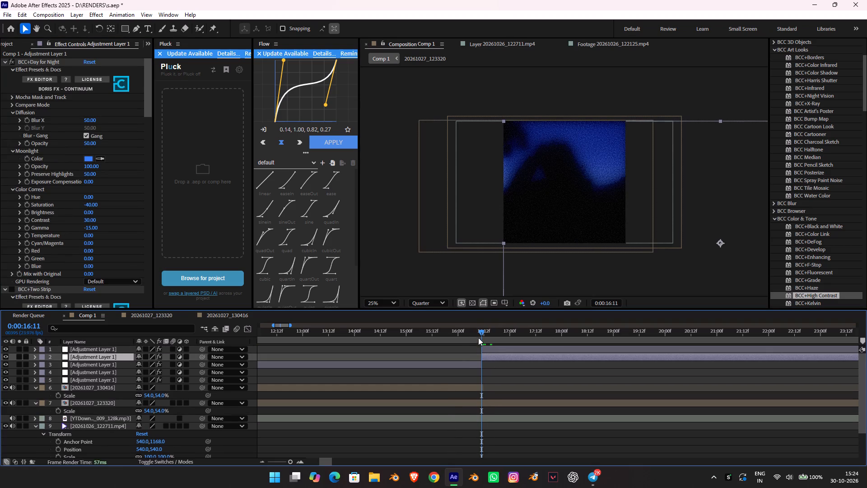
{"action": "left_click_drag", "start_coordinate": [473, 332], "coordinate": [477, 333]}
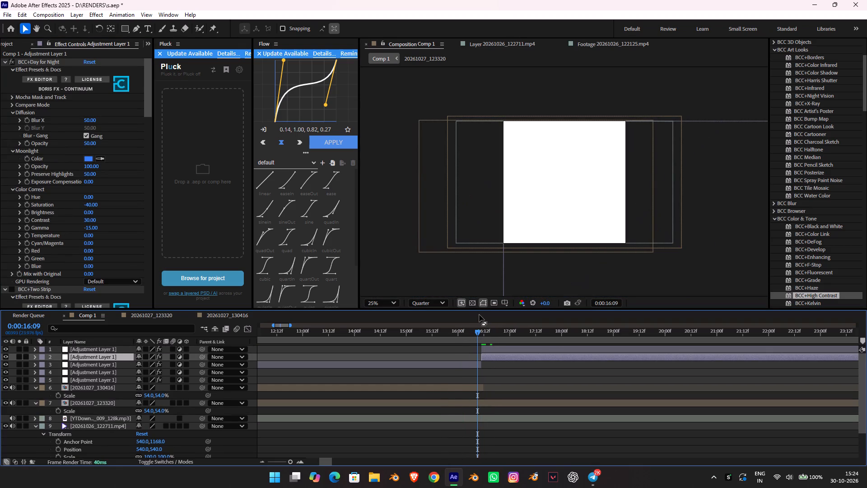
{"action": "key", "text": "ctrl+z"}
{"action": "key", "text": "ctrl+z"}
{"action": "key", "text": "ctrl+z"}
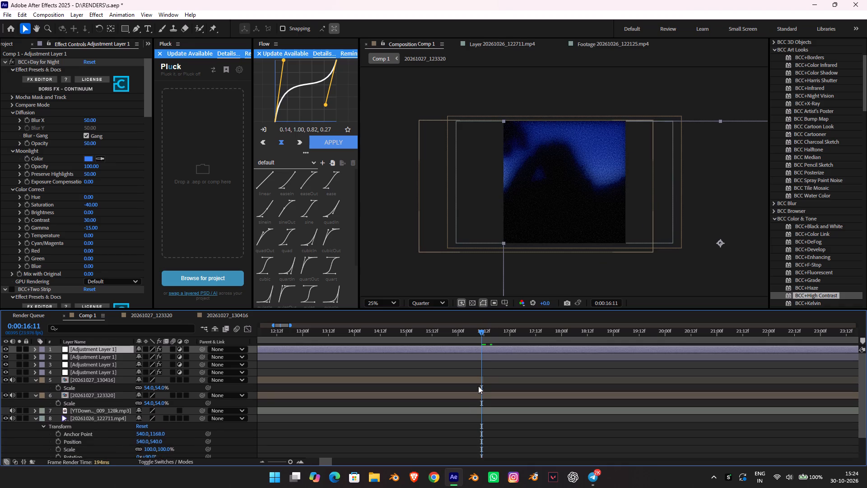
{"action": "left_click_drag", "start_coordinate": [473, 338], "coordinate": [460, 338]}
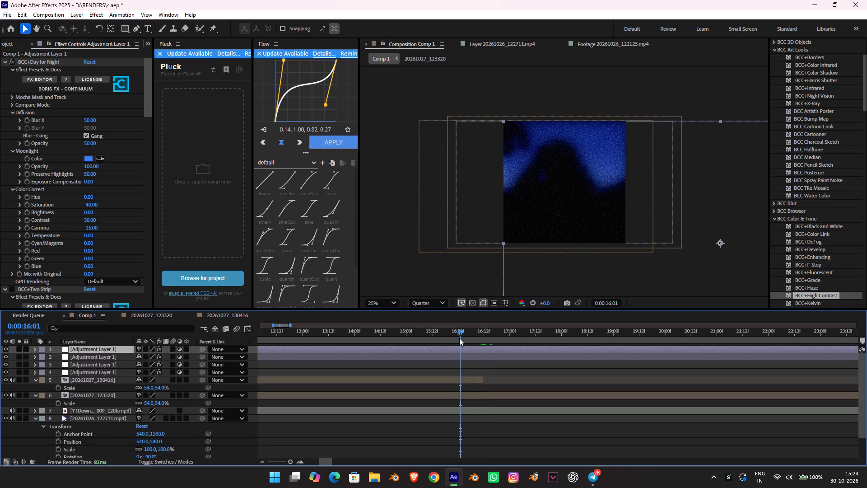
{"action": "key", "text": "ctrl+z"}
{"action": "key", "text": "space"}
{"action": "key", "text": "space"}
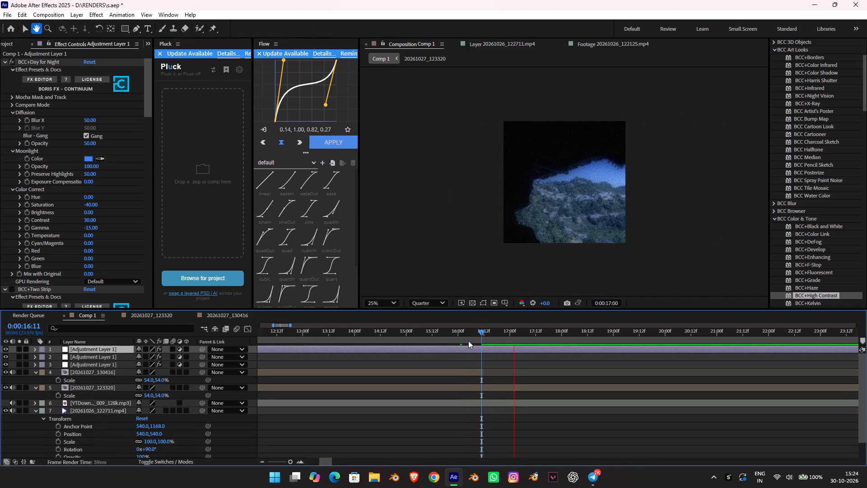
{"action": "left_click_drag", "start_coordinate": [467, 334], "coordinate": [434, 333]}
Save the project, and save it again as sss in the INSIDE US folder.
{"action": "key", "text": "ctrl+s"}
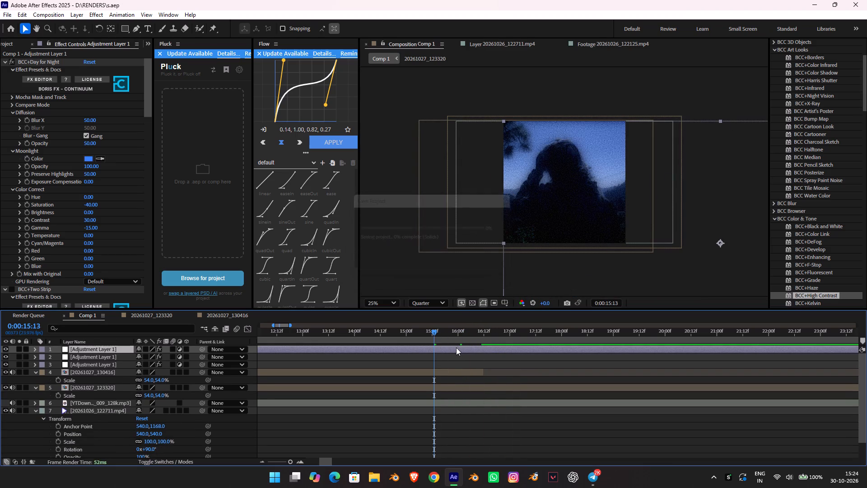
{"action": "left_click", "coordinate": [6, 14]}
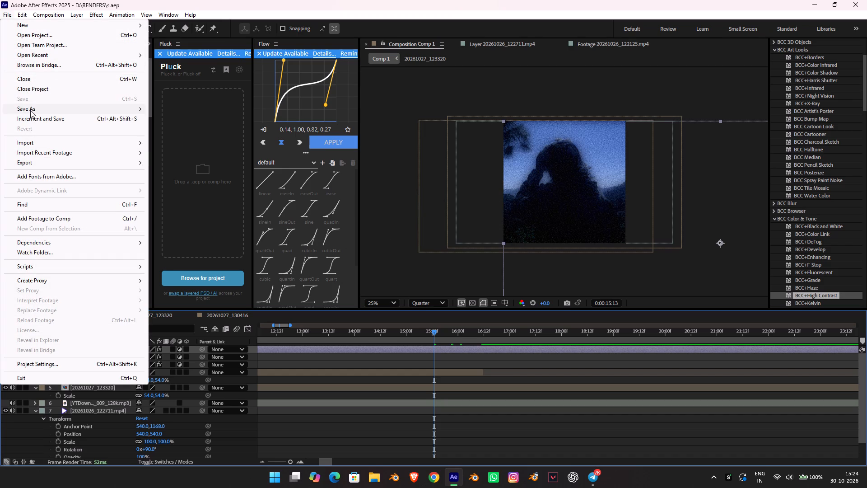
{"action": "left_click", "coordinate": [30, 110]}
{"action": "left_click", "coordinate": [219, 111]}
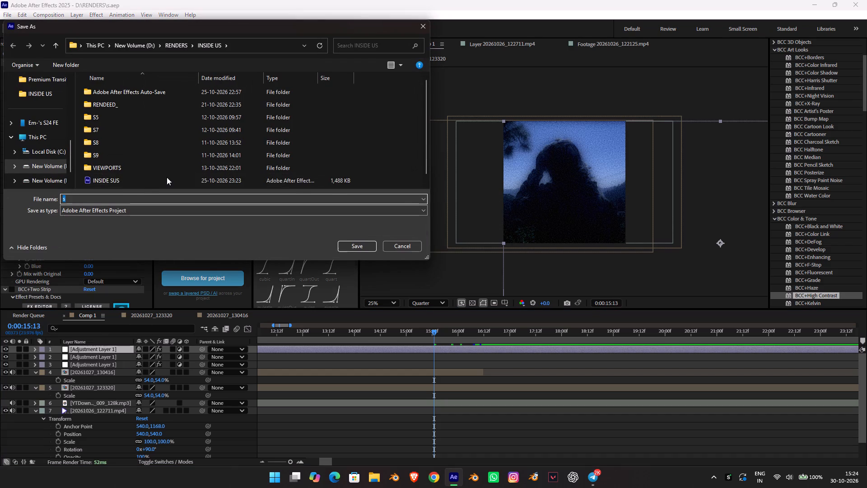
{"action": "type", "text": "ss"}
{"action": "key", "text": "s"}
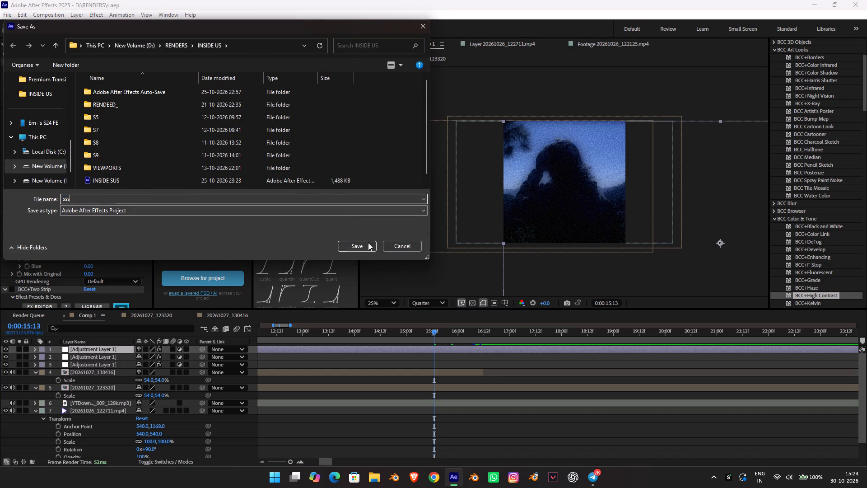
{"action": "left_click", "coordinate": [368, 243]}
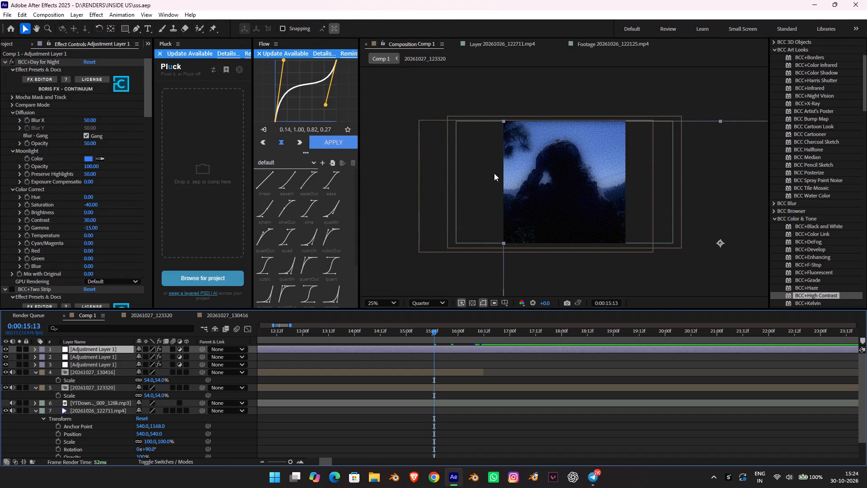
Close After Effects.
{"action": "left_click", "coordinate": [866, 24]}
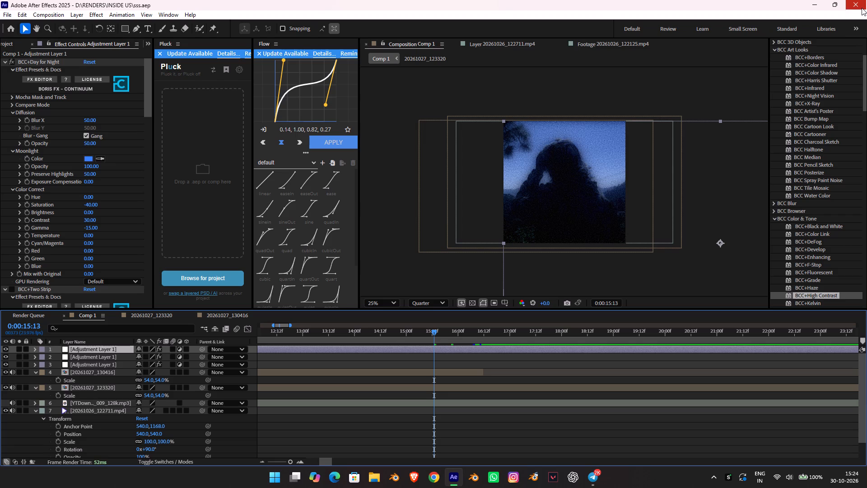
{"action": "left_click", "coordinate": [862, 8]}
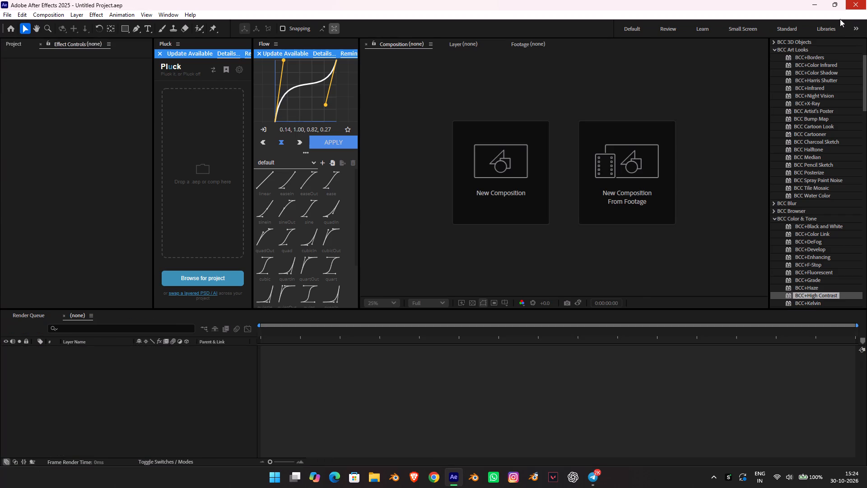
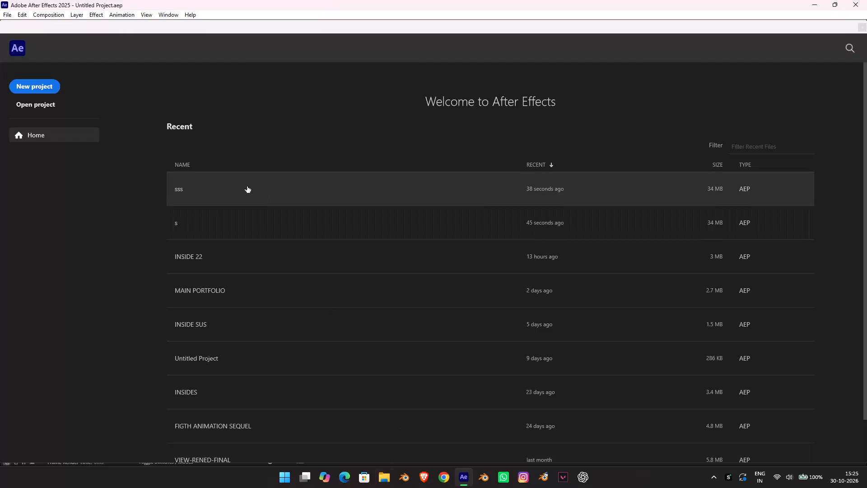
Open the recent project sss.
{"action": "left_click", "coordinate": [247, 186]}
{"action": "left_click", "coordinate": [246, 186]}
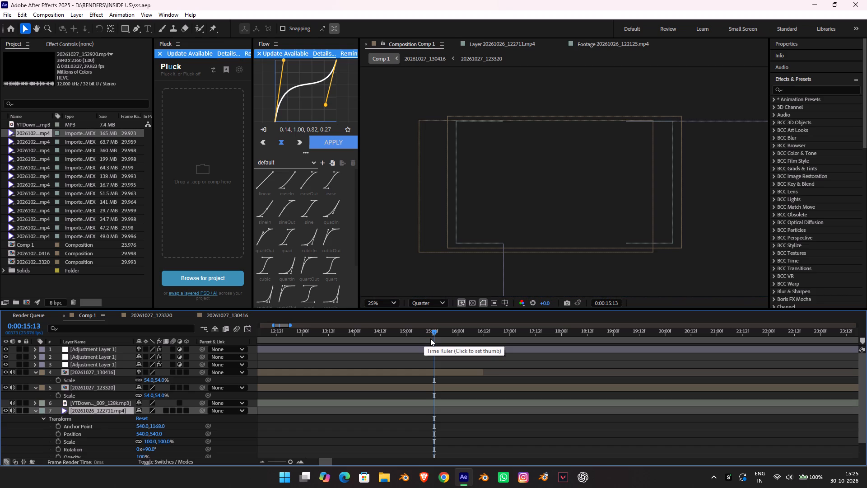
Preview the cut in Comp 1, split the top adjustment layer at 0:00:16:12, and delete the part after the cut.
{"action": "key", "text": "space"}
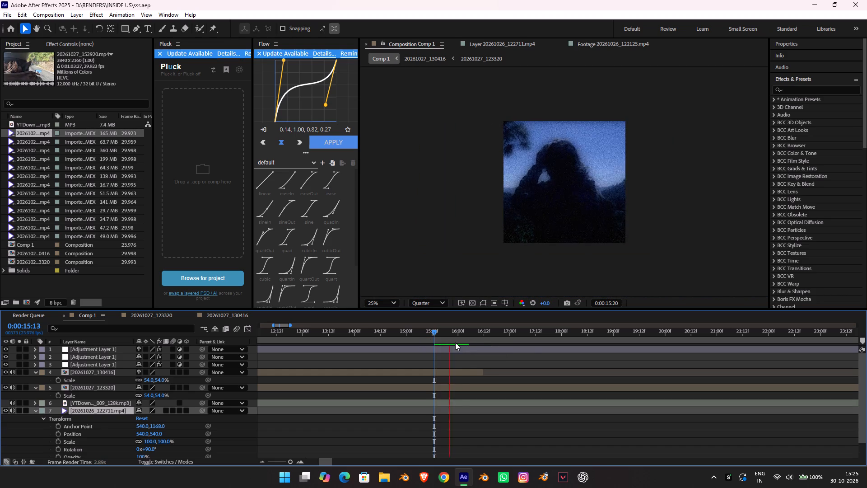
{"action": "key", "text": "space"}
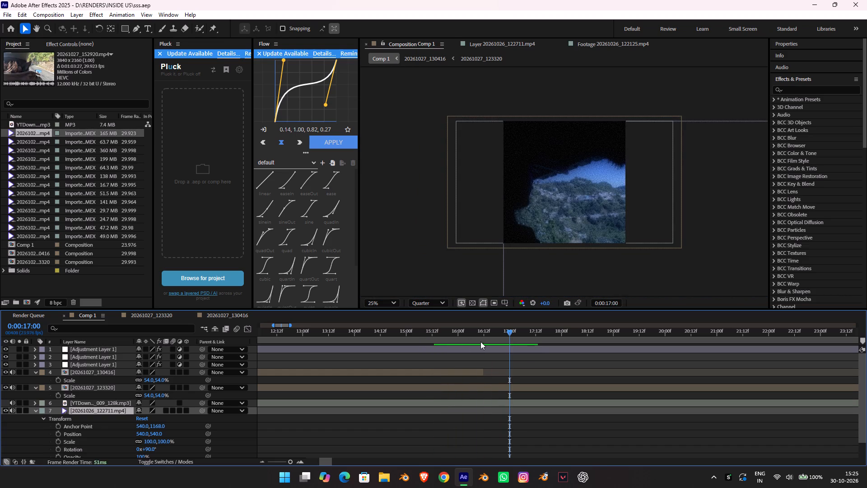
{"action": "left_click", "coordinate": [485, 335]}
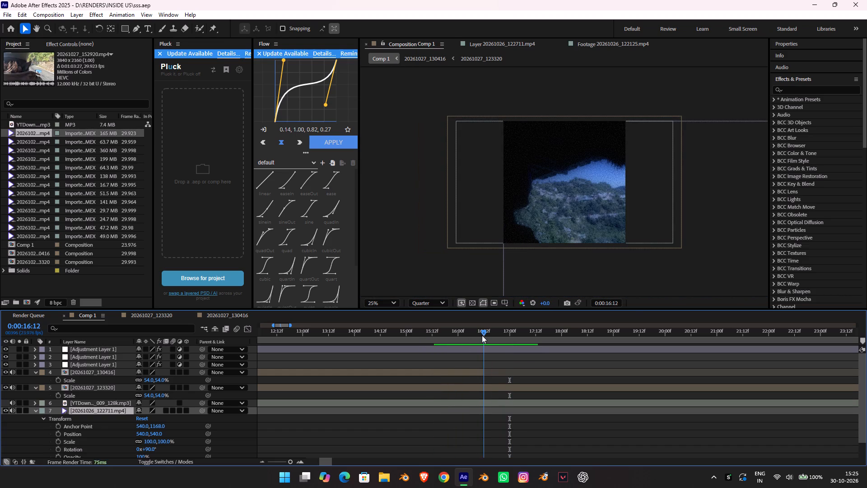
{"action": "scroll", "coordinate": [476, 358], "scroll_direction": "up", "scroll_amount": 6, "text": "alt"}
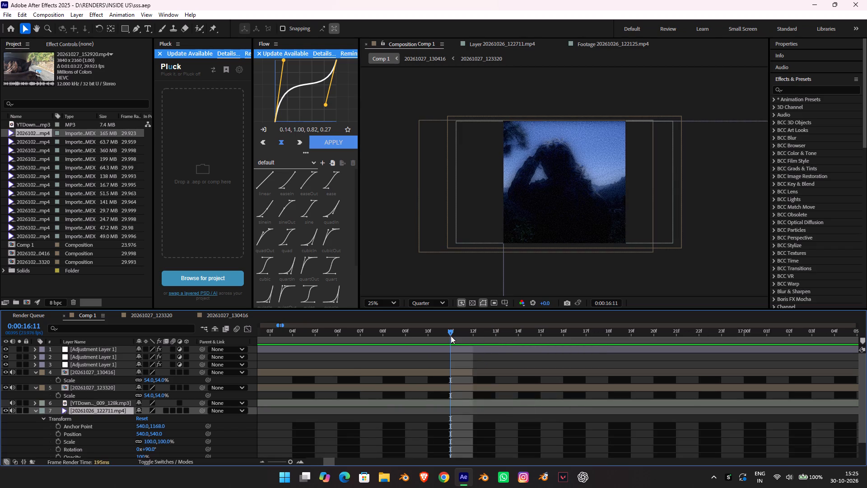
{"action": "left_click_drag", "start_coordinate": [449, 336], "coordinate": [467, 336]}
{"action": "left_click", "coordinate": [476, 349]}
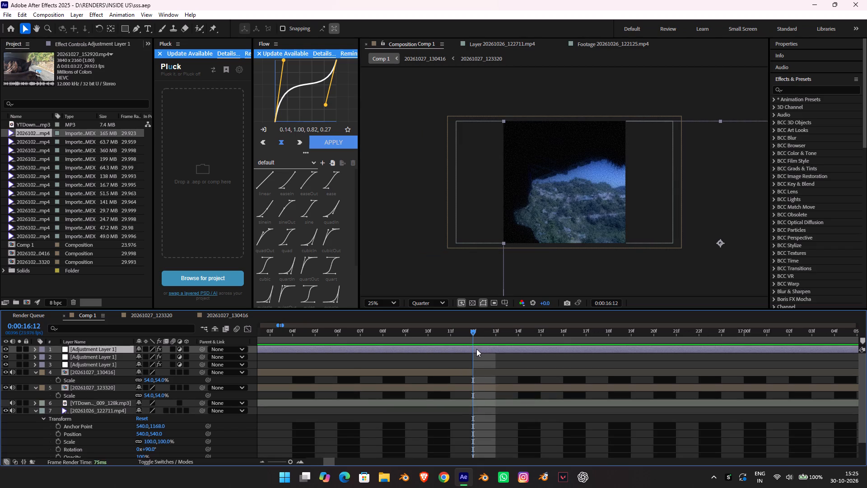
{"action": "key", "text": "ctrl+shift+d"}
{"action": "left_click_drag", "start_coordinate": [463, 338], "coordinate": [392, 335]}
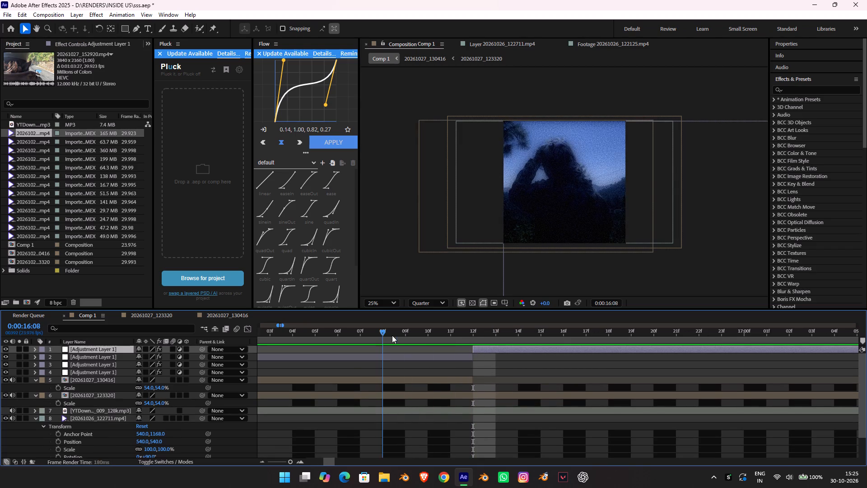
{"action": "left_click_drag", "start_coordinate": [392, 335], "coordinate": [478, 341]}
{"action": "left_click", "coordinate": [501, 346]}
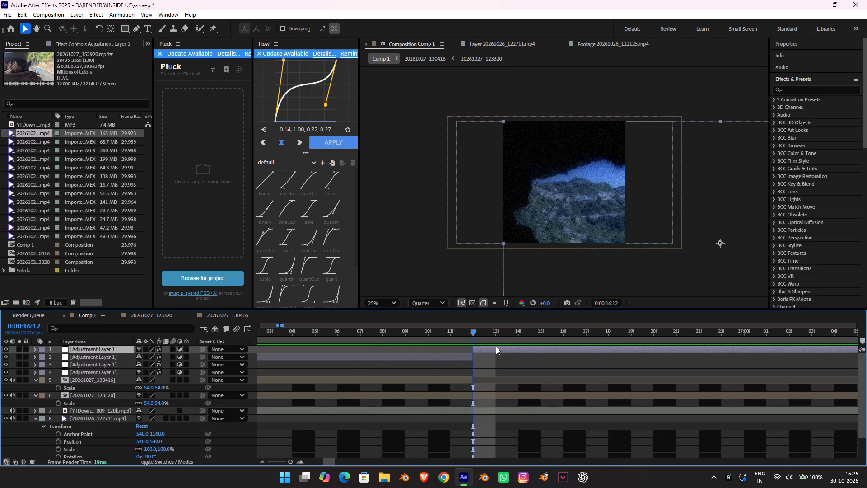
{"action": "key", "text": "Delete"}
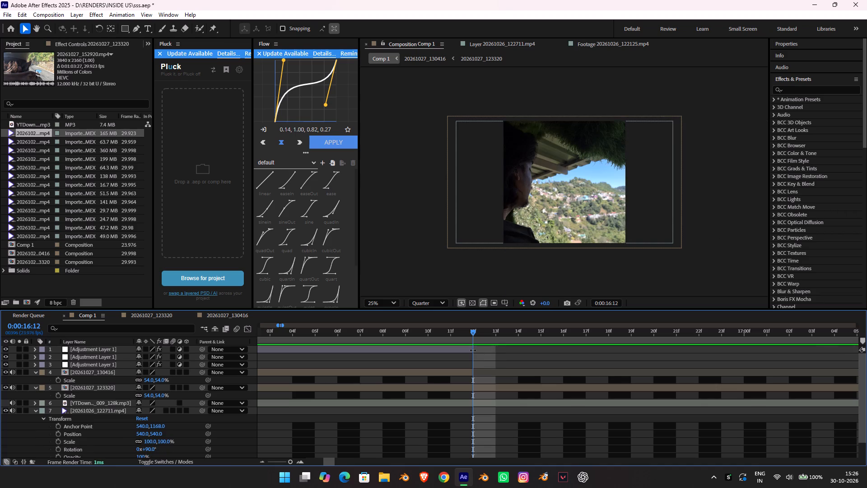
Create a new adjustment layer in Comp 1 and place it third in the stack, directly above the lowest existing adjustment layer.
{"action": "right_click", "coordinate": [118, 418]}
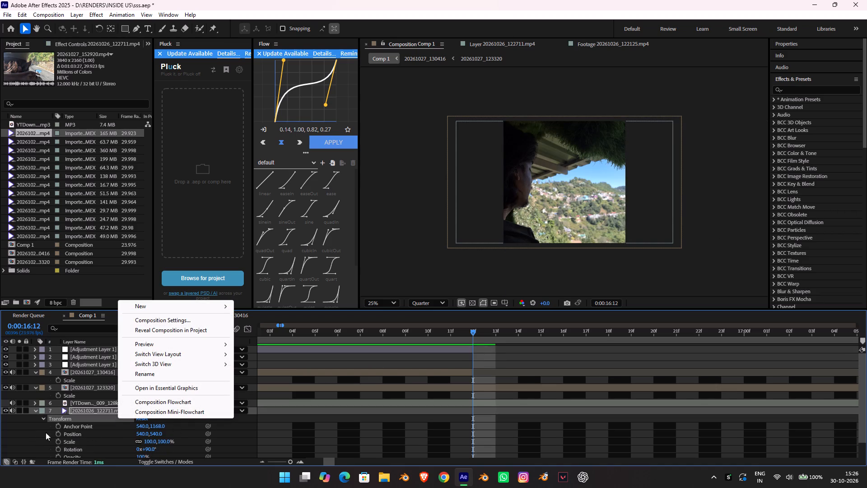
{"action": "left_click", "coordinate": [155, 305]}
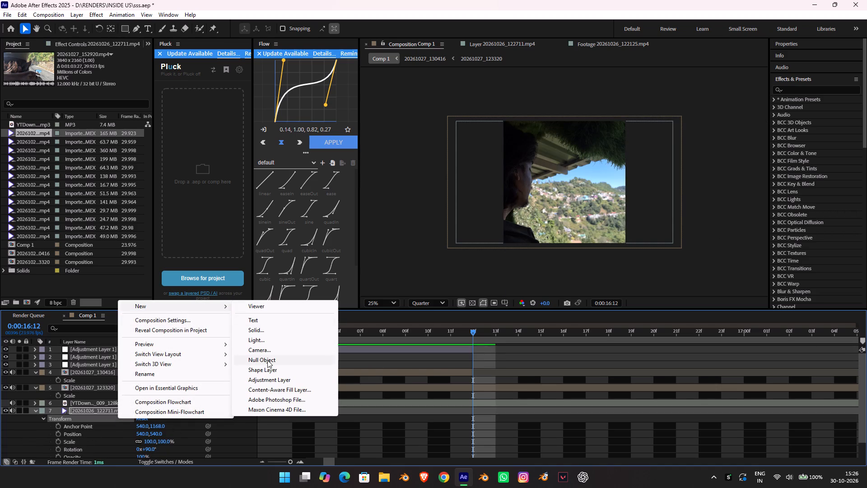
{"action": "left_click", "coordinate": [270, 381]}
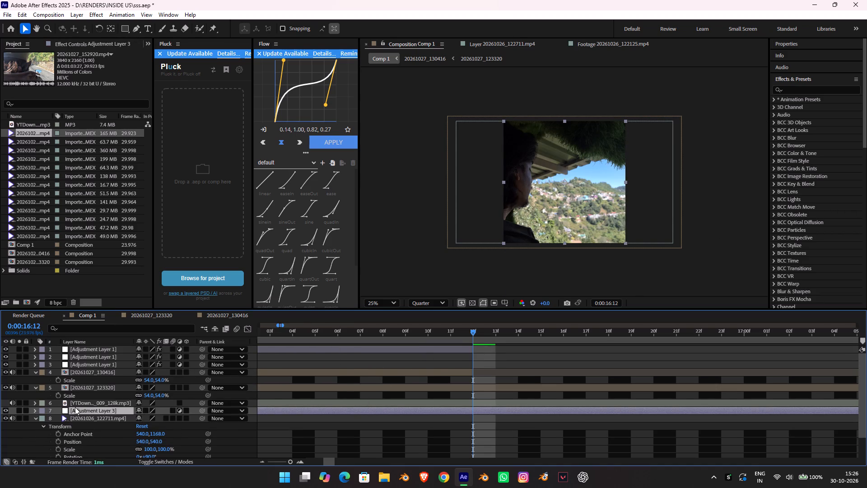
{"action": "left_click_drag", "start_coordinate": [76, 408], "coordinate": [79, 361]}
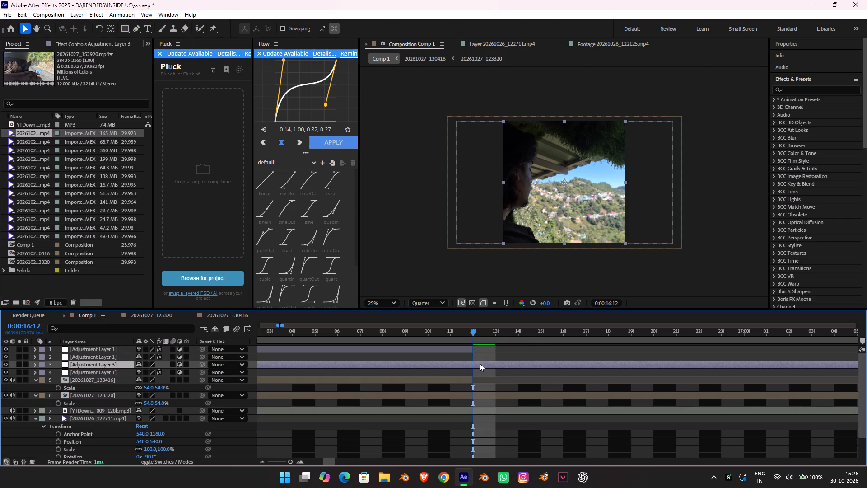
Split the new adjustment layer at 0:00:16:12 and delete the part before the cut.
{"action": "key", "text": "ctrl+shift+d"}
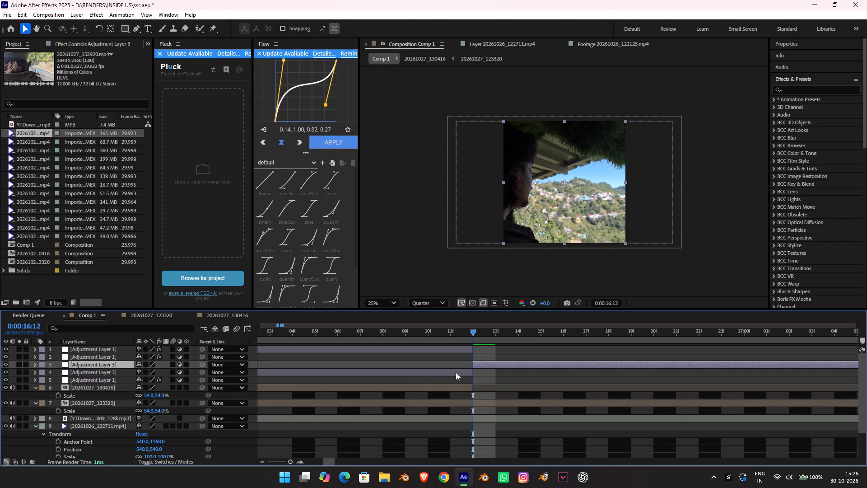
{"action": "left_click", "coordinate": [455, 372]}
{"action": "key", "text": "Delete"}
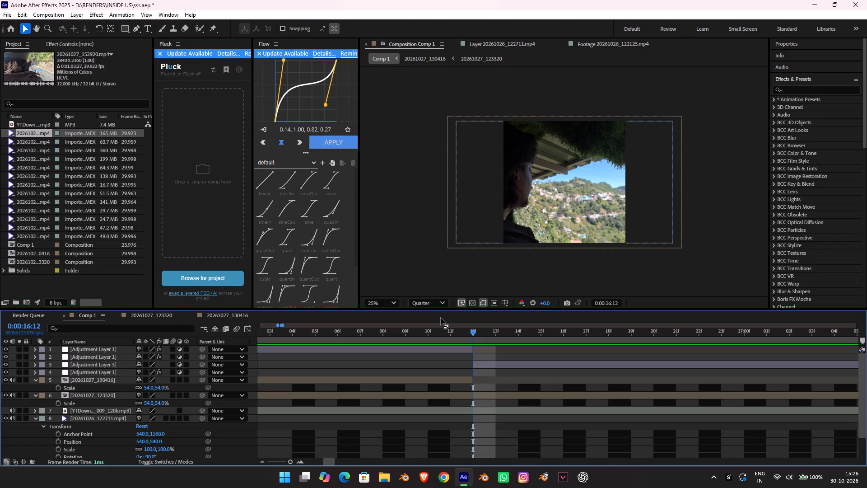
Scrub back through Comp 1 before the 0:00:16:12 cut and examine the flashes around 0:00:12:01.
{"action": "left_click_drag", "start_coordinate": [469, 334], "coordinate": [463, 334]}
{"action": "left_click", "coordinate": [454, 331]}
{"action": "left_click_drag", "start_coordinate": [454, 331], "coordinate": [276, 327]}
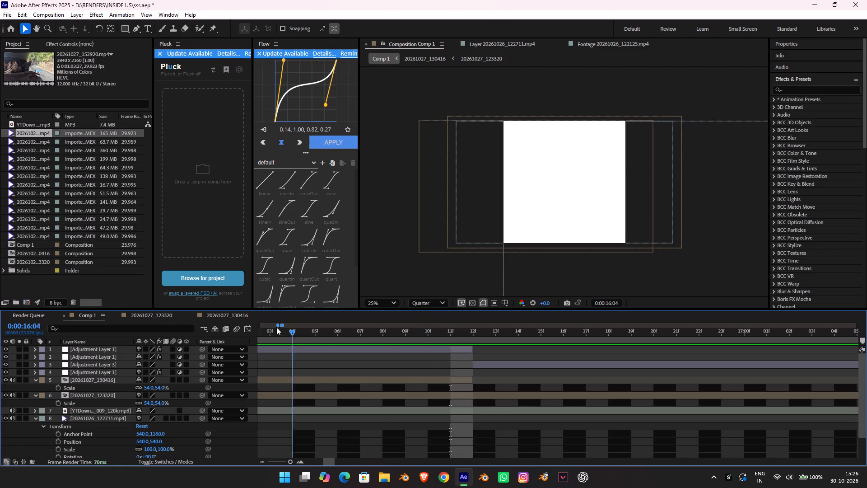
{"action": "left_click_drag", "start_coordinate": [276, 327], "coordinate": [212, 355]}
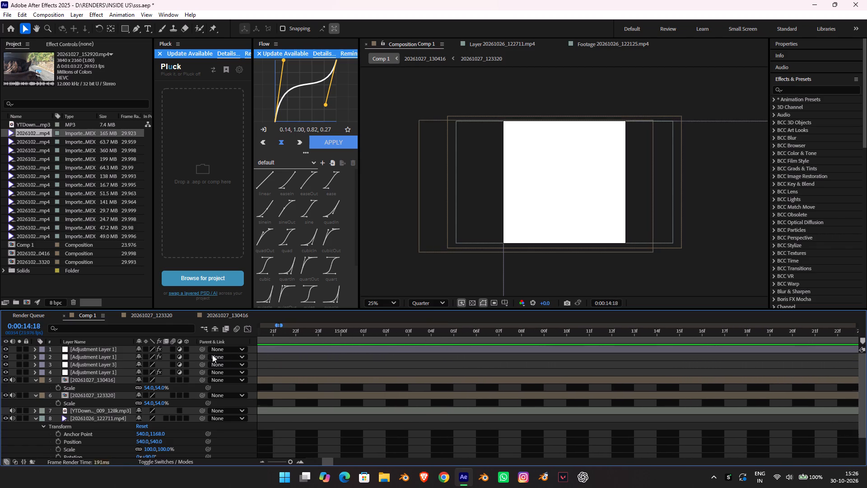
{"action": "left_click_drag", "start_coordinate": [212, 355], "coordinate": [208, 346]}
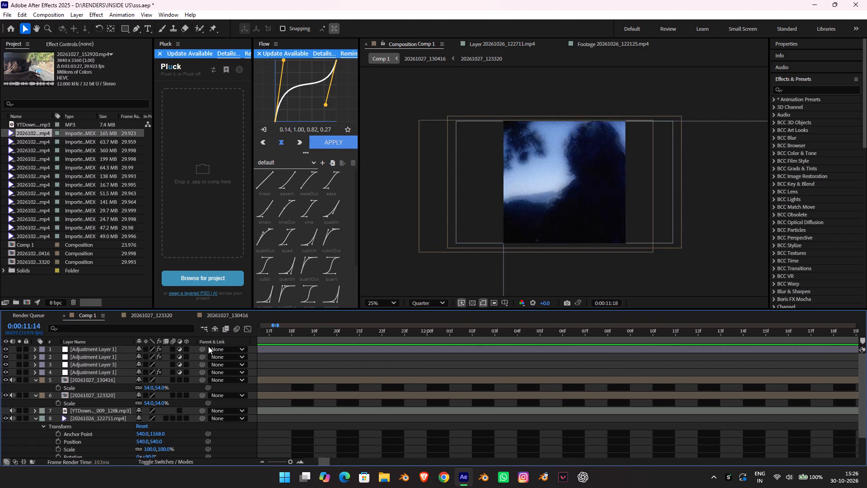
{"action": "left_click_drag", "start_coordinate": [208, 346], "coordinate": [808, 385]}
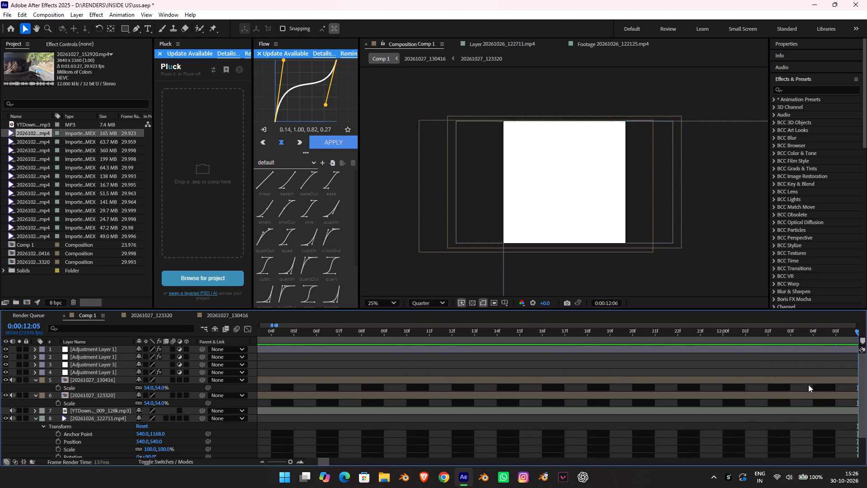
{"action": "left_click_drag", "start_coordinate": [808, 385], "coordinate": [752, 384]}
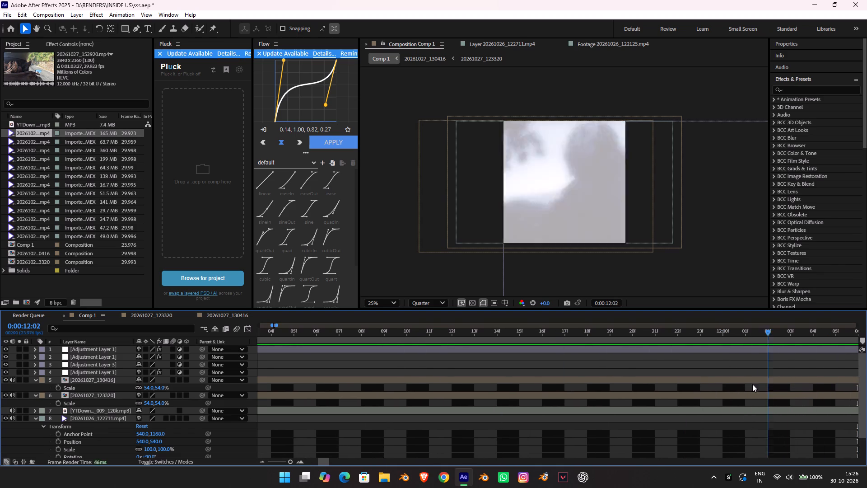
{"action": "left_click_drag", "start_coordinate": [752, 384], "coordinate": [766, 383]}
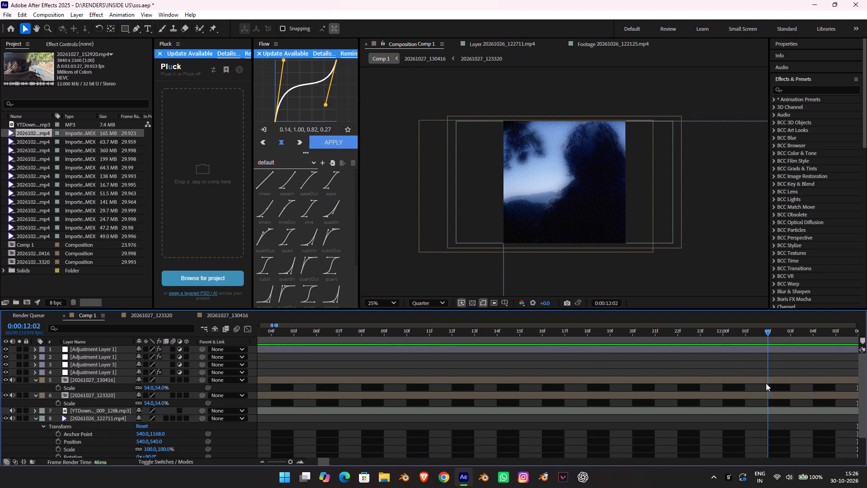
{"action": "left_click_drag", "start_coordinate": [766, 383], "coordinate": [751, 380]}
Reveal the modified properties of the layers in Comp 1 and examine the adjustment layers' effects and time spans.
{"action": "left_click", "coordinate": [744, 346]}
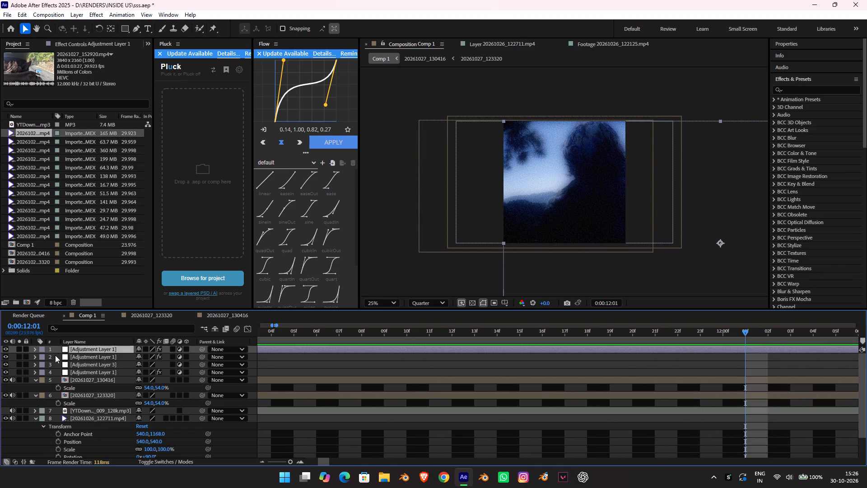
{"action": "left_click", "coordinate": [31, 348]}
{"action": "left_click", "coordinate": [35, 348]}
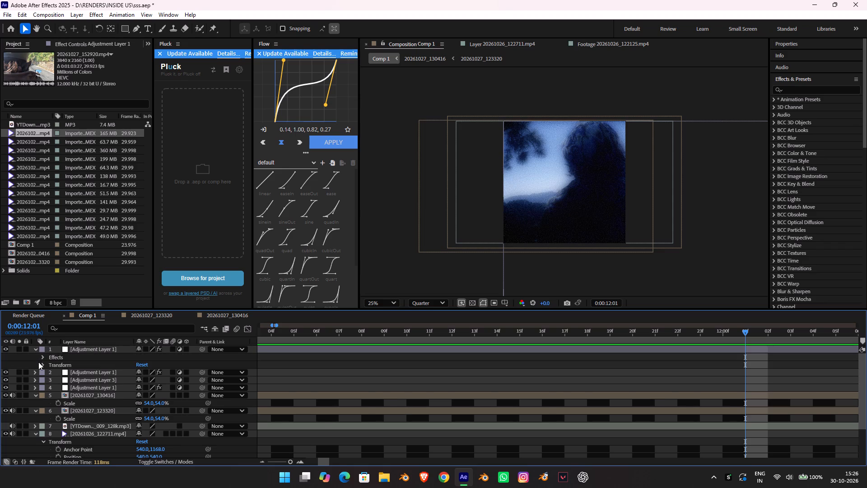
{"action": "left_click", "coordinate": [44, 364]}
{"action": "left_click", "coordinate": [44, 364]}
{"action": "key", "text": "u"}
{"action": "key", "text": "u"}
{"action": "key", "text": "u"}
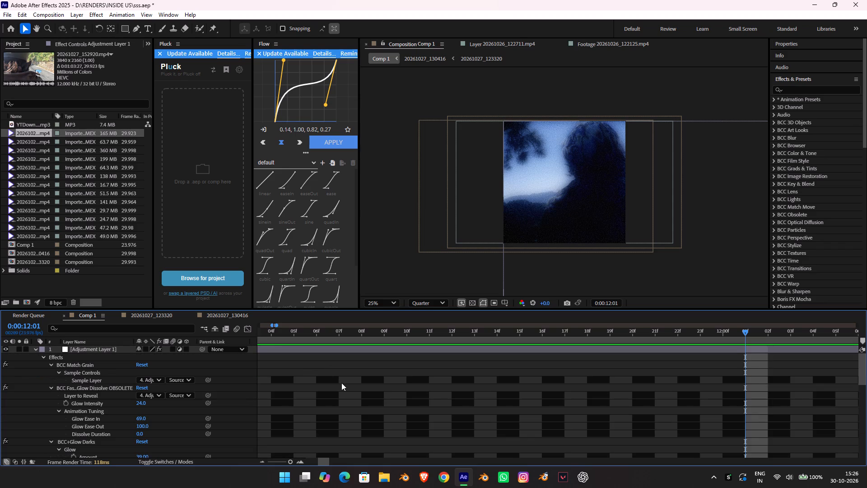
{"action": "scroll", "coordinate": [387, 397], "scroll_direction": "down", "scroll_amount": 3}
{"action": "scroll", "coordinate": [458, 395], "scroll_direction": "down", "scroll_amount": 11}
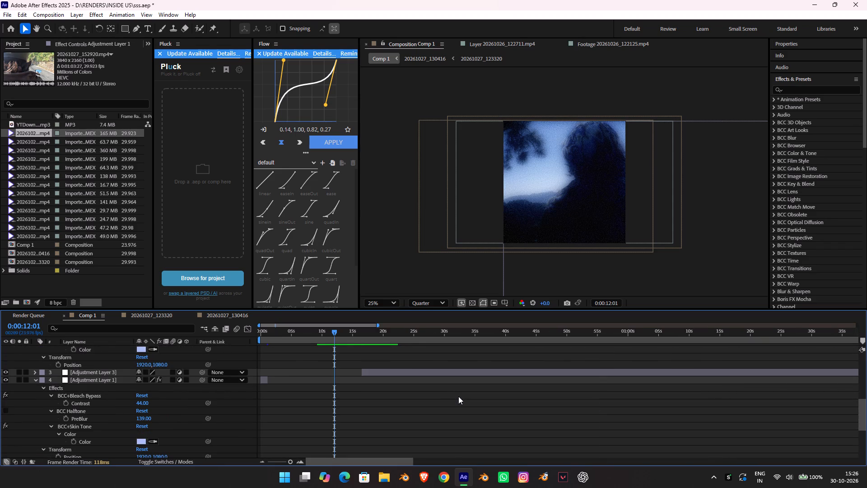
{"action": "scroll", "coordinate": [448, 395], "scroll_direction": "down", "scroll_amount": 5, "text": "alt"}
{"action": "scroll", "coordinate": [327, 432], "scroll_direction": "up", "scroll_amount": 18}
{"action": "scroll", "coordinate": [327, 432], "scroll_direction": "down", "scroll_amount": 5}
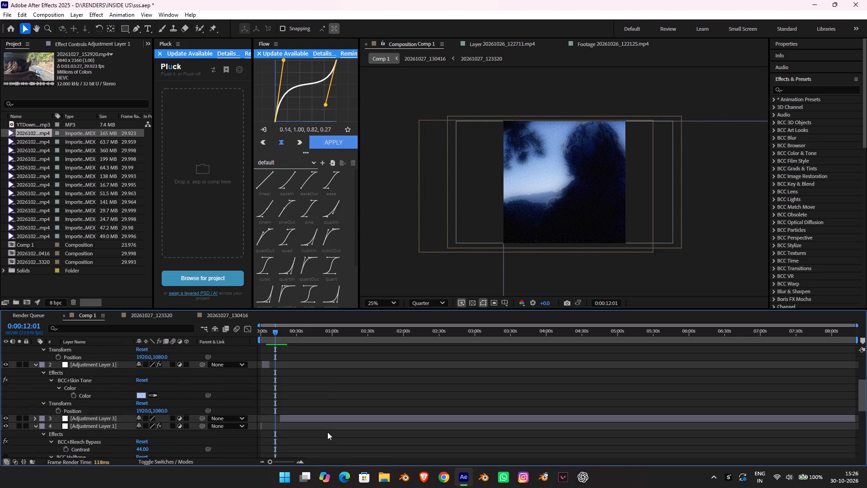
{"action": "scroll", "coordinate": [327, 432], "scroll_direction": "down", "scroll_amount": 5}
{"action": "scroll", "coordinate": [326, 430], "scroll_direction": "up", "scroll_amount": 5}
{"action": "scroll", "coordinate": [326, 430], "scroll_direction": "down", "scroll_amount": 11}
{"action": "scroll", "coordinate": [326, 429], "scroll_direction": "up", "scroll_amount": 2}
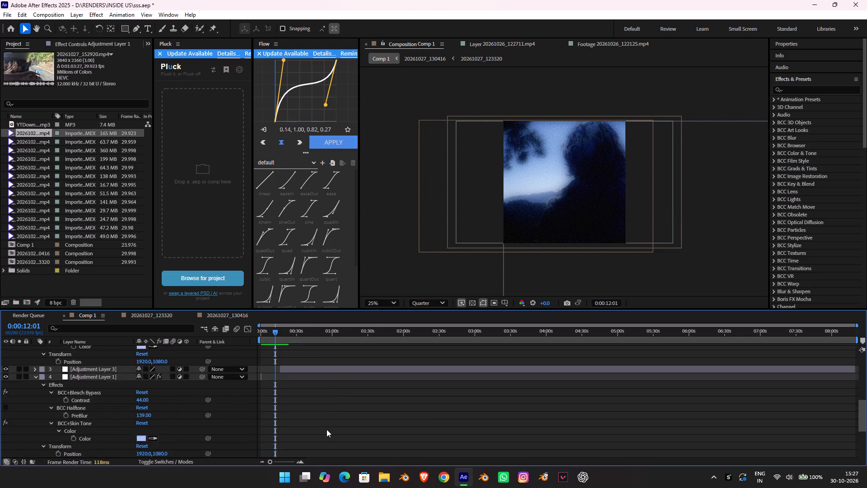
{"action": "scroll", "coordinate": [326, 429], "scroll_direction": "up", "scroll_amount": 20}
{"action": "scroll", "coordinate": [322, 392], "scroll_direction": "down", "scroll_amount": 3}
Preview Comp 1 from 0:00:12:01 to about 0:00:14:01, and toggle the top adjustment layer's visibility to check its influence.
{"action": "key", "text": "space"}
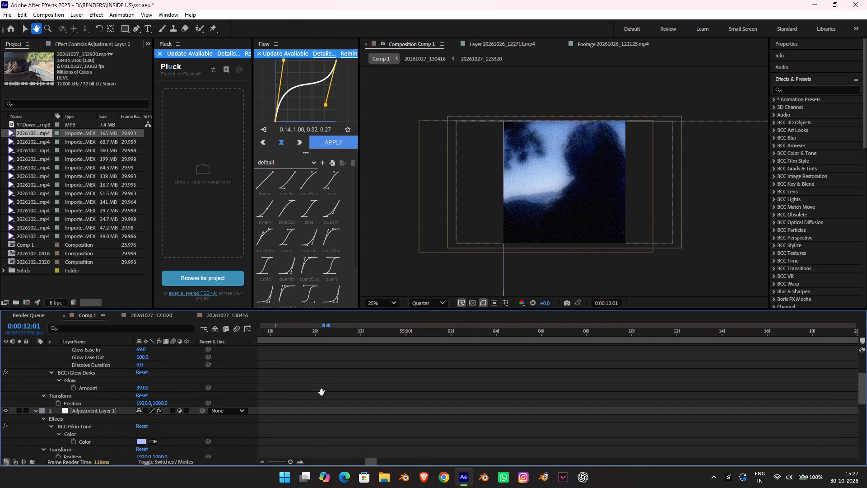
{"action": "key", "text": "space"}
{"action": "left_click", "coordinate": [85, 413]}
{"action": "scroll", "coordinate": [512, 402], "scroll_direction": "down", "scroll_amount": 6, "text": "alt"}
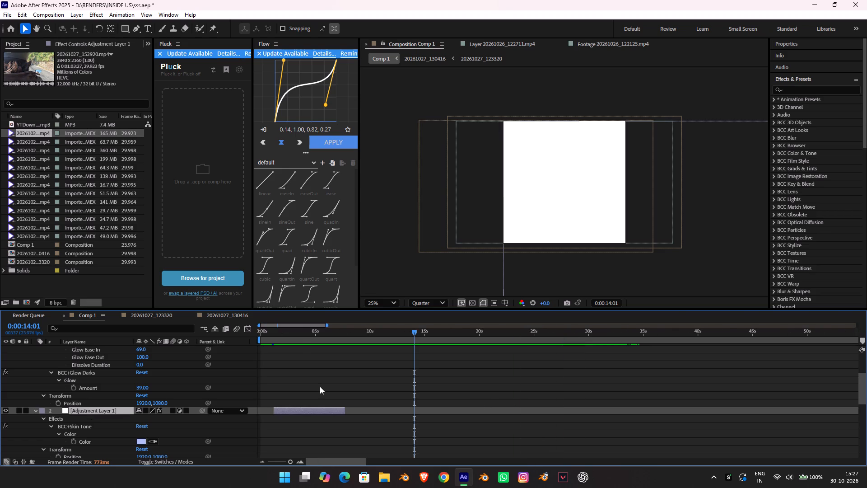
{"action": "scroll", "coordinate": [320, 386], "scroll_direction": "down", "scroll_amount": 2, "text": "alt"}
{"action": "scroll", "coordinate": [326, 387], "scroll_direction": "up", "scroll_amount": 11}
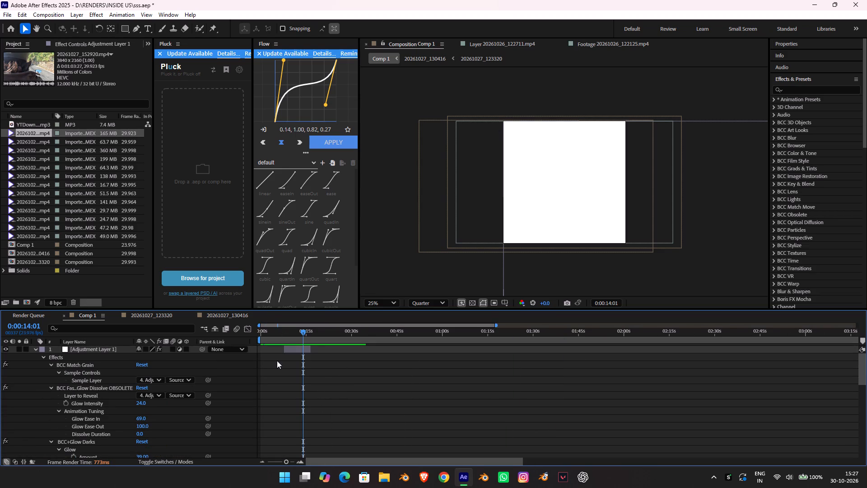
{"action": "left_click", "coordinate": [290, 350]}
{"action": "left_click", "coordinate": [6, 349]}
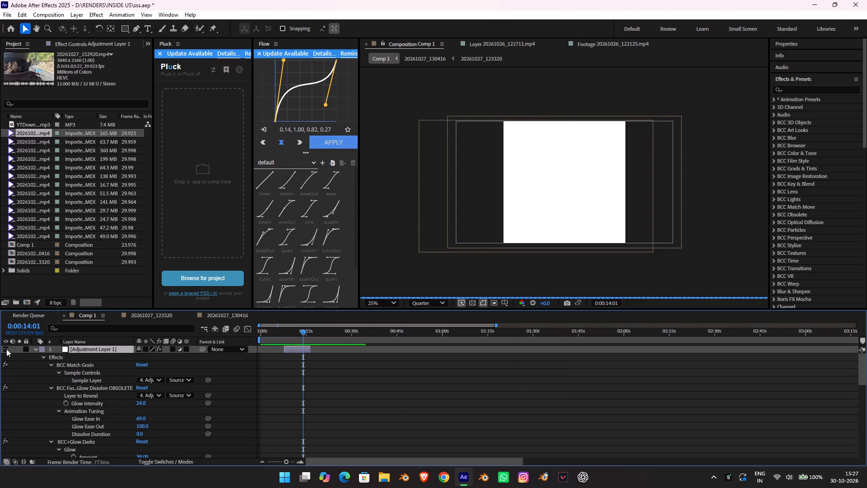
{"action": "left_click", "coordinate": [7, 346]}
Open the 20261027_123320 precomp from its layer in Comp 1.
{"action": "scroll", "coordinate": [382, 394], "scroll_direction": "down", "scroll_amount": 5}
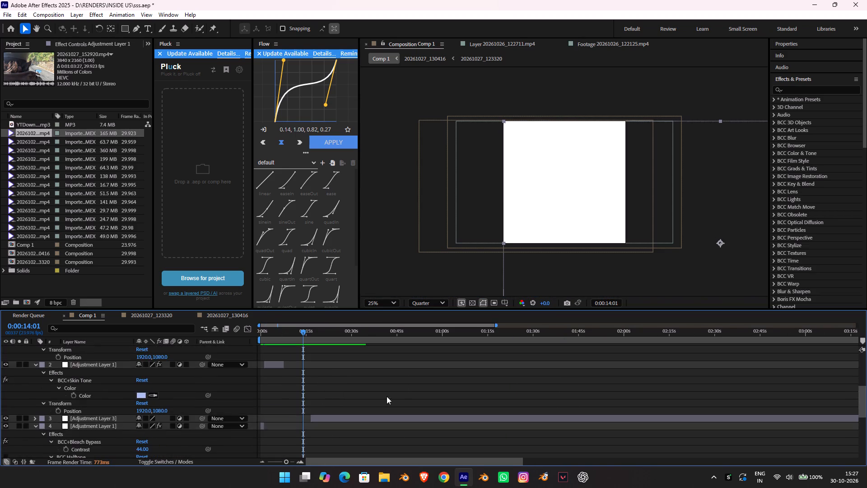
{"action": "scroll", "coordinate": [379, 394], "scroll_direction": "down", "scroll_amount": 6}
{"action": "left_click", "coordinate": [312, 396]}
{"action": "left_click", "coordinate": [313, 399]}
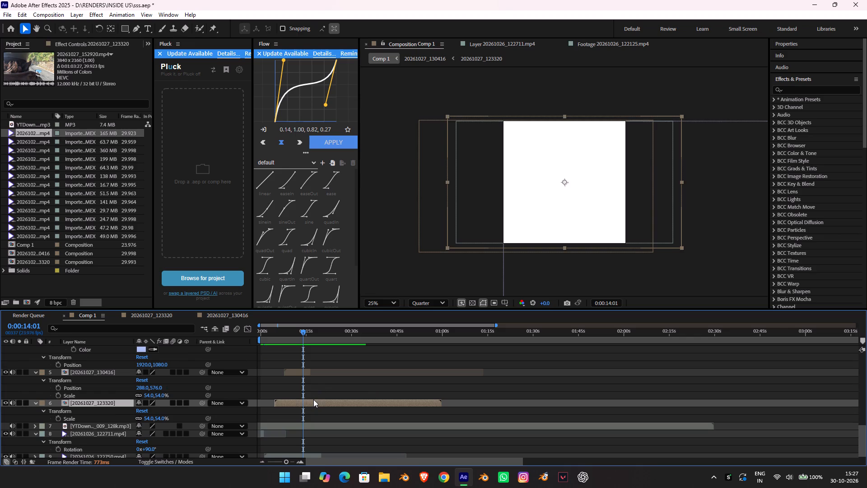
{"action": "double_click", "coordinate": [313, 399]}
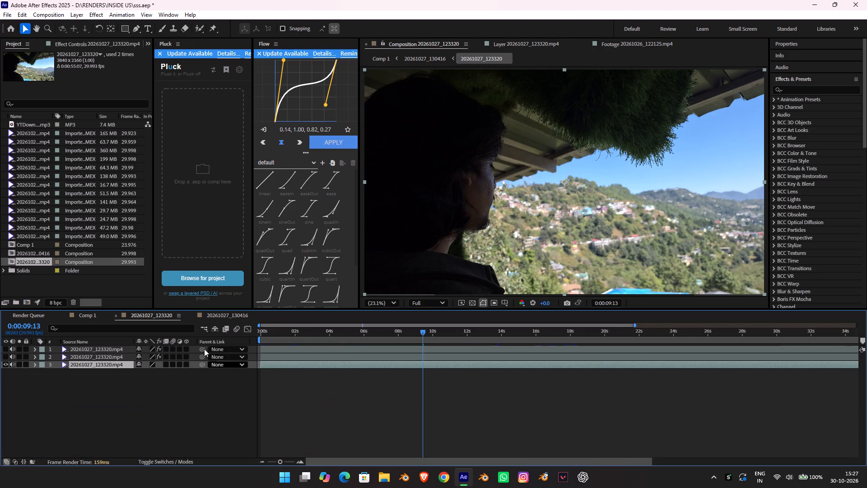
Return to Comp 1 and examine the frame and the layer stack around 0:00:12:02.
{"action": "left_click", "coordinate": [217, 317]}
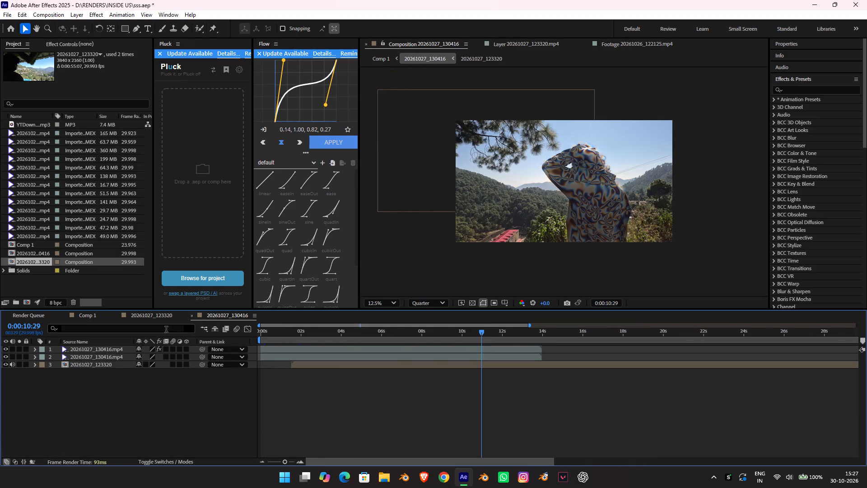
{"action": "left_click", "coordinate": [90, 319]}
{"action": "key", "text": "space"}
{"action": "key", "text": "space"}
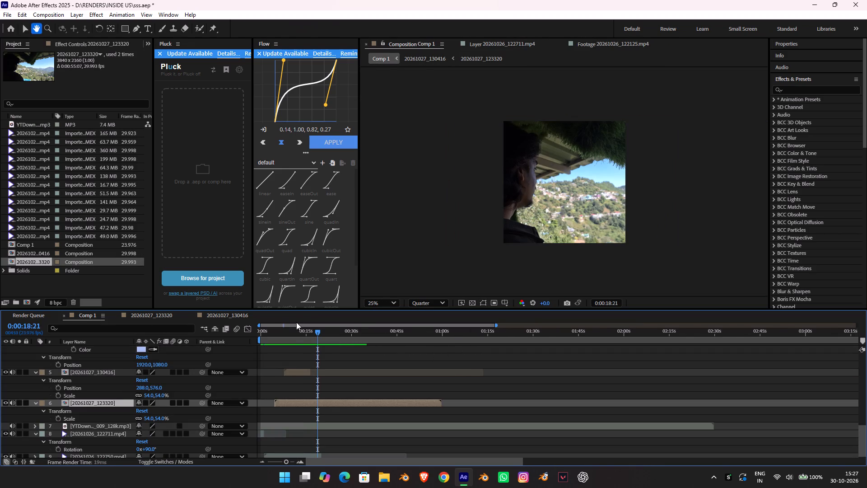
{"action": "left_click_drag", "start_coordinate": [307, 336], "coordinate": [297, 338]}
{"action": "scroll", "coordinate": [299, 352], "scroll_direction": "up", "scroll_amount": 4}
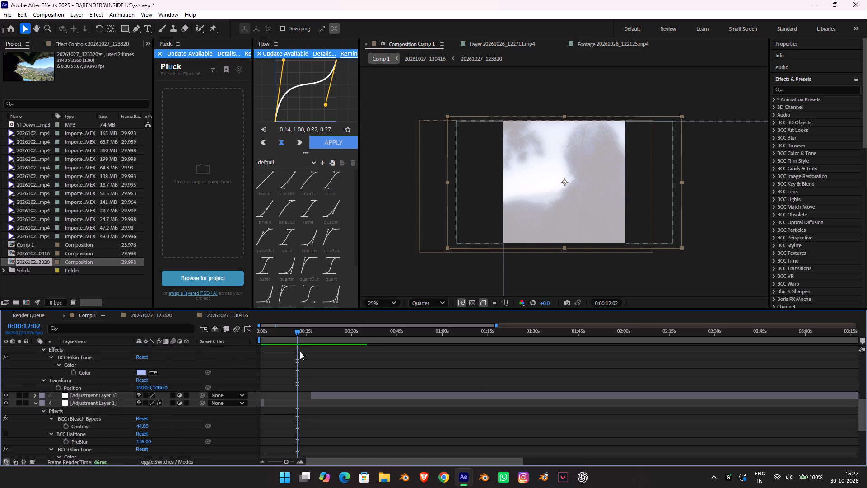
{"action": "scroll", "coordinate": [300, 352], "scroll_direction": "up", "scroll_amount": 7}
{"action": "scroll", "coordinate": [301, 360], "scroll_direction": "down", "scroll_amount": 11}
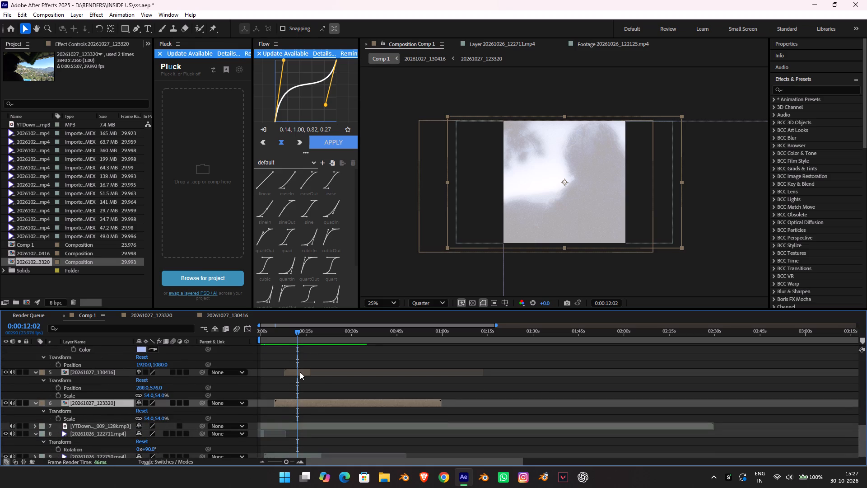
Open the 20261027_130416 precomp from its Comp 1 layer, scrub through its footage back to the start, and return to Comp 1.
{"action": "left_click", "coordinate": [300, 372]}
{"action": "double_click", "coordinate": [300, 372]}
{"action": "key", "text": "space"}
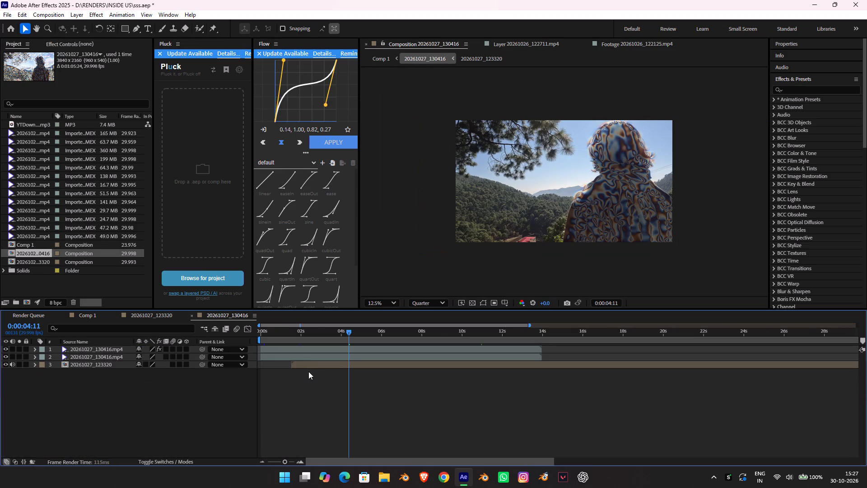
{"action": "left_click_drag", "start_coordinate": [364, 340], "coordinate": [466, 347]}
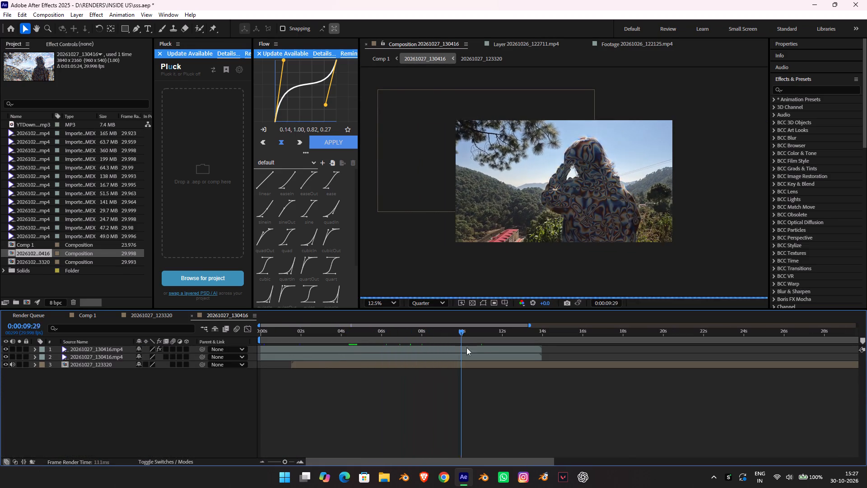
{"action": "left_click_drag", "start_coordinate": [466, 347], "coordinate": [232, 345]}
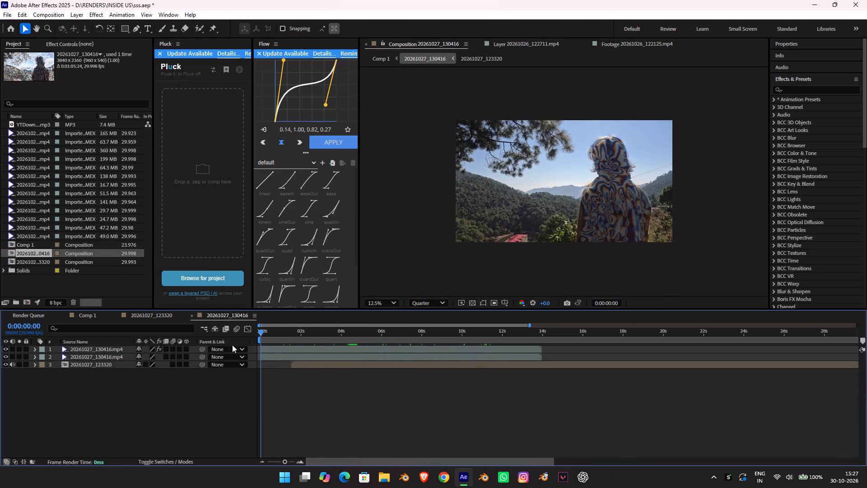
{"action": "left_click_drag", "start_coordinate": [232, 345], "coordinate": [222, 345]}
{"action": "left_click", "coordinate": [140, 321]}
{"action": "left_click", "coordinate": [89, 315]}
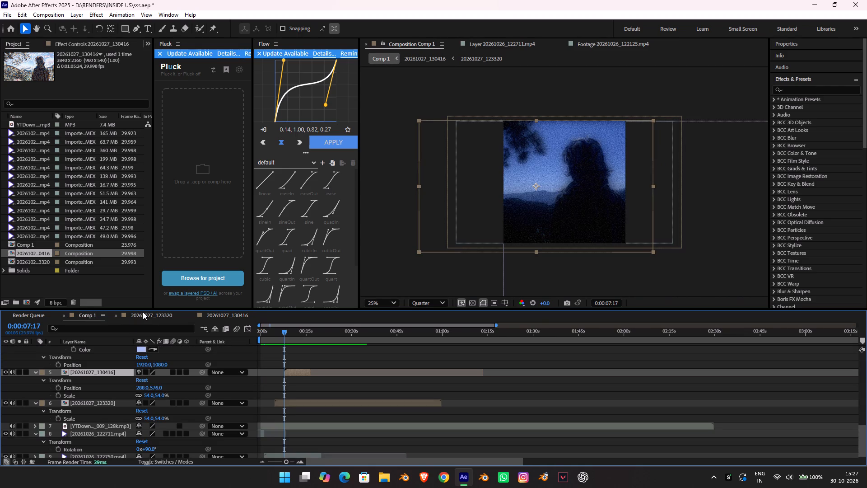
Preview Comp 1 from 0:00:07:17 and scrub onward to about 0:00:14:01 to examine the white flashes.
{"action": "key", "text": "space"}
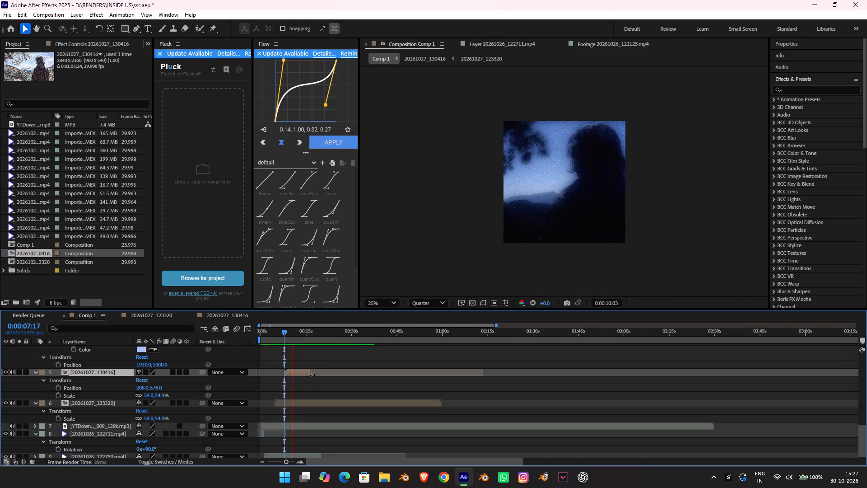
{"action": "key", "text": "space"}
{"action": "scroll", "coordinate": [298, 375], "scroll_direction": "up", "scroll_amount": 10}
{"action": "left_click_drag", "start_coordinate": [287, 337], "coordinate": [288, 337]}
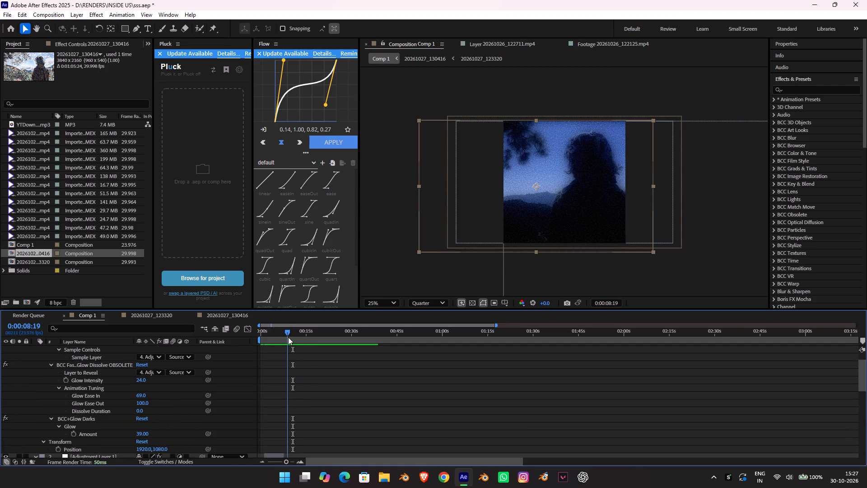
{"action": "left_click_drag", "start_coordinate": [288, 337], "coordinate": [303, 342]}
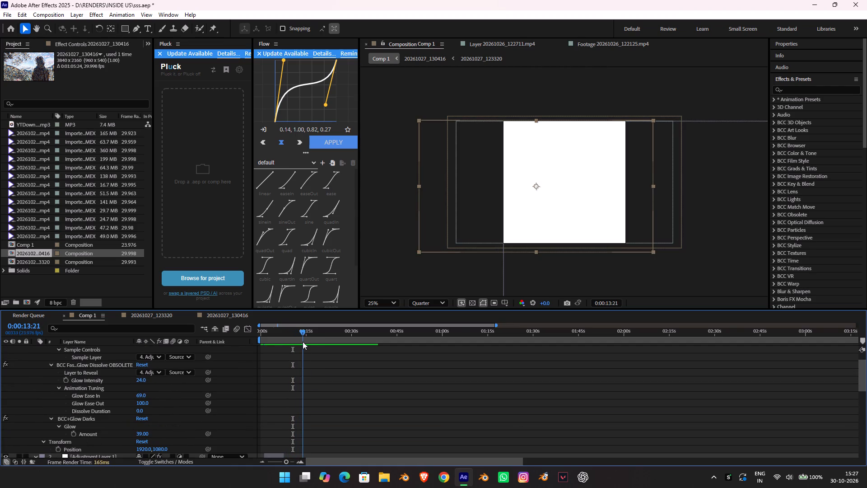
{"action": "left_click_drag", "start_coordinate": [303, 342], "coordinate": [308, 340]}
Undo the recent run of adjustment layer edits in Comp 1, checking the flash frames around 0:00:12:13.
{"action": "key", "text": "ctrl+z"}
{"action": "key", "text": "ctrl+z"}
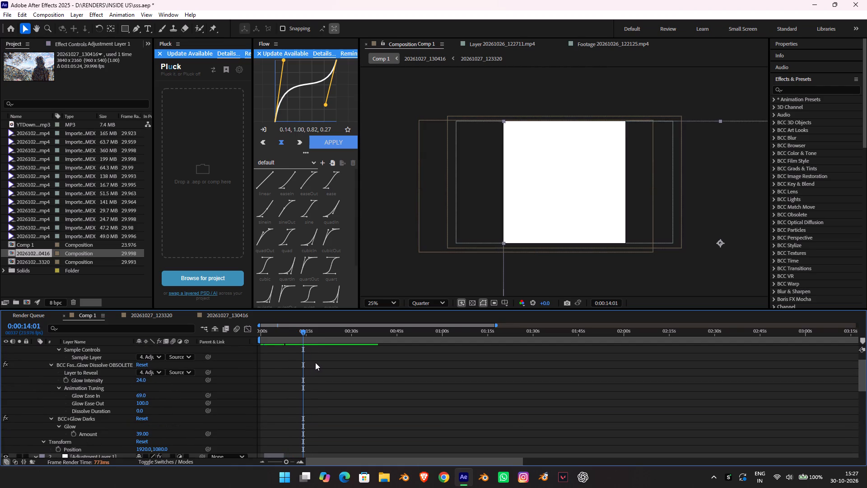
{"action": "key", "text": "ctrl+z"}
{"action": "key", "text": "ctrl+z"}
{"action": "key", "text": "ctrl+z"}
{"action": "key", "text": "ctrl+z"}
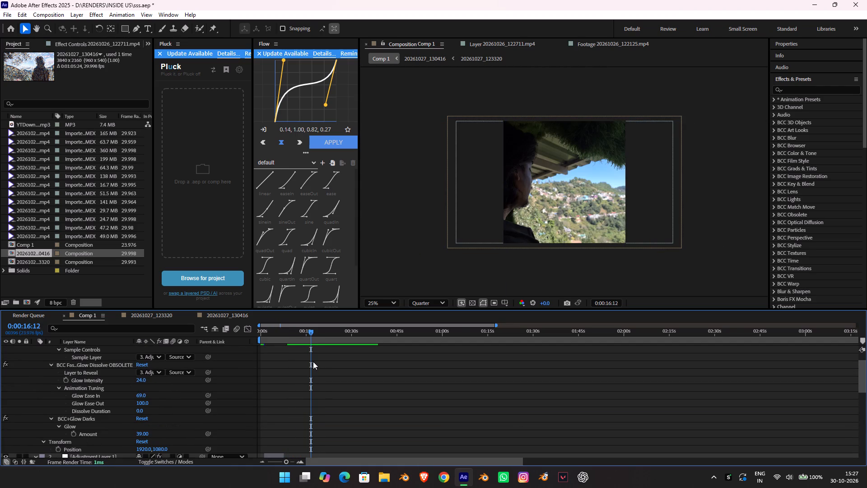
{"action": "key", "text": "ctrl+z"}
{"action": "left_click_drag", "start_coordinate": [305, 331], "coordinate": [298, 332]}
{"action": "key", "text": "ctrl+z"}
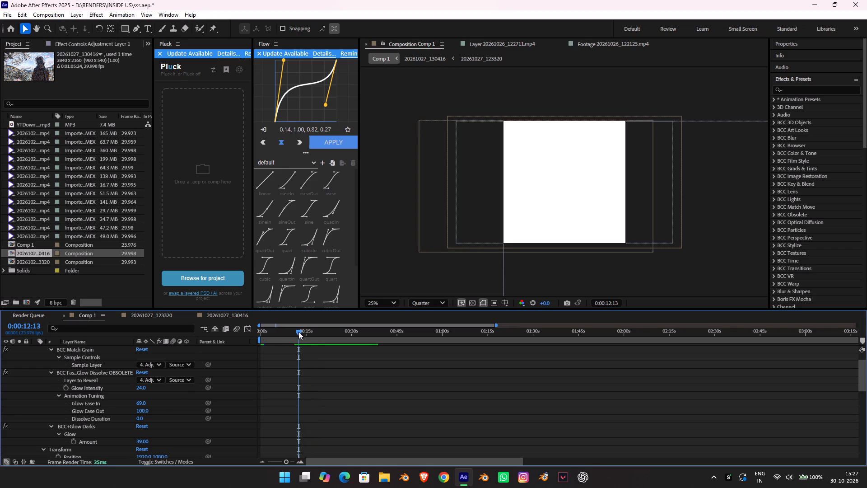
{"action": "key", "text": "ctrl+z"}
Preview Comp 1 from 0:00:10:21 to about 0:00:16:02 and look over the adjustment layers' effects.
{"action": "left_click_drag", "start_coordinate": [302, 334], "coordinate": [294, 333]}
{"action": "key", "text": "space"}
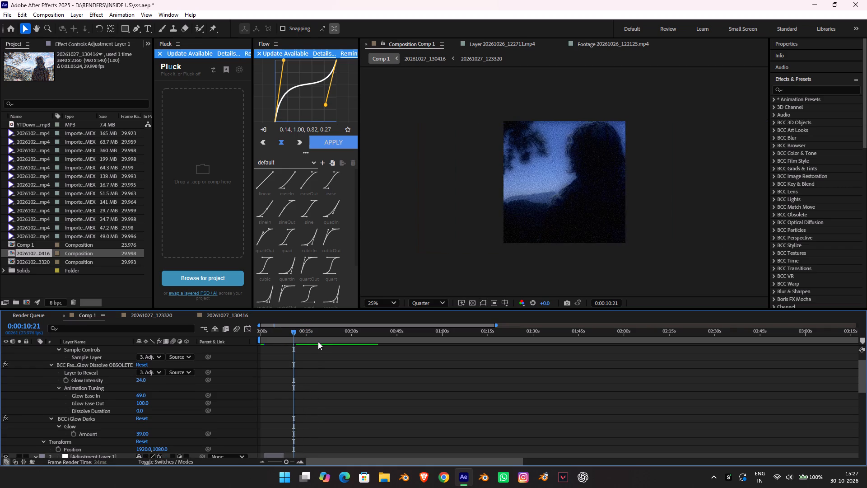
{"action": "scroll", "coordinate": [336, 373], "scroll_direction": "down", "scroll_amount": 3, "text": "alt"}
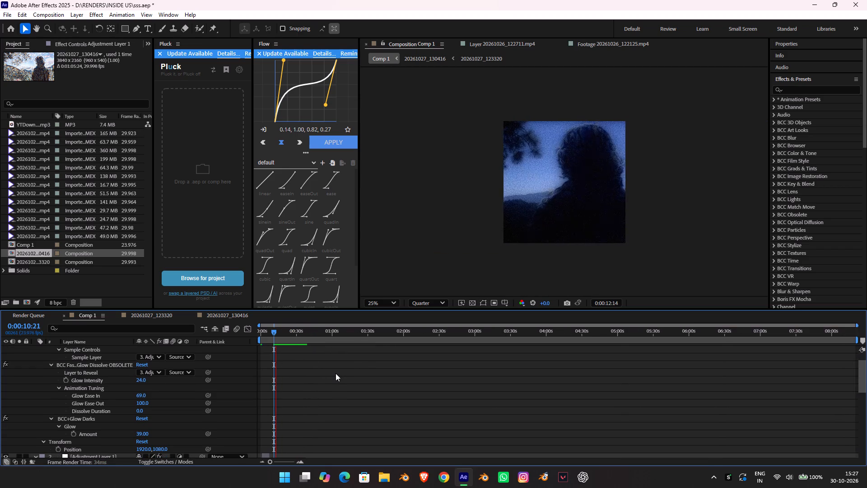
{"action": "scroll", "coordinate": [336, 373], "scroll_direction": "up", "scroll_amount": 6, "text": "alt"}
{"action": "scroll", "coordinate": [336, 374], "scroll_direction": "down", "scroll_amount": 4}
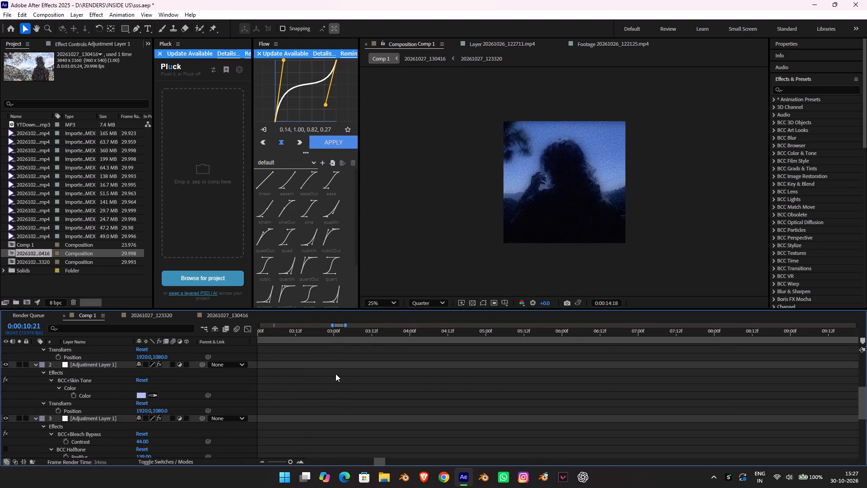
{"action": "scroll", "coordinate": [336, 374], "scroll_direction": "down", "scroll_amount": 2}
{"action": "key", "text": "space"}
Reopen the sss.aep project, discarding the unsaved changes.
{"action": "left_click", "coordinate": [9, 27]}
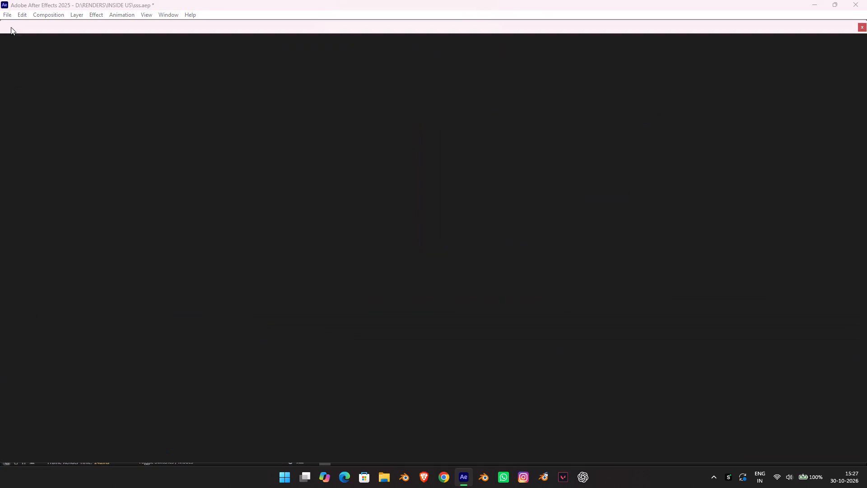
{"action": "left_click", "coordinate": [216, 155]}
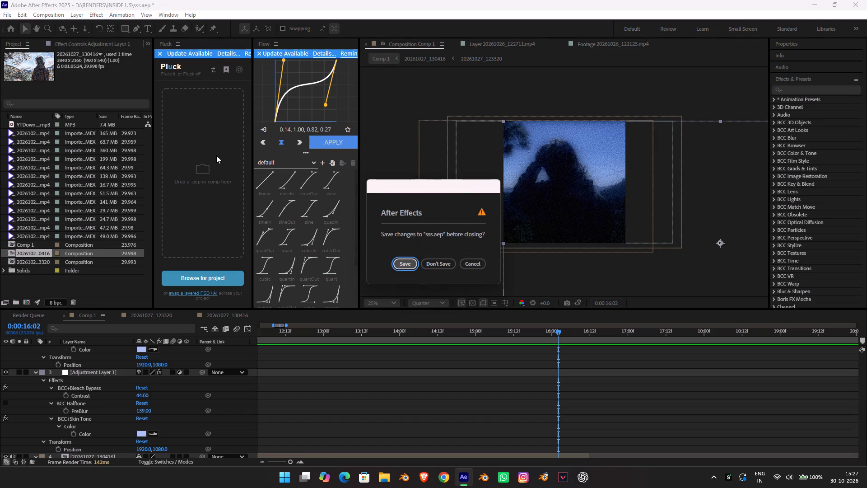
{"action": "left_click", "coordinate": [425, 267]}
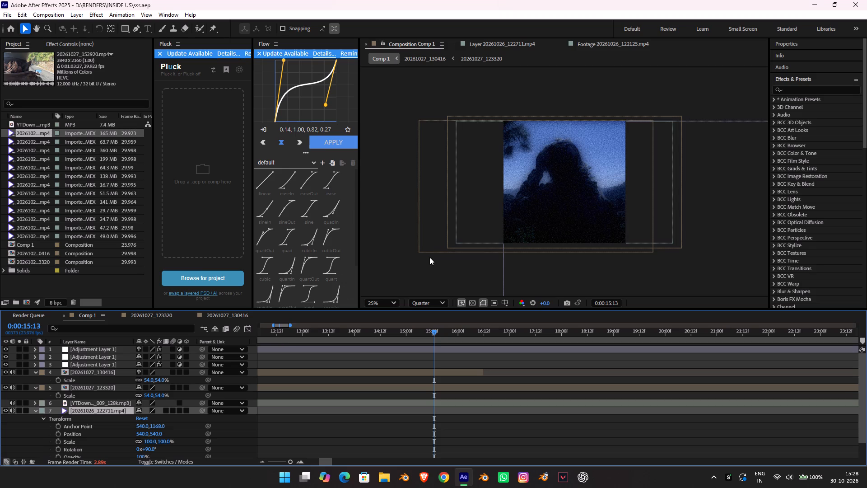
Cut the top adjustment layer, which starts at 0:00:07:17 in Comp 1, and paste it into the 20261027_130416 precomp.
{"action": "left_click", "coordinate": [422, 352]}
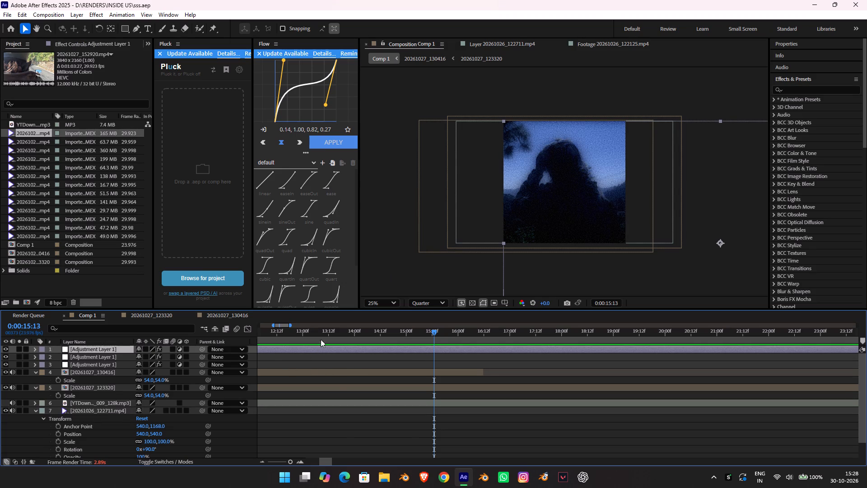
{"action": "left_click_drag", "start_coordinate": [371, 338], "coordinate": [372, 352]}
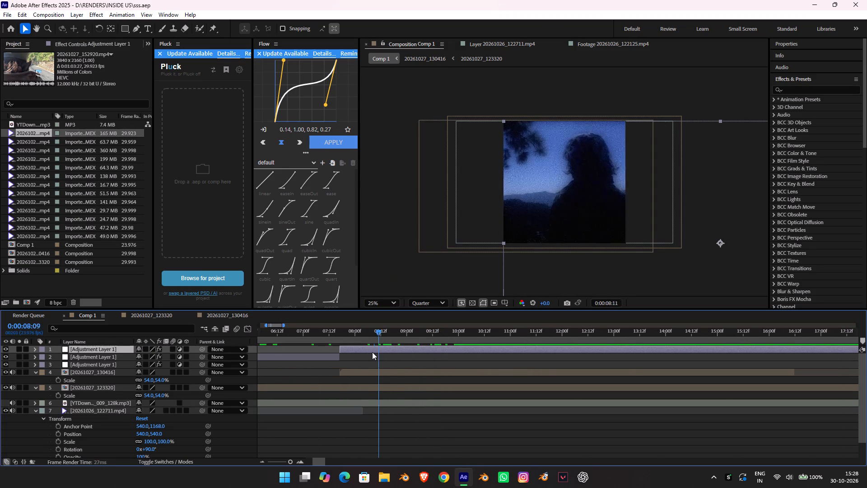
{"action": "left_click_drag", "start_coordinate": [372, 352], "coordinate": [339, 350]}
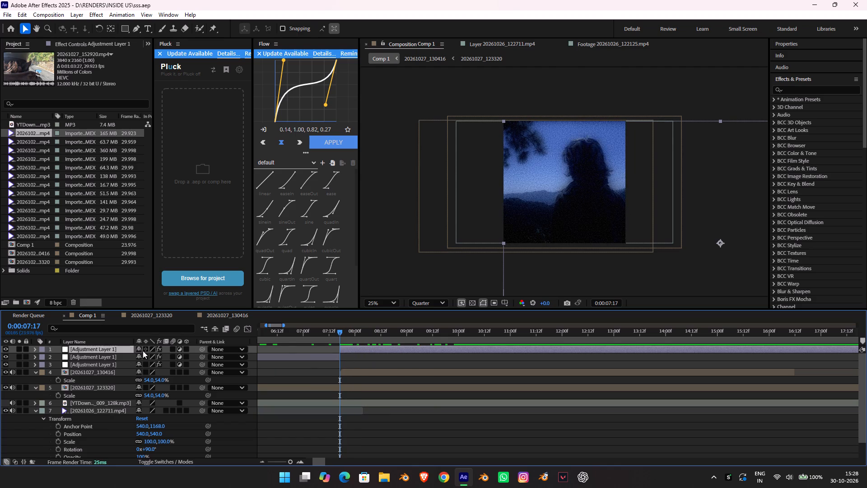
{"action": "key", "text": "ctrl+x"}
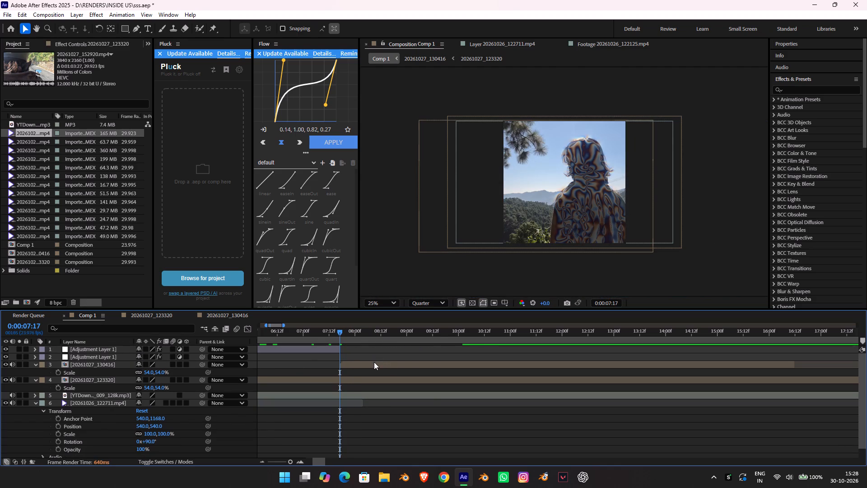
{"action": "left_click", "coordinate": [373, 362]}
{"action": "double_click", "coordinate": [373, 362]}
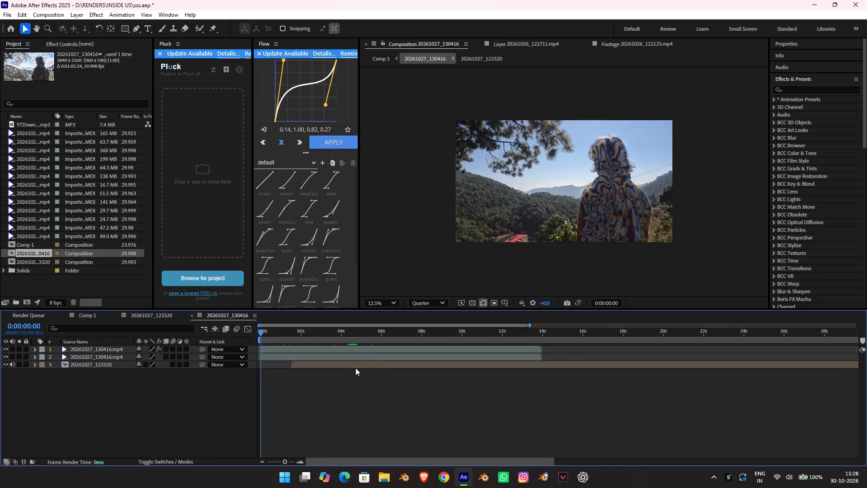
{"action": "key", "text": "ctrl+v"}
Shift the pasted adjustment layer earlier so it covers the 20261027_130416 precomp from 0:00:00:00.
{"action": "left_click_drag", "start_coordinate": [441, 346], "coordinate": [276, 347]}
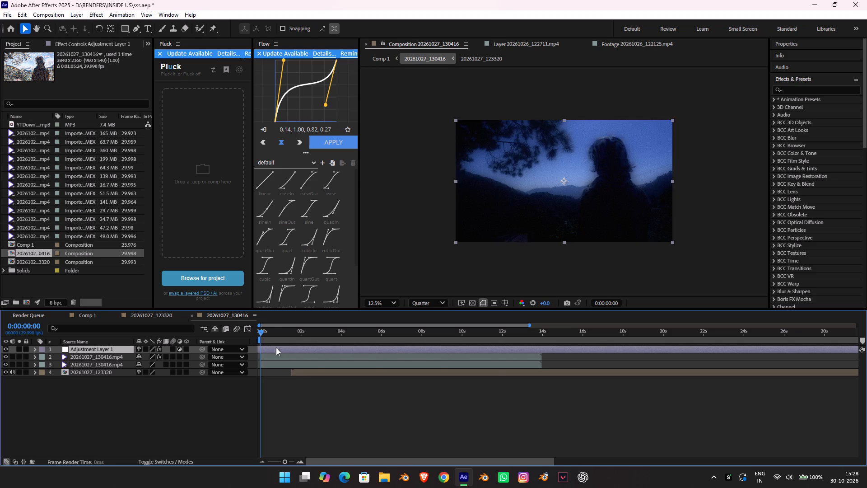
{"action": "left_click_drag", "start_coordinate": [276, 347], "coordinate": [282, 346]}
{"action": "left_click_drag", "start_coordinate": [282, 346], "coordinate": [277, 346]}
Check the night look by scrubbing the 20261027_130416 precomp, and by previewing Comp 1 from 0:00:12:19 to the clip's end near 0:00:16:11.
{"action": "key", "text": "space"}
{"action": "left_click_drag", "start_coordinate": [354, 338], "coordinate": [425, 340]}
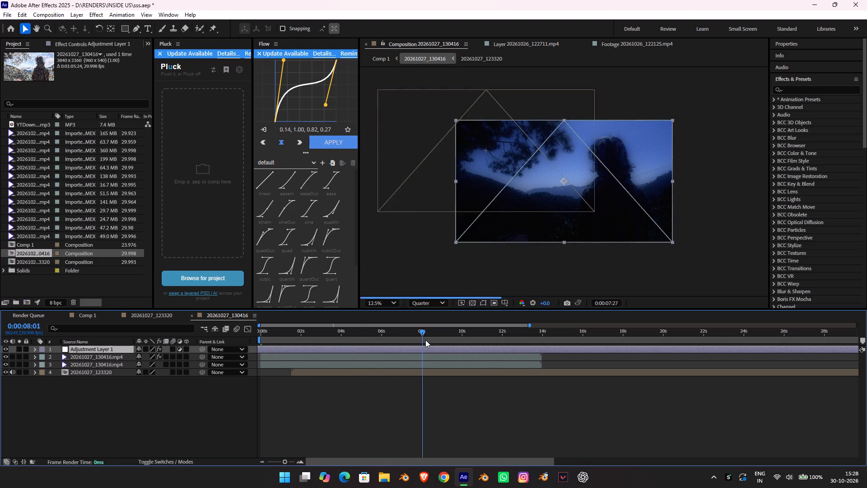
{"action": "left_click_drag", "start_coordinate": [425, 340], "coordinate": [370, 335]}
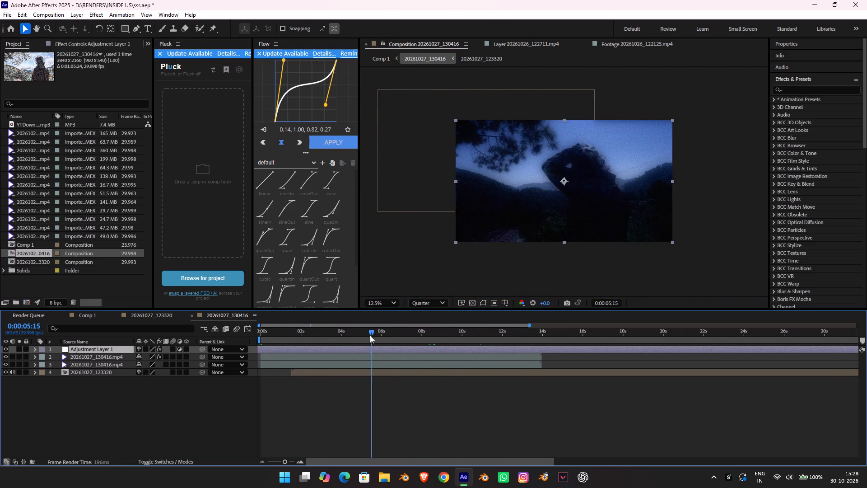
{"action": "left_click_drag", "start_coordinate": [370, 335], "coordinate": [363, 334]}
{"action": "left_click", "coordinate": [92, 313]}
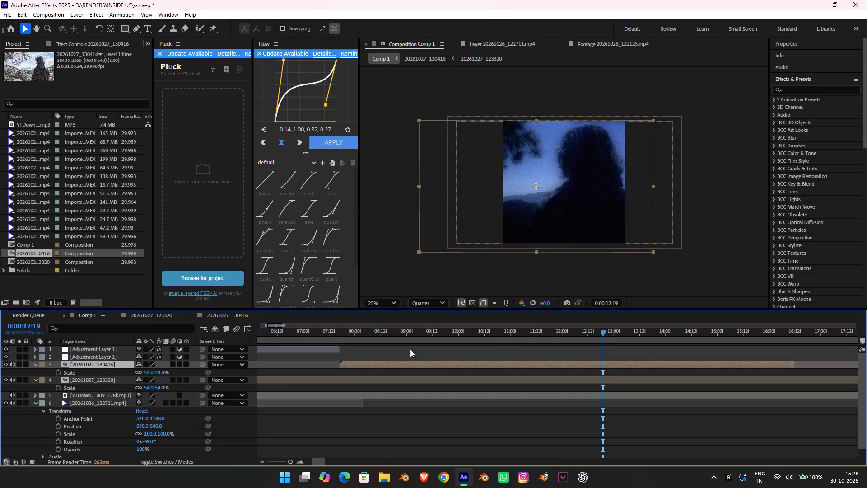
{"action": "key", "text": "space"}
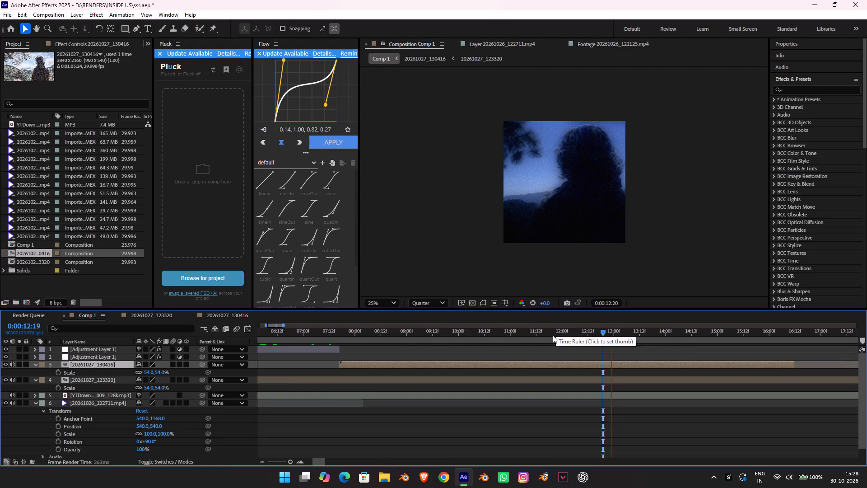
{"action": "key", "text": "space"}
{"action": "left_click_drag", "start_coordinate": [730, 338], "coordinate": [778, 337]}
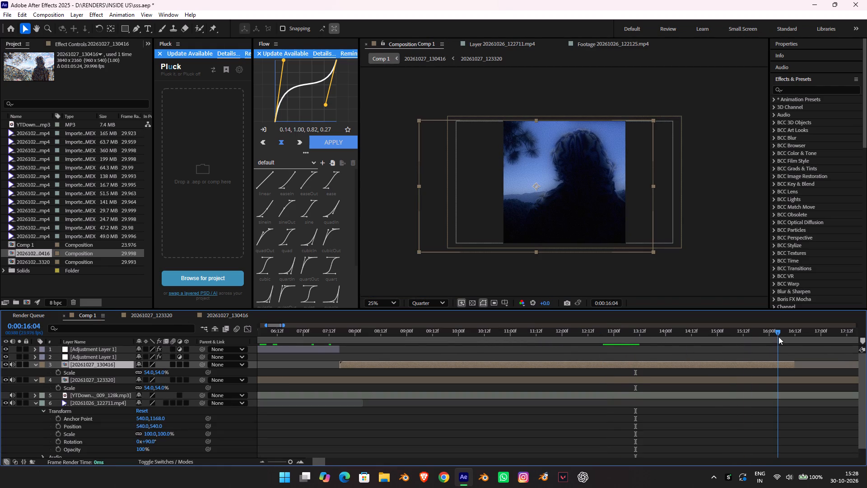
{"action": "left_click_drag", "start_coordinate": [778, 337], "coordinate": [792, 337]}
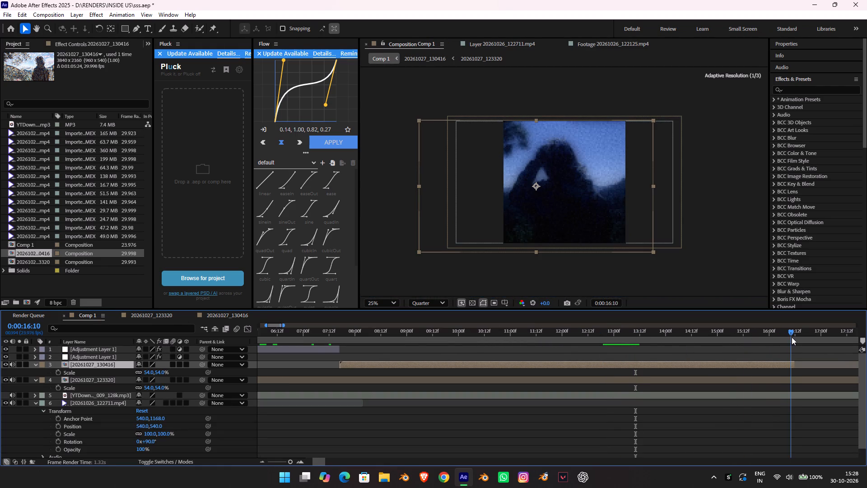
{"action": "left_click_drag", "start_coordinate": [792, 337], "coordinate": [792, 337]}
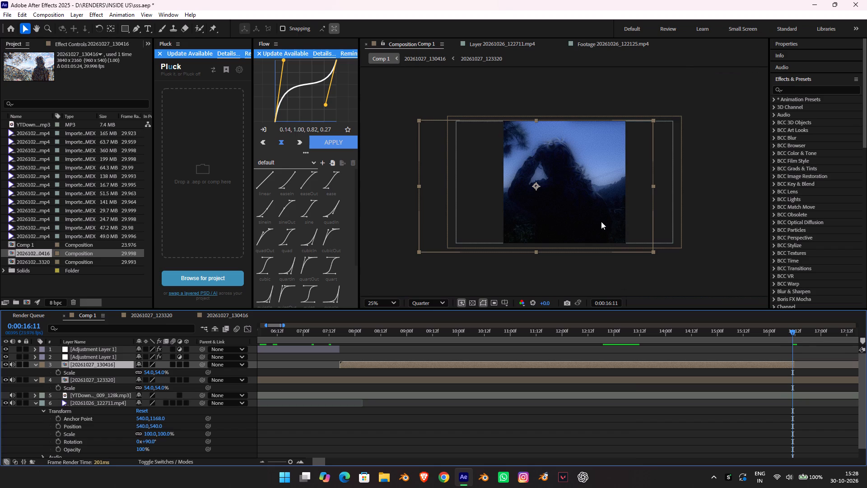
Add an adjustment layer to Comp 1, split it at 0:00:16:12 and delete the part before that cut.
{"action": "scroll", "coordinate": [592, 221], "scroll_direction": "up", "scroll_amount": 1}
{"action": "scroll", "coordinate": [587, 227], "scroll_direction": "down", "scroll_amount": 1}
{"action": "scroll", "coordinate": [587, 227], "scroll_direction": "up", "scroll_amount": 1}
{"action": "scroll", "coordinate": [587, 227], "scroll_direction": "down", "scroll_amount": 1}
{"action": "scroll", "coordinate": [812, 380], "scroll_direction": "up", "scroll_amount": 2}
{"action": "left_click", "coordinate": [774, 331]}
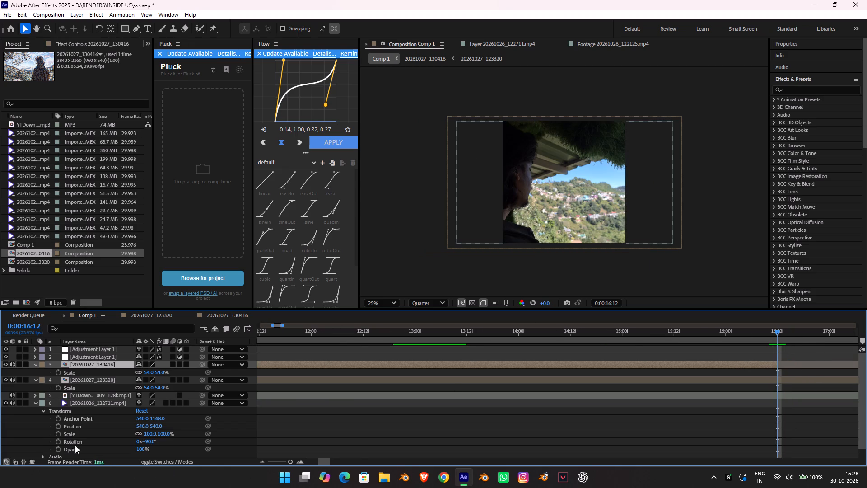
{"action": "right_click", "coordinate": [21, 429]}
{"action": "left_click", "coordinate": [71, 318]}
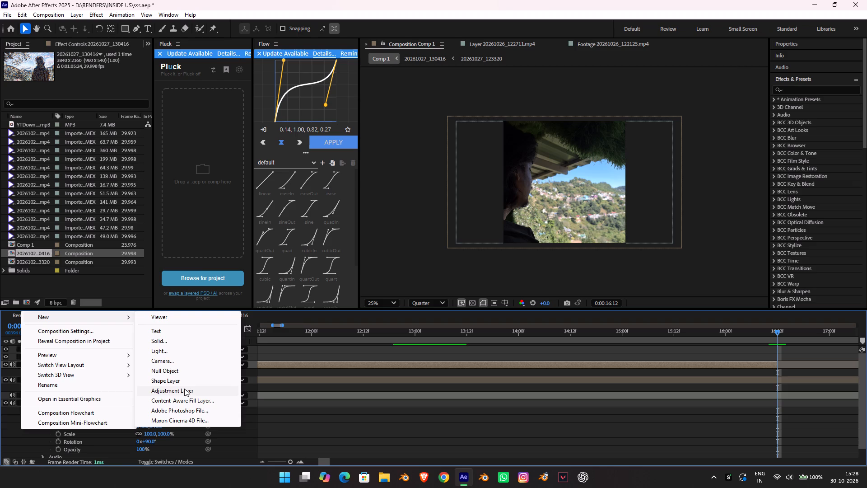
{"action": "left_click", "coordinate": [184, 389]}
{"action": "key", "text": "ctrl+shift+d"}
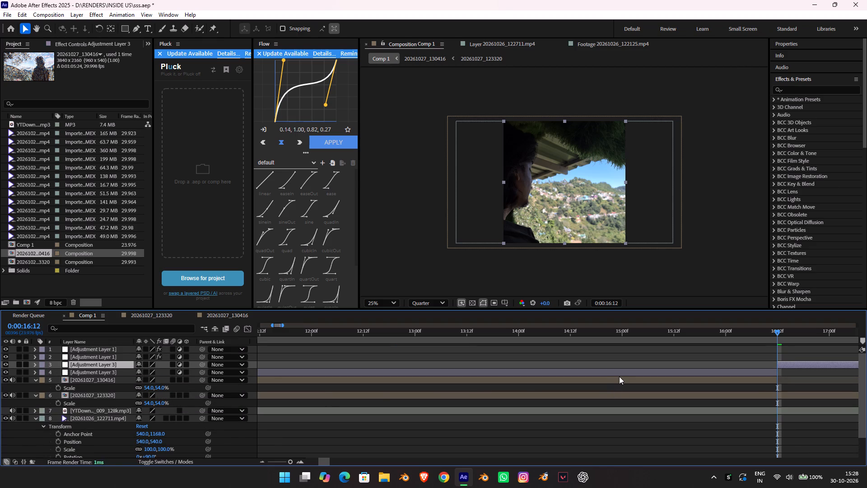
{"action": "left_click", "coordinate": [619, 375]}
{"action": "key", "text": "Delete"}
Preview Comp 1 after the 0:00:16:12 cut and shift the 20261027_123320 layer earlier in time to show a later part of it.
{"action": "key", "text": "space"}
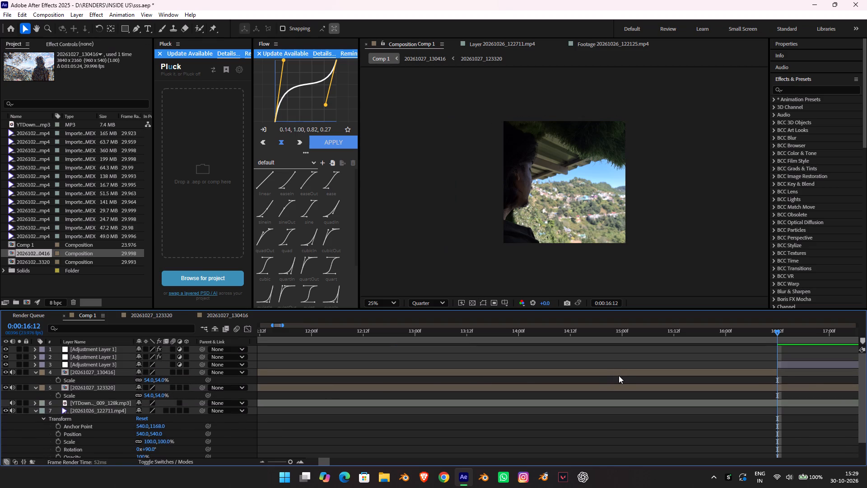
{"action": "key", "text": "space"}
{"action": "scroll", "coordinate": [680, 374], "scroll_direction": "down", "scroll_amount": 1, "text": "alt"}
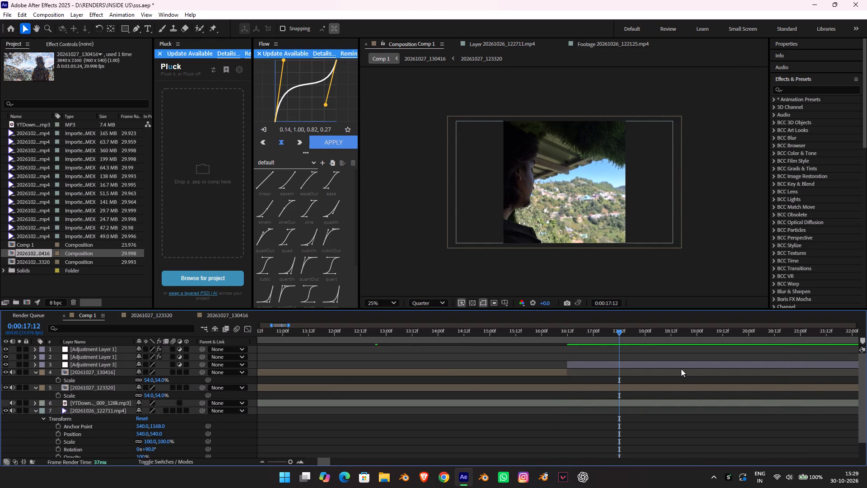
{"action": "key", "text": "space"}
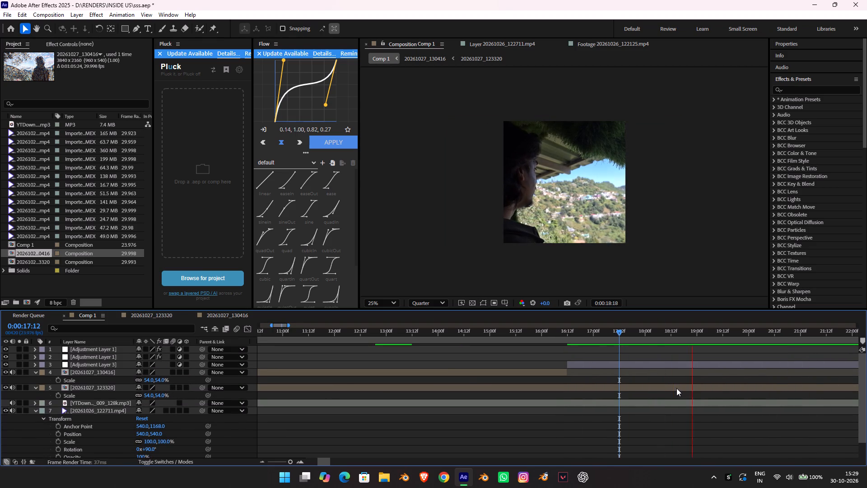
{"action": "key", "text": "space"}
{"action": "left_click_drag", "start_coordinate": [688, 390], "coordinate": [425, 377]}
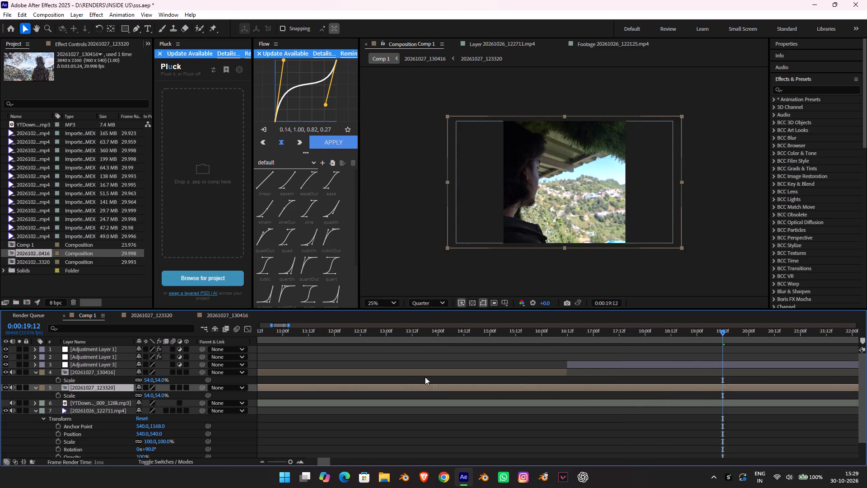
{"action": "left_click_drag", "start_coordinate": [425, 377], "coordinate": [0, 353]}
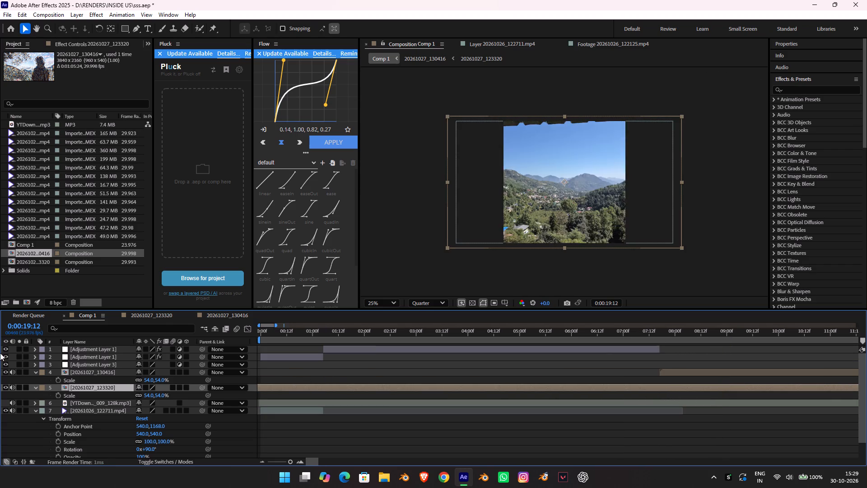
{"action": "left_click_drag", "start_coordinate": [0, 353], "coordinate": [866, 388]}
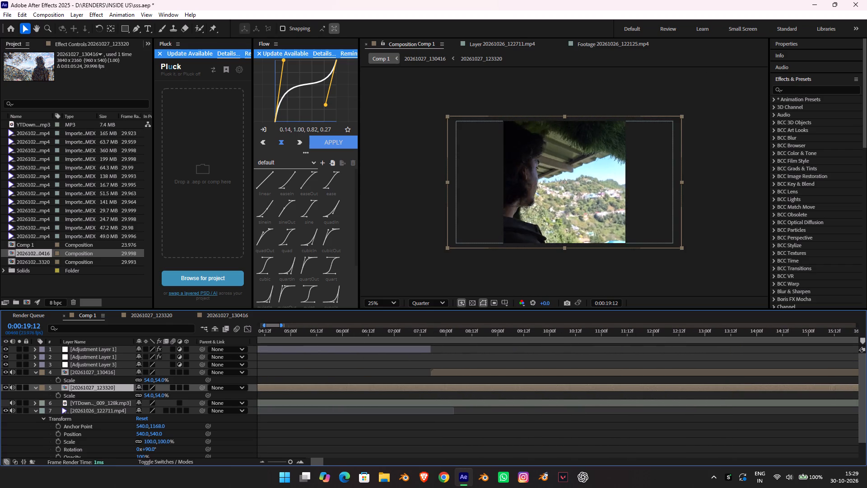
{"action": "left_click_drag", "start_coordinate": [866, 388], "coordinate": [560, 371]}
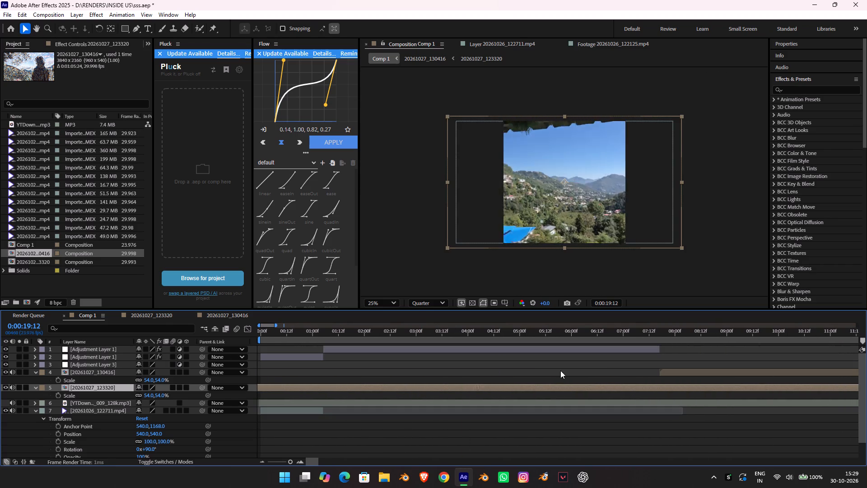
{"action": "left_click_drag", "start_coordinate": [560, 371], "coordinate": [835, 383]}
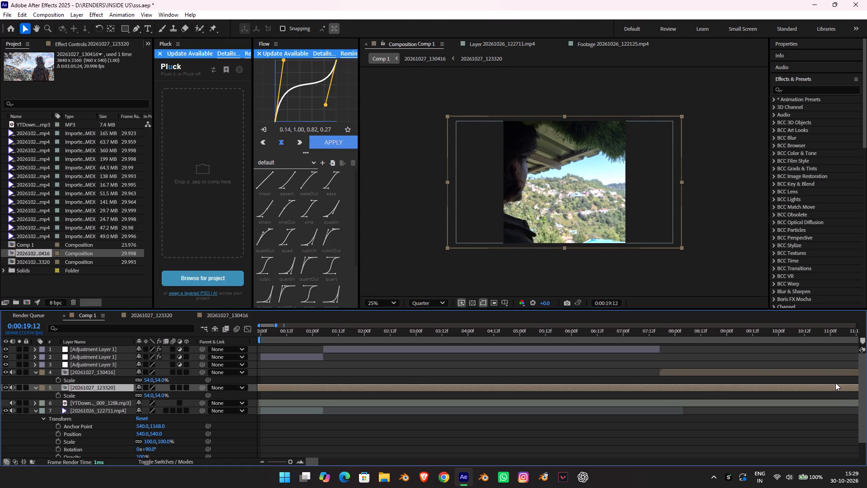
Check the shifted 20261027_123320 clip by previewing Comp 1 from 0:00:19:12, and from 0:00:16:03 across the cut.
{"action": "key", "text": "space"}
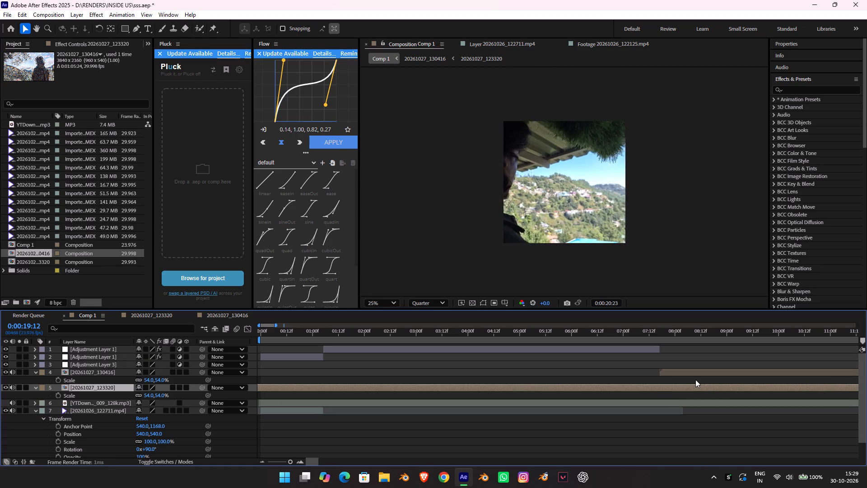
{"action": "key", "text": "space"}
{"action": "scroll", "coordinate": [632, 366], "scroll_direction": "down", "scroll_amount": 3}
{"action": "left_click_drag", "start_coordinate": [559, 336], "coordinate": [550, 350]}
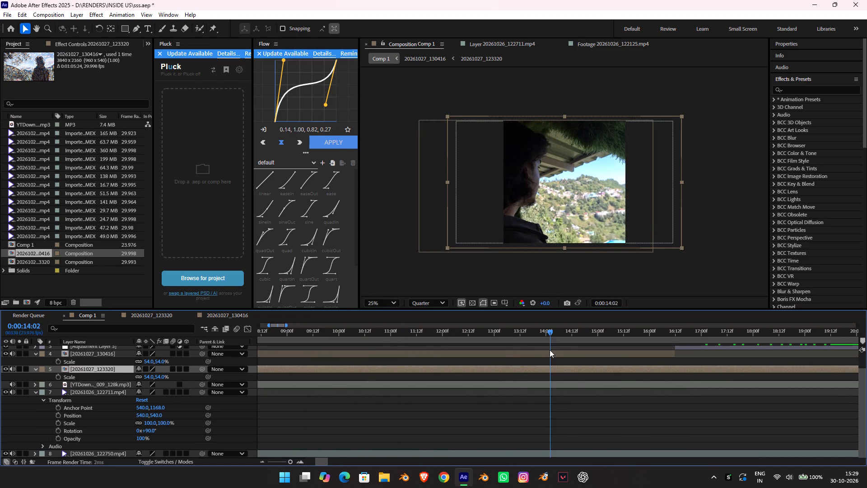
{"action": "left_click_drag", "start_coordinate": [550, 350], "coordinate": [528, 353]}
{"action": "scroll", "coordinate": [624, 372], "scroll_direction": "down", "scroll_amount": 1, "text": "alt"}
{"action": "left_click", "coordinate": [640, 335]}
{"action": "key", "text": "space"}
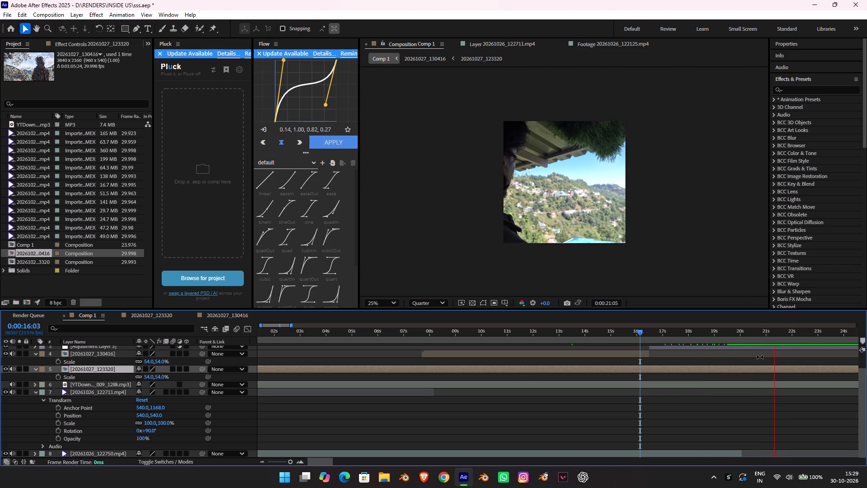
{"action": "key", "text": "space"}
{"action": "left_click_drag", "start_coordinate": [733, 331], "coordinate": [668, 336]}
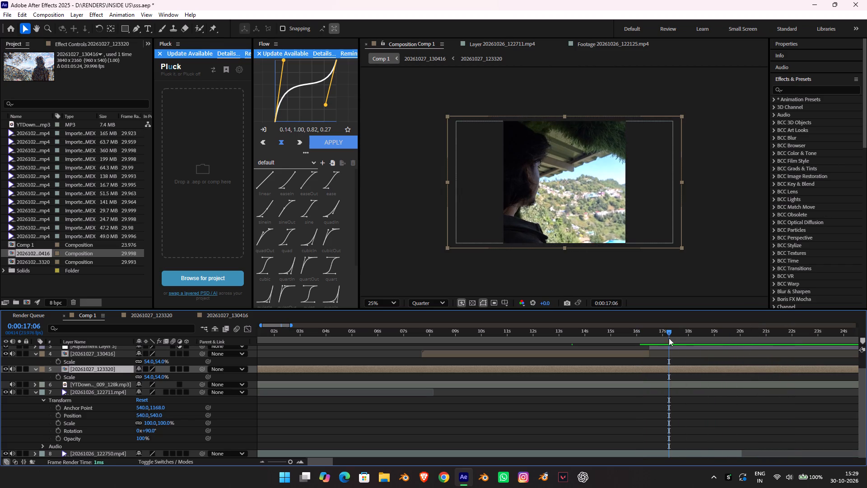
Select the new adjustment layer with the playhead at 0:00:16:13 and look through the effect categories for a suitable look.
{"action": "left_click", "coordinate": [653, 334]}
{"action": "scroll", "coordinate": [667, 353], "scroll_direction": "up", "scroll_amount": 3}
{"action": "left_click", "coordinate": [670, 363]}
{"action": "scroll", "coordinate": [726, 252], "scroll_direction": "up", "scroll_amount": 1}
{"action": "scroll", "coordinate": [798, 204], "scroll_direction": "down", "scroll_amount": 2}
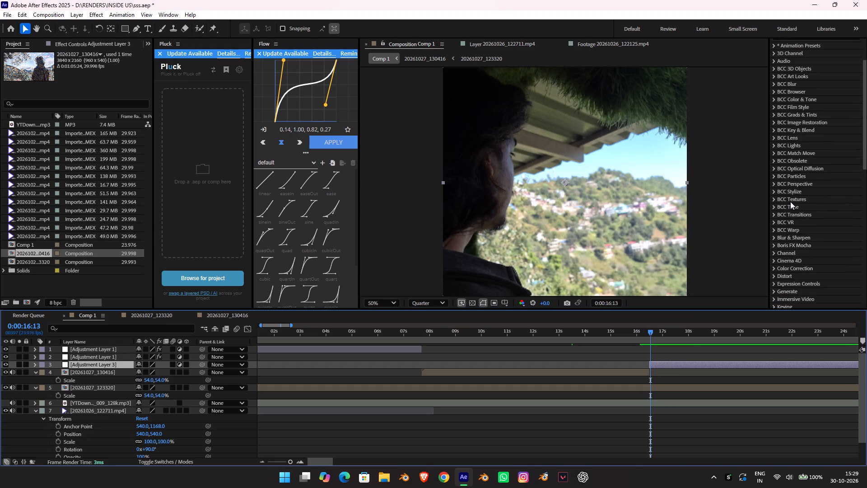
{"action": "left_click", "coordinate": [772, 197]}
{"action": "left_click", "coordinate": [774, 197]}
{"action": "scroll", "coordinate": [788, 128], "scroll_direction": "down", "scroll_amount": 2}
{"action": "scroll", "coordinate": [782, 239], "scroll_direction": "down", "scroll_amount": 2}
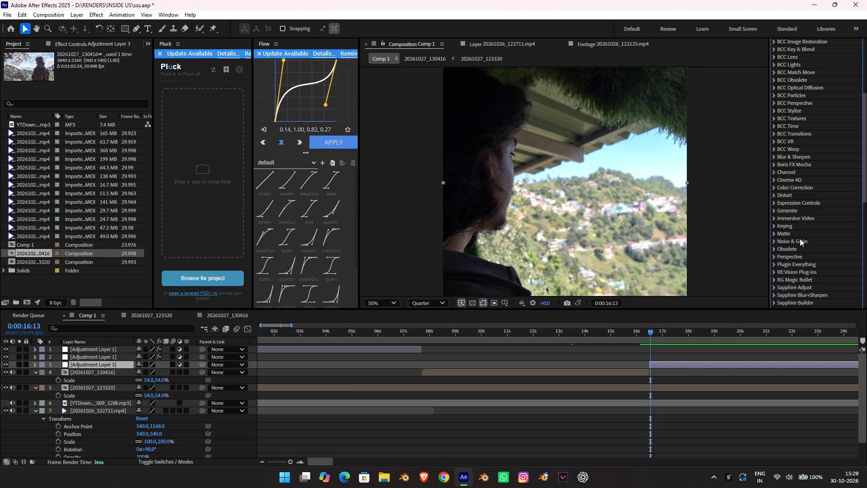
{"action": "scroll", "coordinate": [780, 216], "scroll_direction": "down", "scroll_amount": 4}
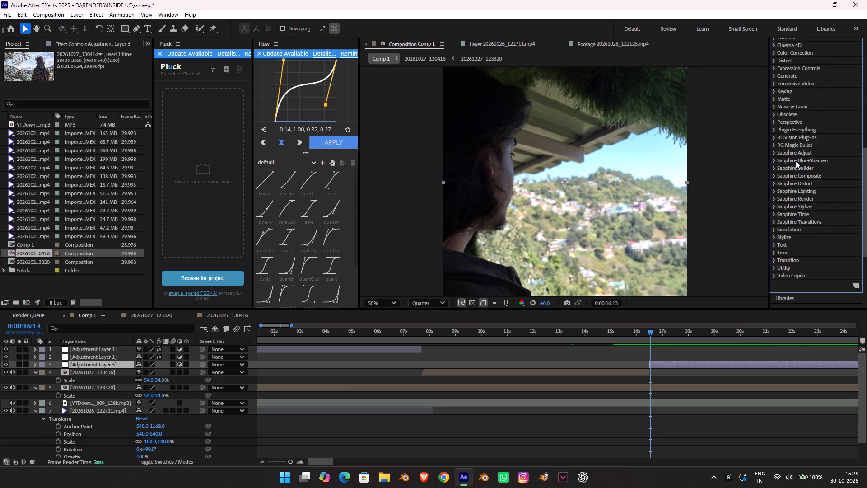
{"action": "left_click", "coordinate": [778, 190]}
{"action": "scroll", "coordinate": [793, 180], "scroll_direction": "up", "scroll_amount": 1}
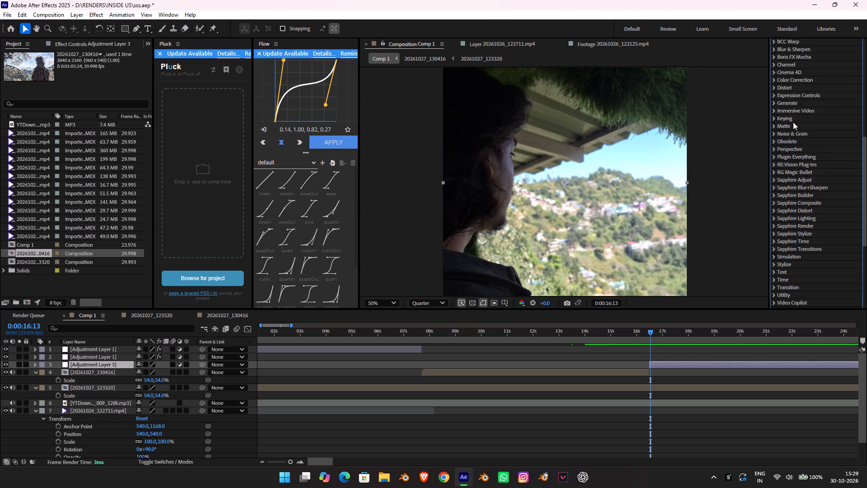
{"action": "scroll", "coordinate": [787, 113], "scroll_direction": "up", "scroll_amount": 4}
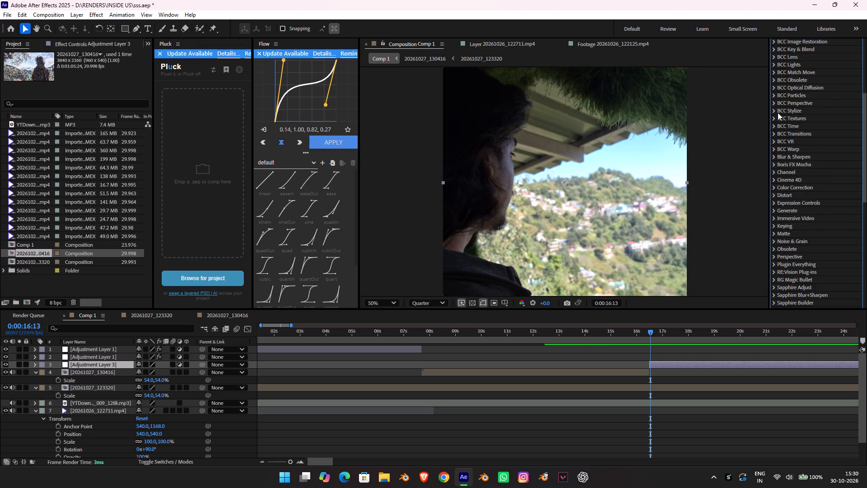
{"action": "scroll", "coordinate": [778, 113], "scroll_direction": "down", "scroll_amount": 5}
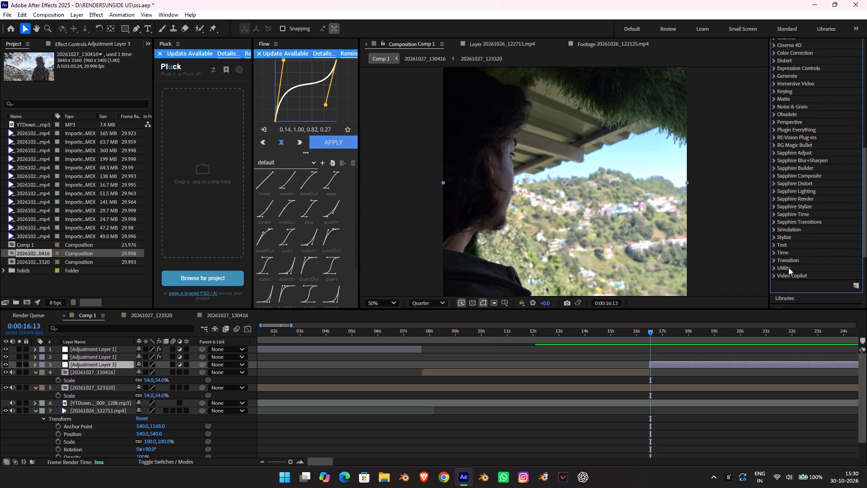
{"action": "scroll", "coordinate": [776, 268], "scroll_direction": "up", "scroll_amount": 8}
{"action": "scroll", "coordinate": [785, 228], "scroll_direction": "up", "scroll_amount": 1}
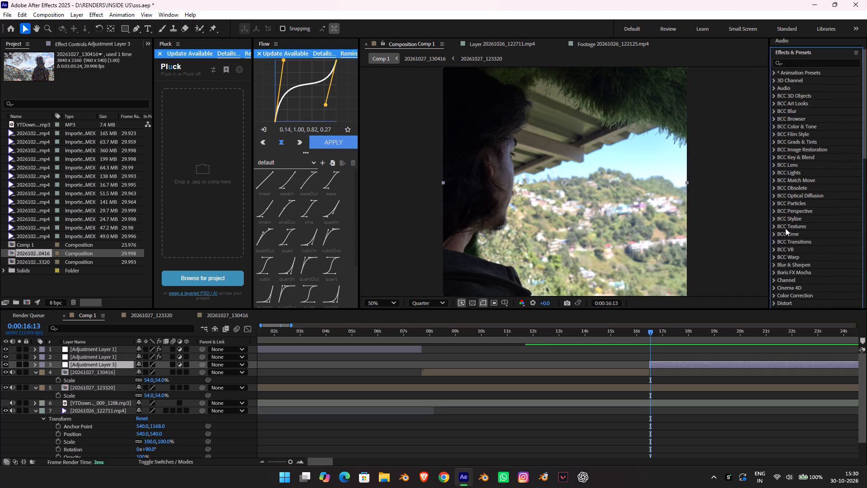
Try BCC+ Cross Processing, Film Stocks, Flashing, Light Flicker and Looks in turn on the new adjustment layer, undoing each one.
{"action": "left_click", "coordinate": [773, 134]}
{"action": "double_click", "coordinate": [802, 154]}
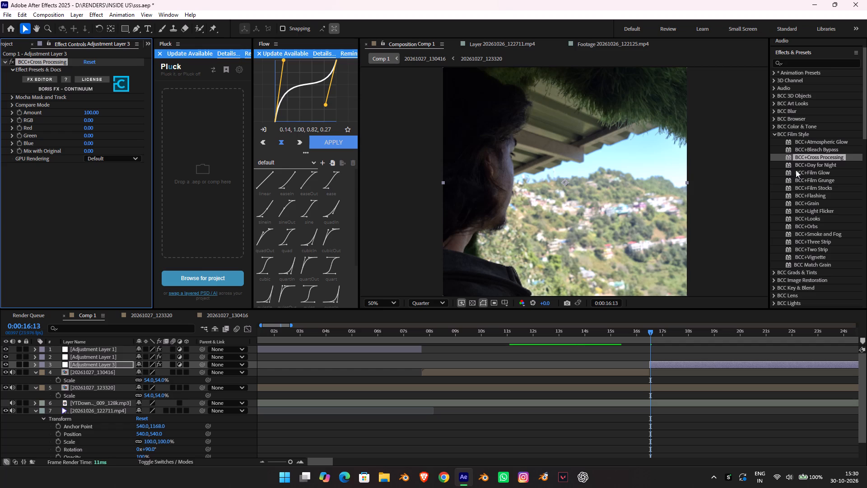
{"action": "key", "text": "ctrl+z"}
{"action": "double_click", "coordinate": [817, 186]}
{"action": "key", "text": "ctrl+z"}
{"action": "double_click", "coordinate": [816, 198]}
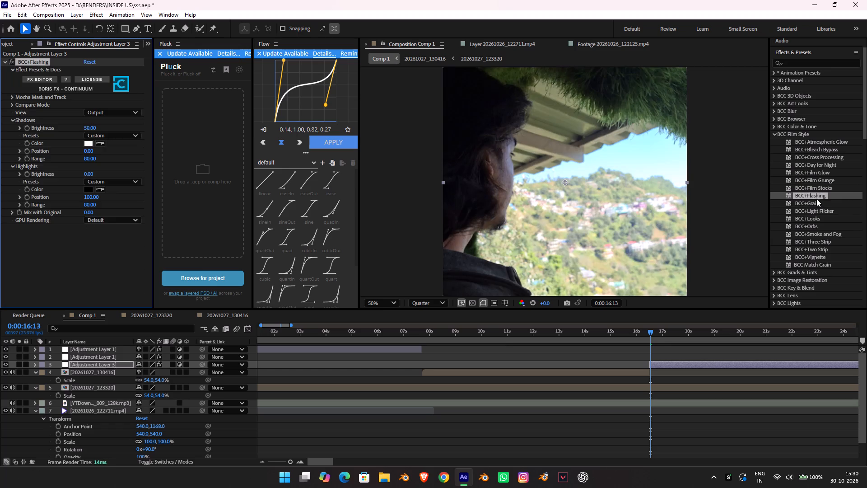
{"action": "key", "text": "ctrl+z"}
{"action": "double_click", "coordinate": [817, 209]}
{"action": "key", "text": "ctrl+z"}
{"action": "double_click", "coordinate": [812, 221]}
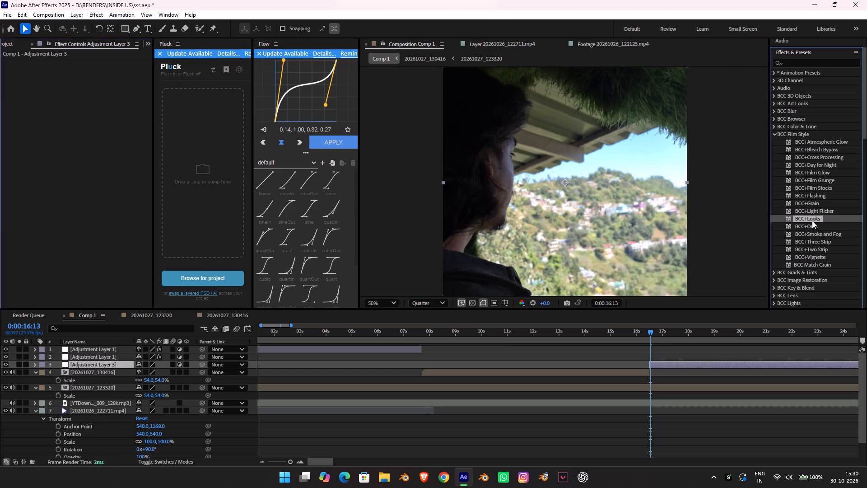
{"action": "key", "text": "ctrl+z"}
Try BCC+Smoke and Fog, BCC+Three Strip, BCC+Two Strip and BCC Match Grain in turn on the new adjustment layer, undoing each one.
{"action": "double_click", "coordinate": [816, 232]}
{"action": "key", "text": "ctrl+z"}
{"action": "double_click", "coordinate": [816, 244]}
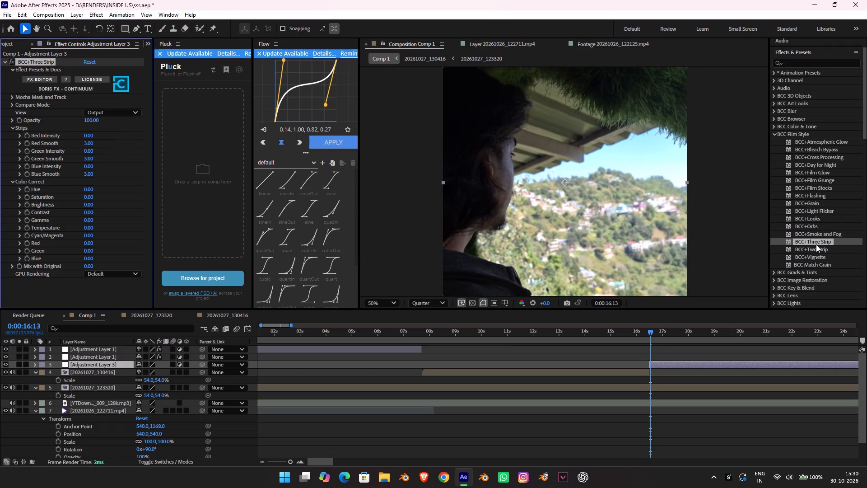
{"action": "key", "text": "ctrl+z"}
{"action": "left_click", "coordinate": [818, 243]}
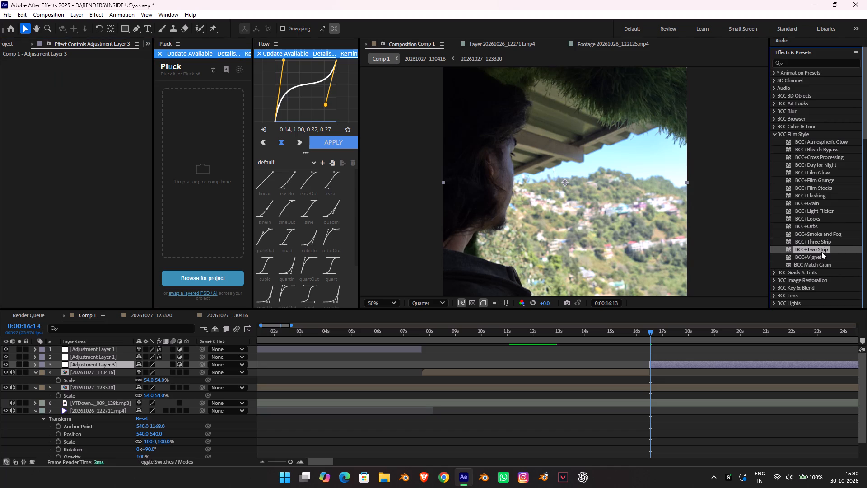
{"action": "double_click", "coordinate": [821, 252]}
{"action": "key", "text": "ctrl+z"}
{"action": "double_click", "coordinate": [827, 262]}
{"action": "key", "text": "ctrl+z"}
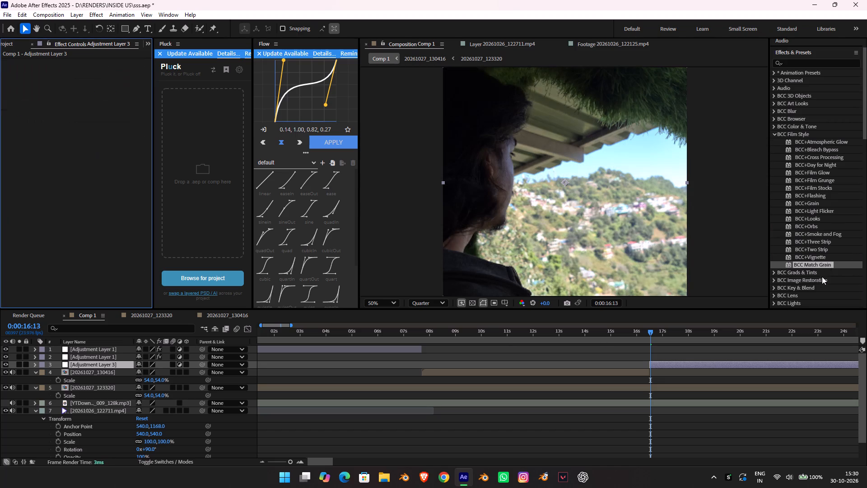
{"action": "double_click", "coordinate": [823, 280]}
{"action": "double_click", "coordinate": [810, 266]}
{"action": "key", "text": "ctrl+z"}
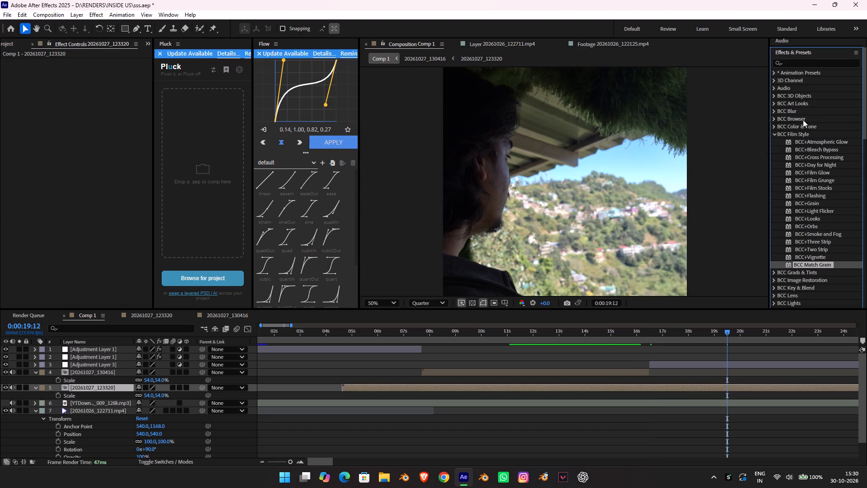
Redo the undone time change of the 20261027_123320 layer.
{"action": "left_click", "coordinate": [25, 15]}
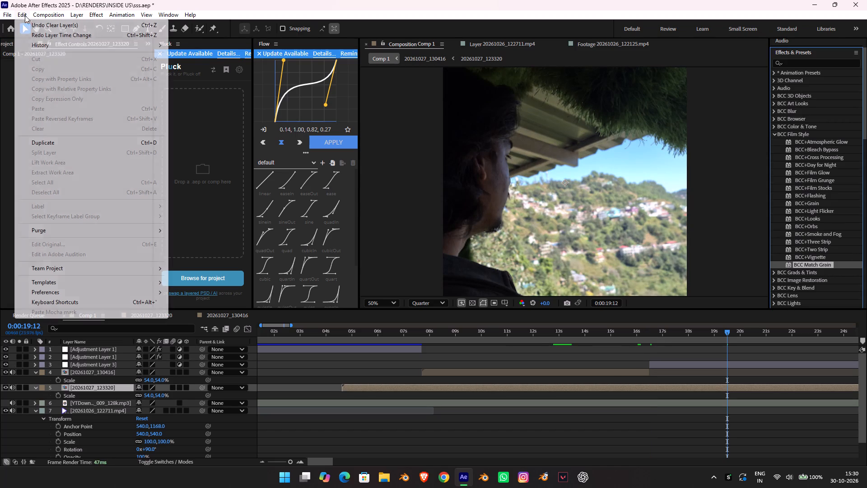
{"action": "left_click", "coordinate": [54, 34]}
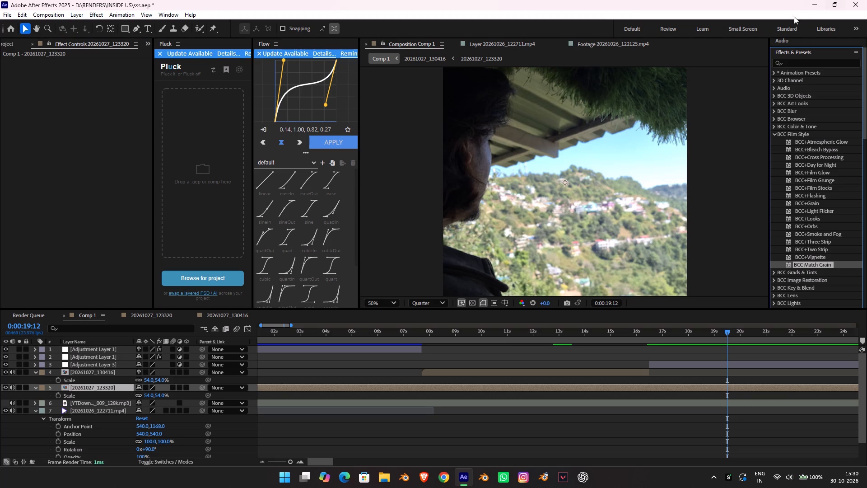
Search the effects for "look" and apply Magic Bullet Looks to the 20261027_123320 layer.
{"action": "left_click", "coordinate": [796, 63]}
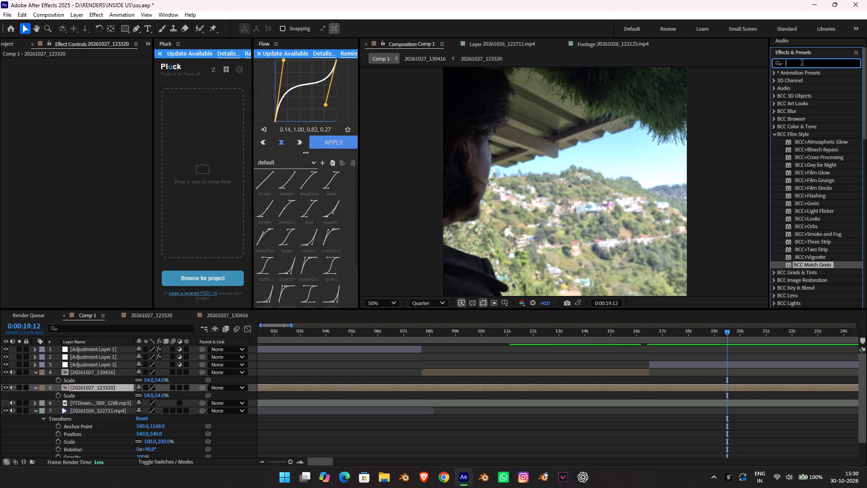
{"action": "type", "text": "look"}
{"action": "key", "text": "Return"}
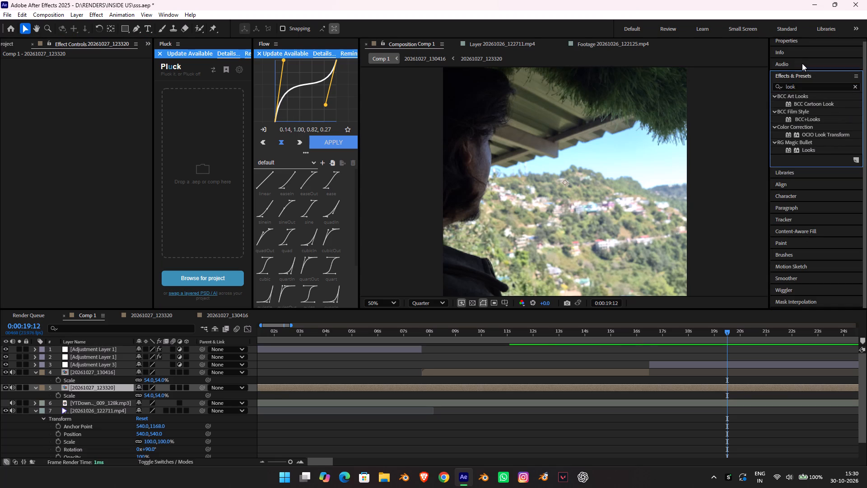
{"action": "double_click", "coordinate": [811, 153]}
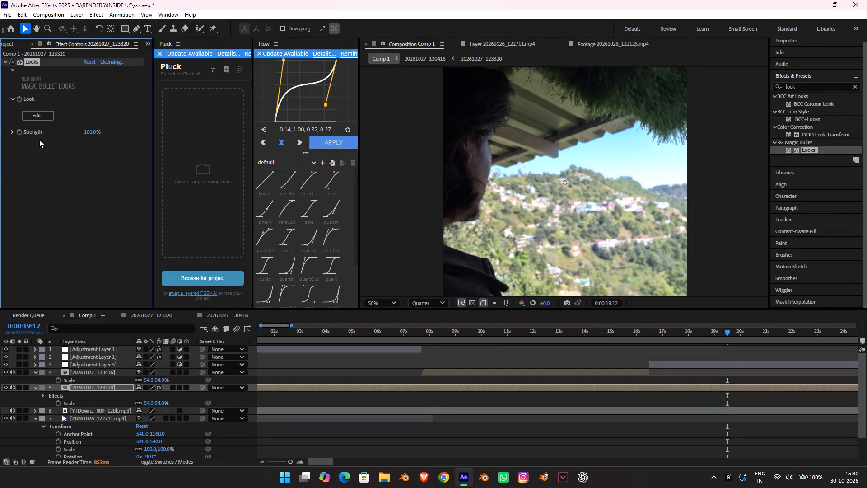
Open the look editor of the new Looks effect and examine the most recent looks, from Analog Tribe down to Utility.
{"action": "left_click", "coordinate": [41, 106]}
{"action": "left_click", "coordinate": [43, 117]}
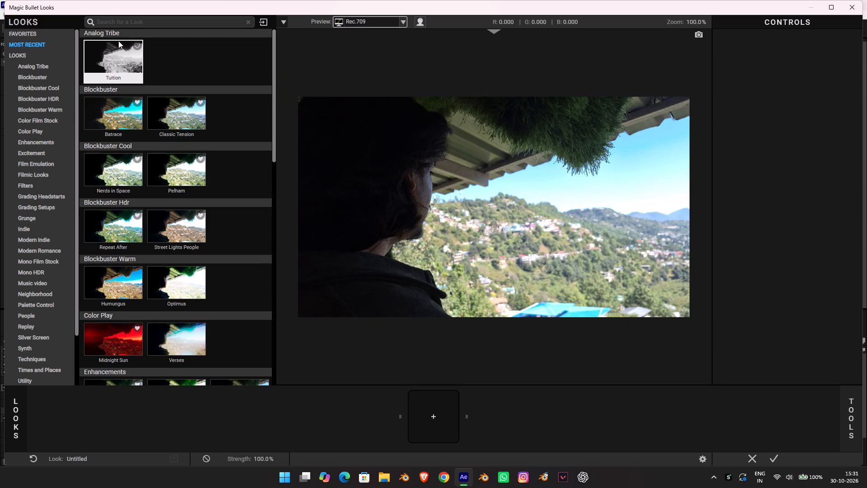
{"action": "scroll", "coordinate": [121, 241], "scroll_direction": "down", "scroll_amount": 4}
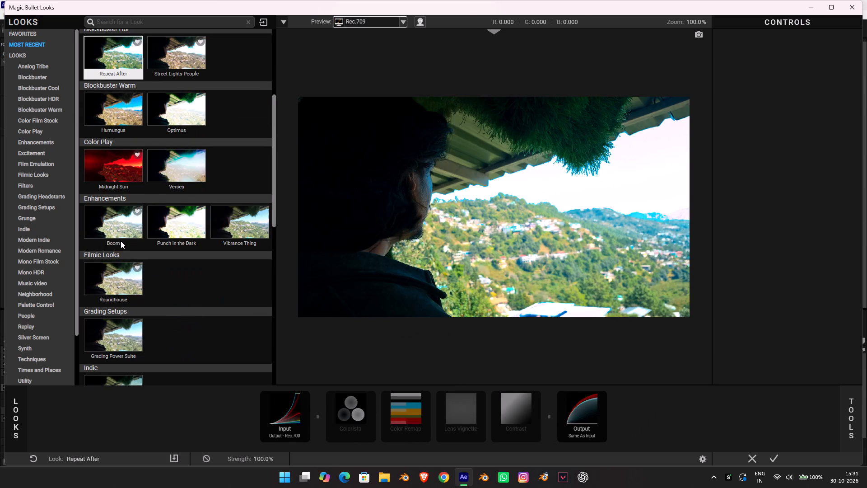
{"action": "scroll", "coordinate": [119, 254], "scroll_direction": "down", "scroll_amount": 3}
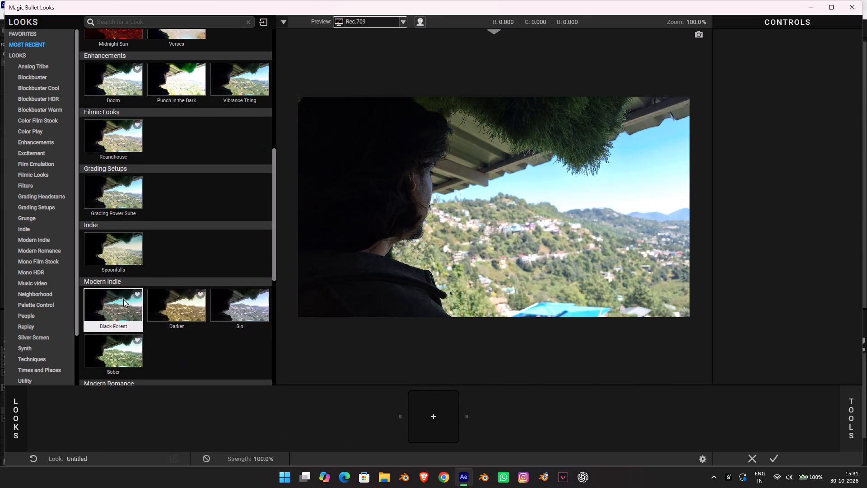
{"action": "scroll", "coordinate": [123, 300], "scroll_direction": "down", "scroll_amount": 5}
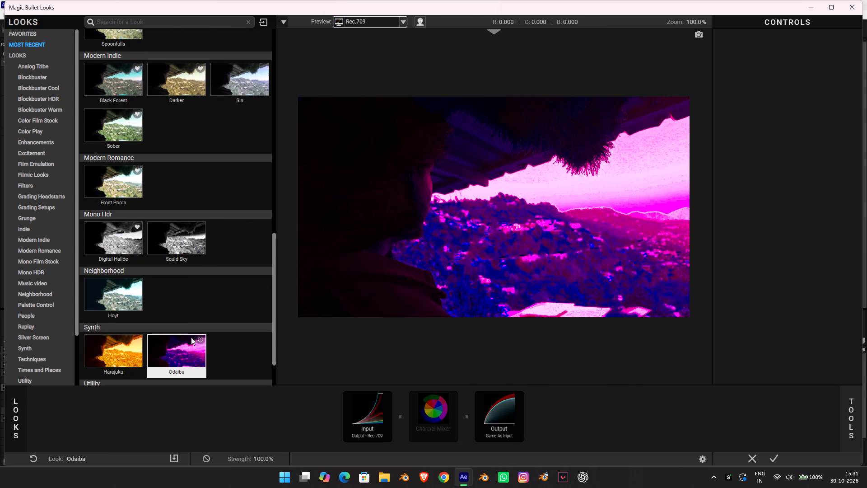
{"action": "scroll", "coordinate": [191, 346], "scroll_direction": "down", "scroll_amount": 5}
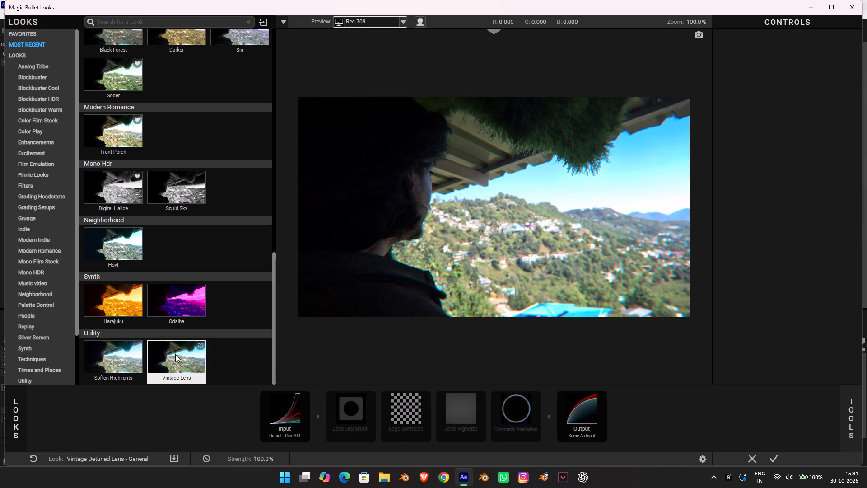
{"action": "scroll", "coordinate": [175, 354], "scroll_direction": "down", "scroll_amount": 5}
Browse the look categories from Film Emulation and Filters through Palette Control, Replay, Times and Places and Utility for a suitable style.
{"action": "left_click", "coordinate": [53, 160]}
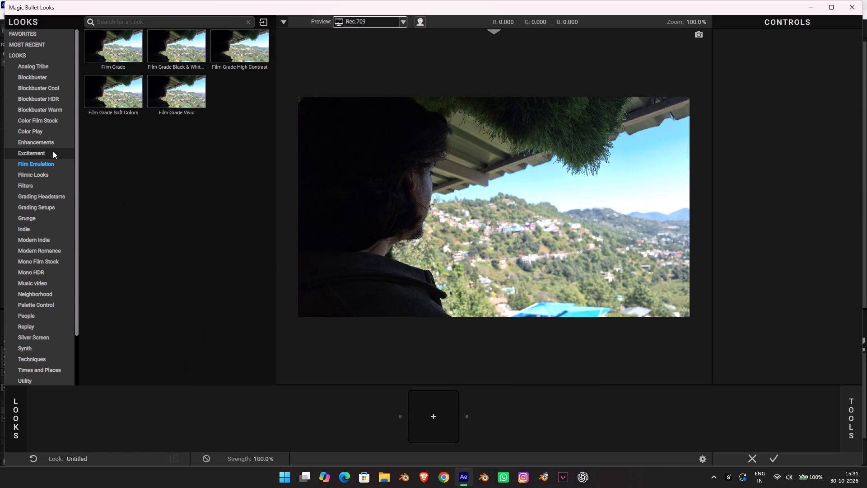
{"action": "left_click", "coordinate": [53, 151]}
{"action": "left_click", "coordinate": [36, 119]}
{"action": "left_click", "coordinate": [28, 191]}
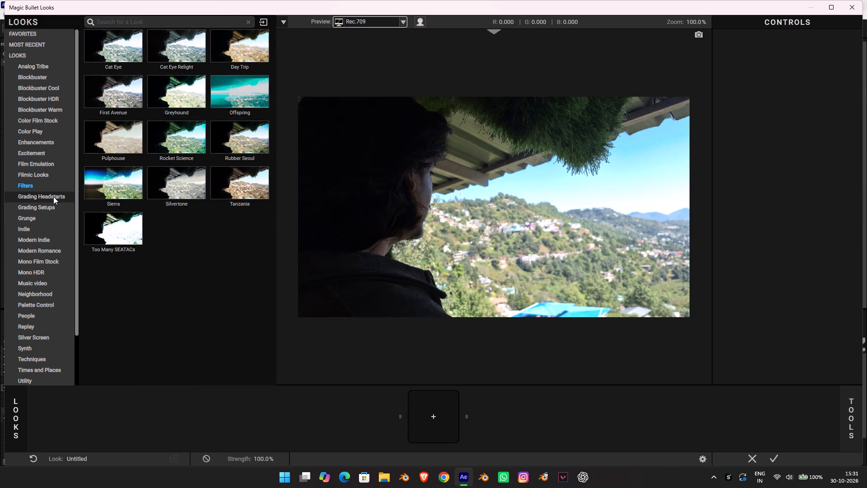
{"action": "left_click", "coordinate": [49, 262]}
{"action": "left_click", "coordinate": [47, 304]}
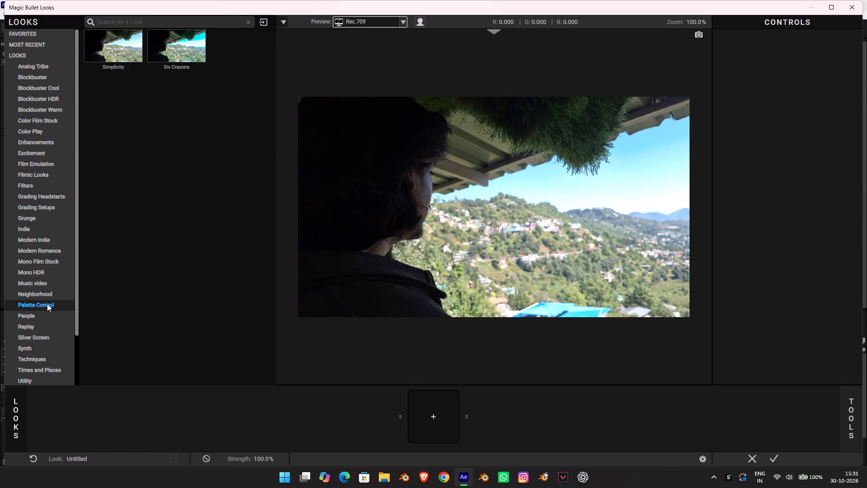
{"action": "left_click", "coordinate": [45, 298]}
{"action": "left_click", "coordinate": [43, 315]}
{"action": "left_click", "coordinate": [42, 330]}
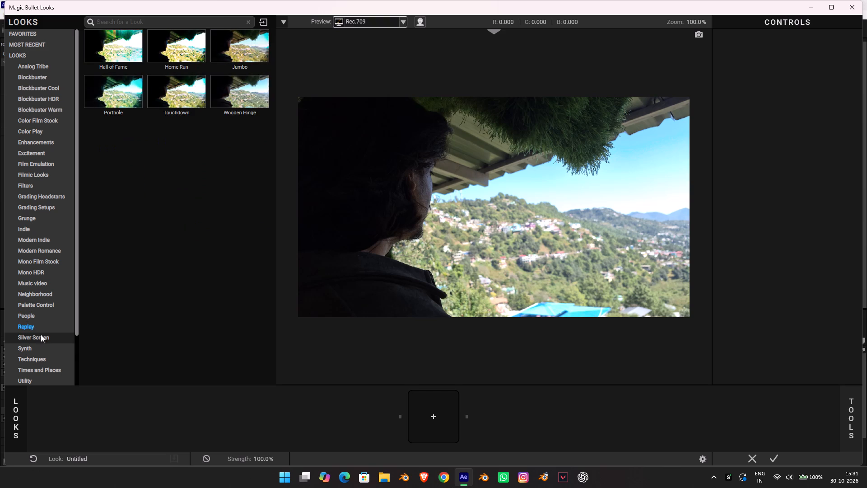
{"action": "left_click", "coordinate": [39, 344]}
{"action": "left_click", "coordinate": [39, 367]}
{"action": "left_click", "coordinate": [30, 351]}
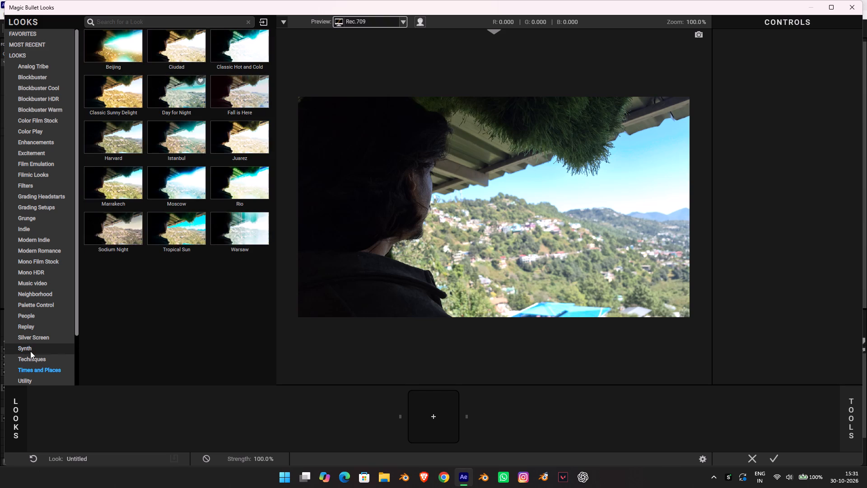
{"action": "left_click", "coordinate": [38, 356]}
{"action": "scroll", "coordinate": [43, 300], "scroll_direction": "down", "scroll_amount": 4}
{"action": "left_click", "coordinate": [37, 352]}
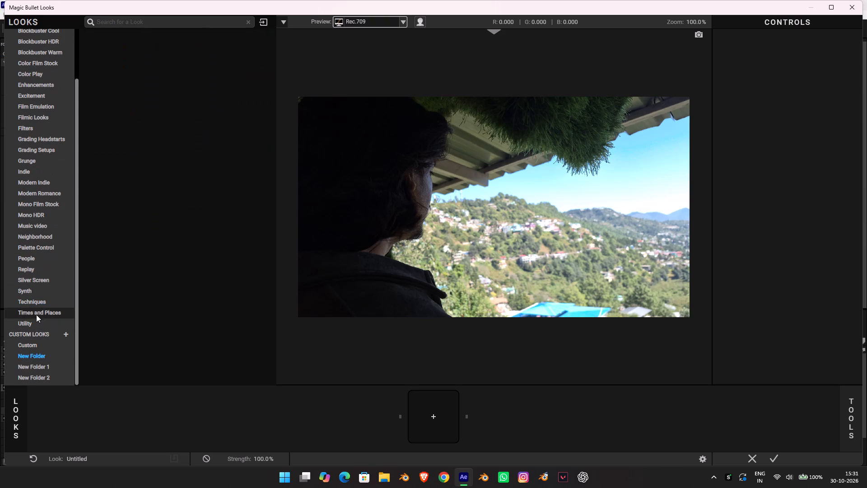
{"action": "left_click", "coordinate": [34, 313]}
{"action": "left_click", "coordinate": [36, 320]}
Examine the looks in the Indie, Grunge, Grading Setups, Filmic Looks, Enhancements and Blockbuster Warm categories.
{"action": "left_click", "coordinate": [36, 172]}
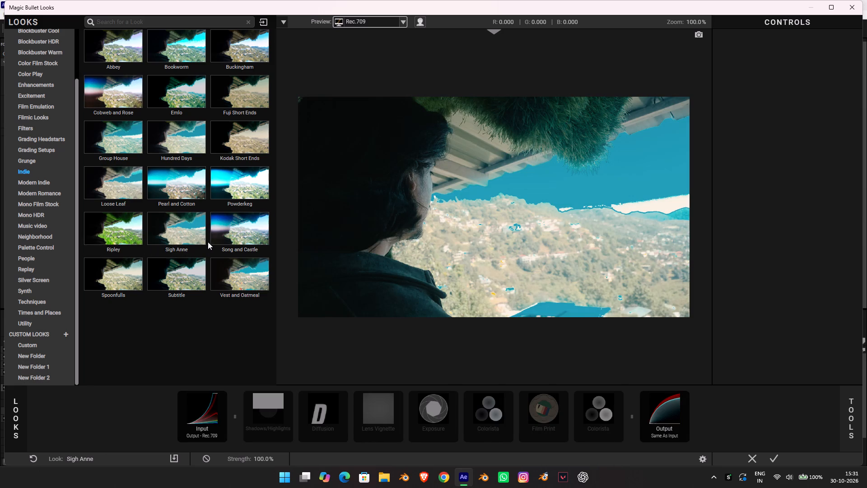
{"action": "left_click", "coordinate": [56, 169]}
{"action": "left_click", "coordinate": [50, 158]}
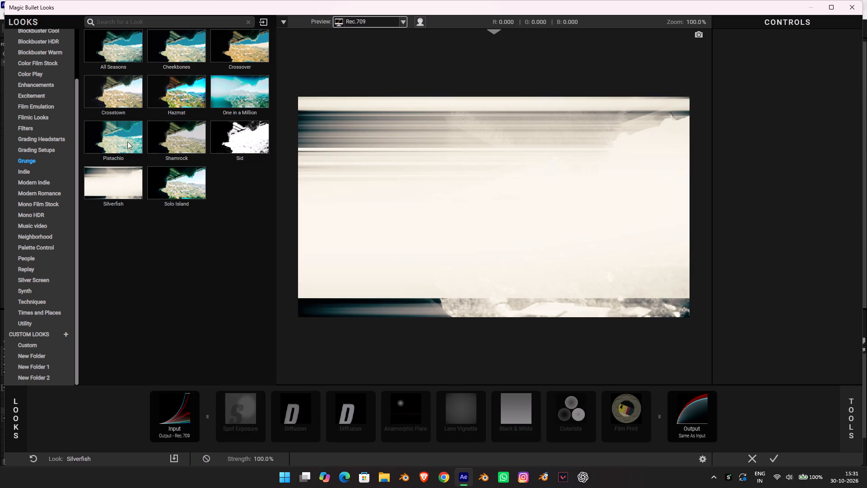
{"action": "left_click", "coordinate": [43, 158]}
{"action": "left_click", "coordinate": [46, 145]}
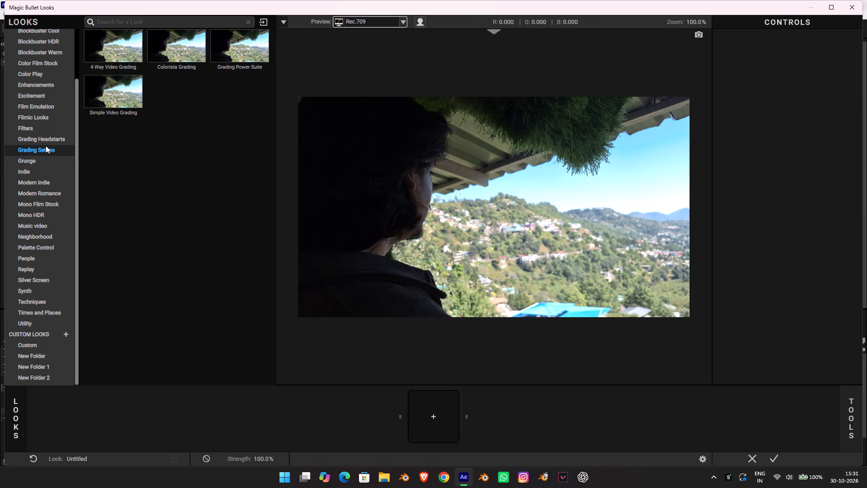
{"action": "left_click", "coordinate": [46, 140]}
{"action": "left_click", "coordinate": [50, 118]}
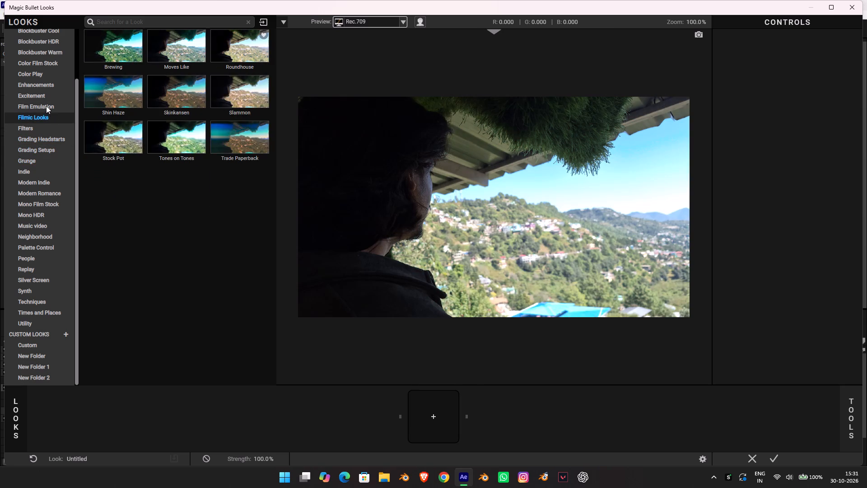
{"action": "left_click", "coordinate": [46, 106]}
{"action": "left_click", "coordinate": [48, 86]}
{"action": "left_click", "coordinate": [48, 100]}
{"action": "left_click", "coordinate": [53, 55]}
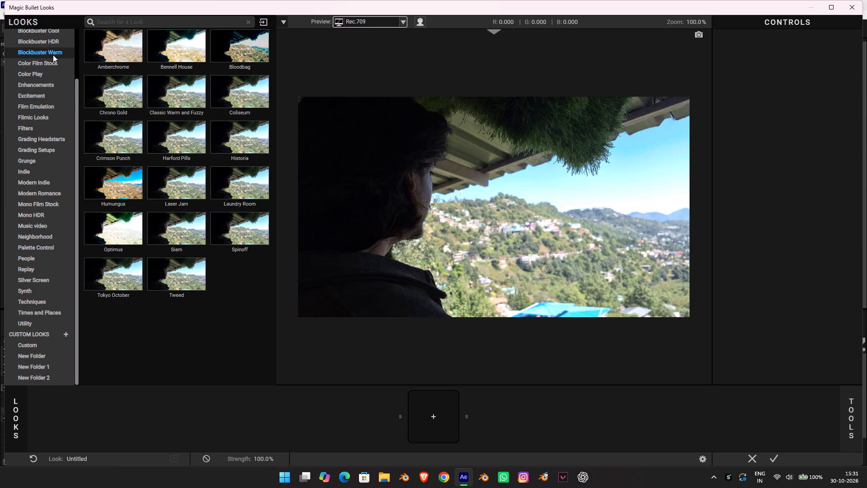
Preview the Blockbuster, Blockbuster Cool and Analog Tribe looks, view the full looks list and leave the editor without applying one.
{"action": "scroll", "coordinate": [52, 45], "scroll_direction": "up", "scroll_amount": 2}
{"action": "left_click", "coordinate": [52, 75]}
{"action": "left_click", "coordinate": [52, 92]}
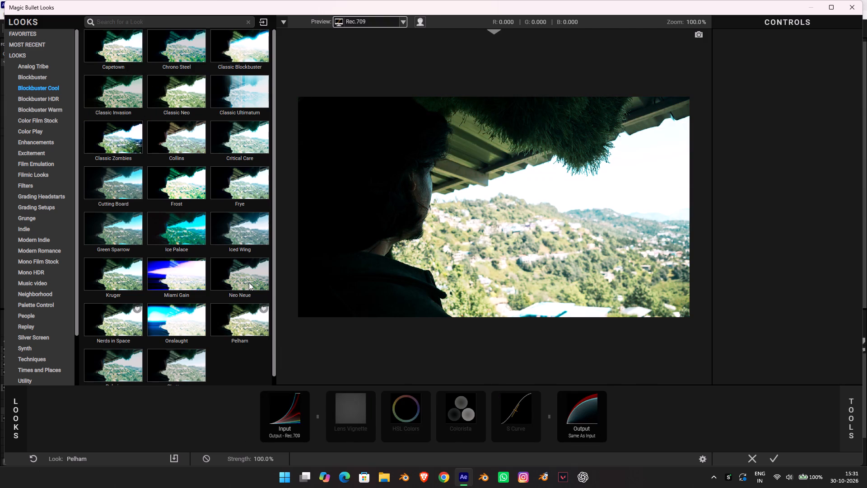
{"action": "scroll", "coordinate": [249, 282], "scroll_direction": "down", "scroll_amount": 5}
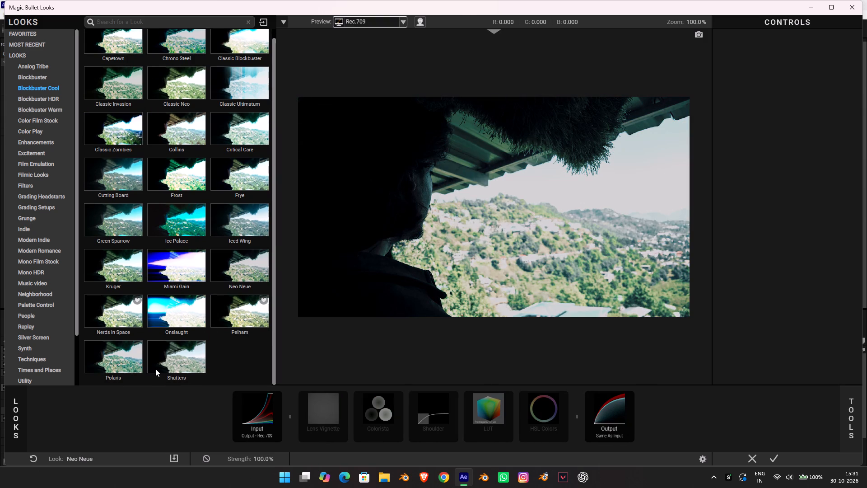
{"action": "left_click", "coordinate": [42, 63]}
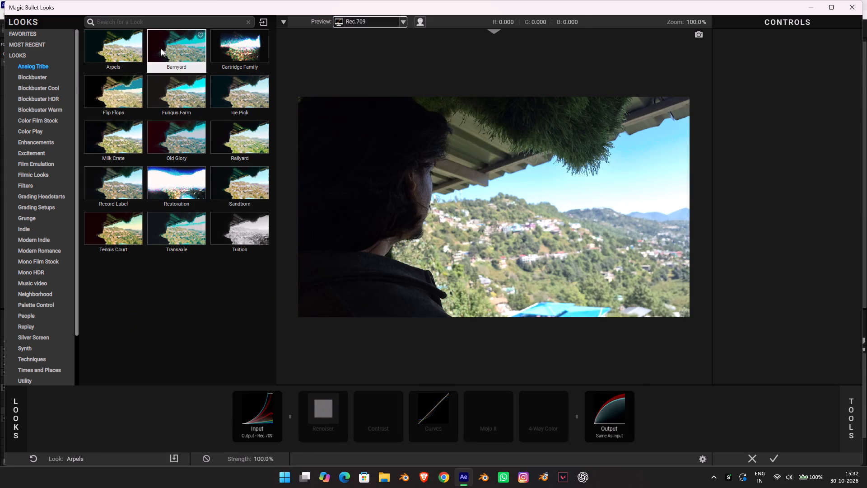
{"action": "left_click", "coordinate": [42, 53]}
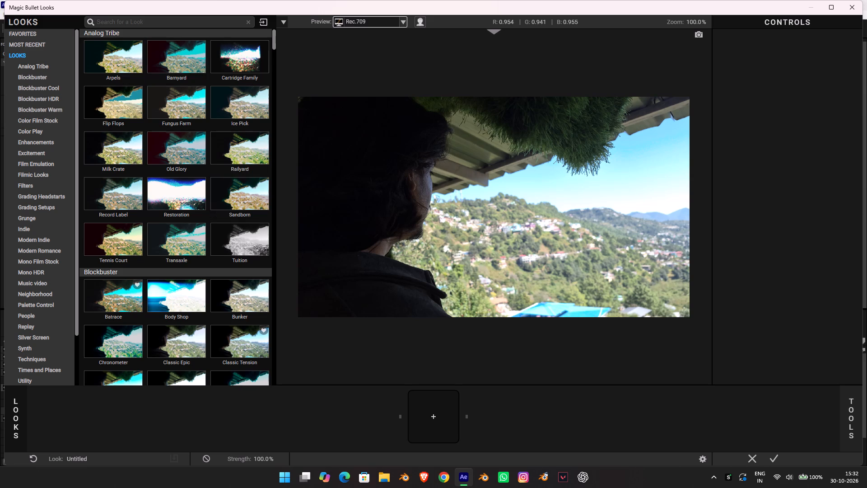
{"action": "left_click", "coordinate": [747, 456]}
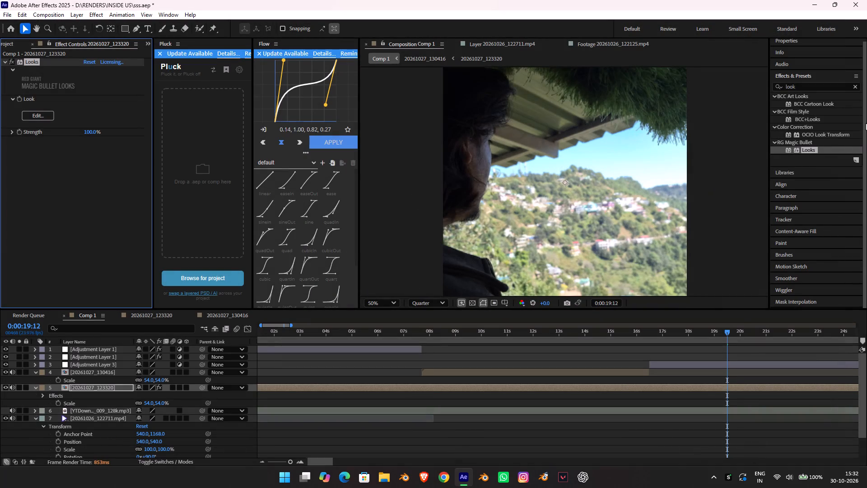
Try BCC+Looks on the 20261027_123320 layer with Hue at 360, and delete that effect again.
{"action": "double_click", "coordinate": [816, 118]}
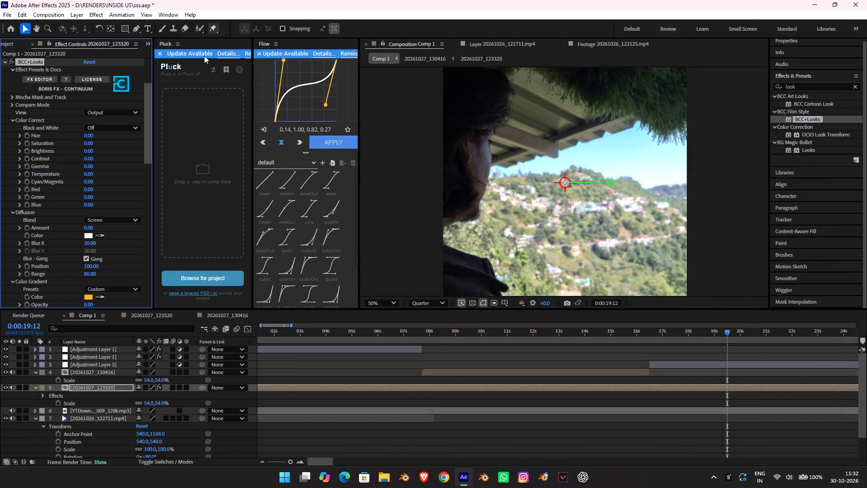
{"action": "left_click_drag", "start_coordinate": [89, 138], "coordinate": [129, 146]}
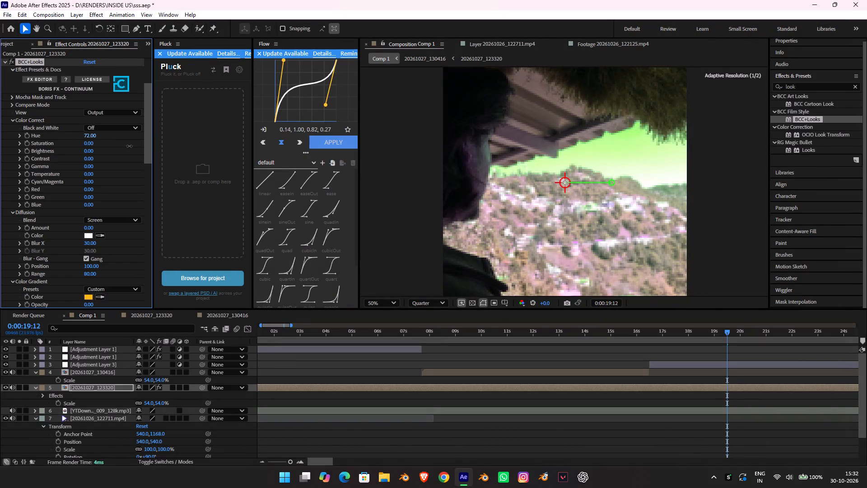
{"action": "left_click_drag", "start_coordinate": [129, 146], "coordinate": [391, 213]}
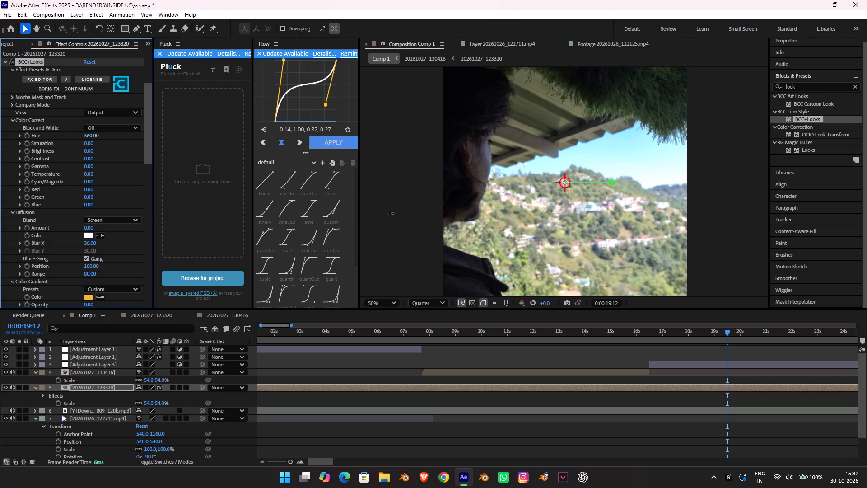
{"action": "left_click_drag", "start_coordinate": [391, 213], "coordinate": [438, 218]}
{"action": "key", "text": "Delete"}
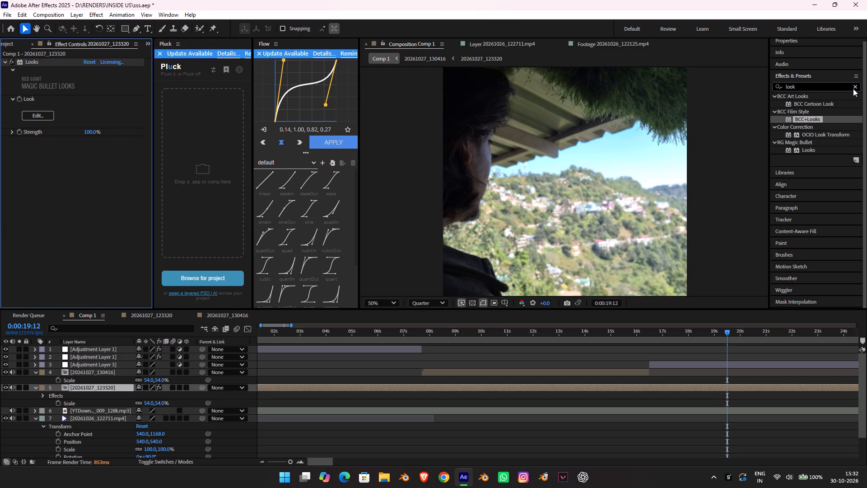
Search the effects for "day" and apply BCC+Day for Night to the 20261027_123320 layer.
{"action": "left_click", "coordinate": [853, 89]}
{"action": "left_click", "coordinate": [773, 121]}
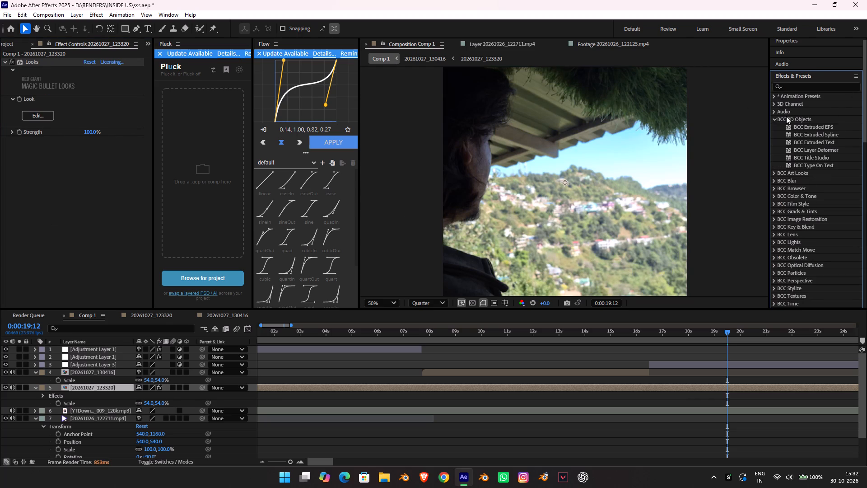
{"action": "left_click", "coordinate": [799, 91]}
{"action": "left_click", "coordinate": [799, 80]}
{"action": "left_click", "coordinate": [800, 84]}
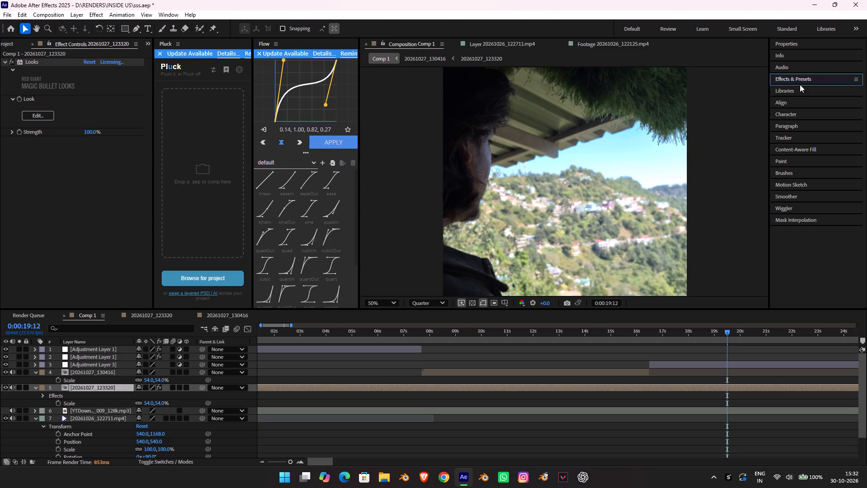
{"action": "left_click", "coordinate": [799, 81]}
{"action": "left_click", "coordinate": [799, 97]}
{"action": "left_click", "coordinate": [797, 90]}
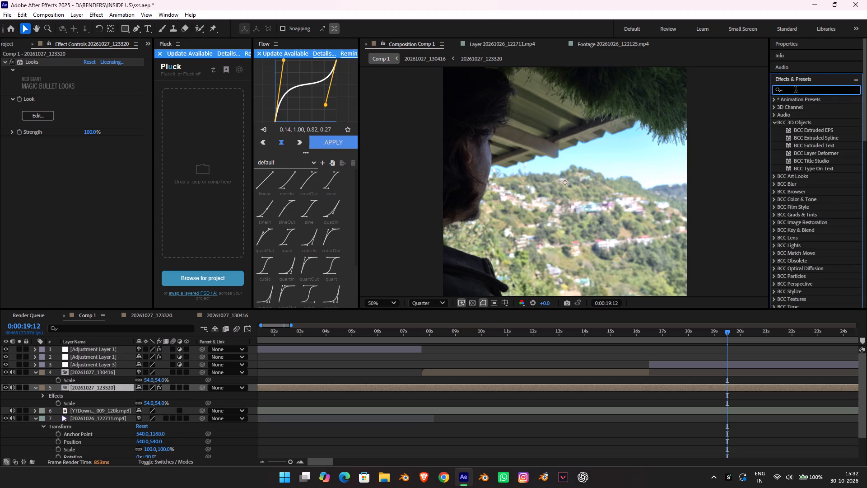
{"action": "type", "text": "day"}
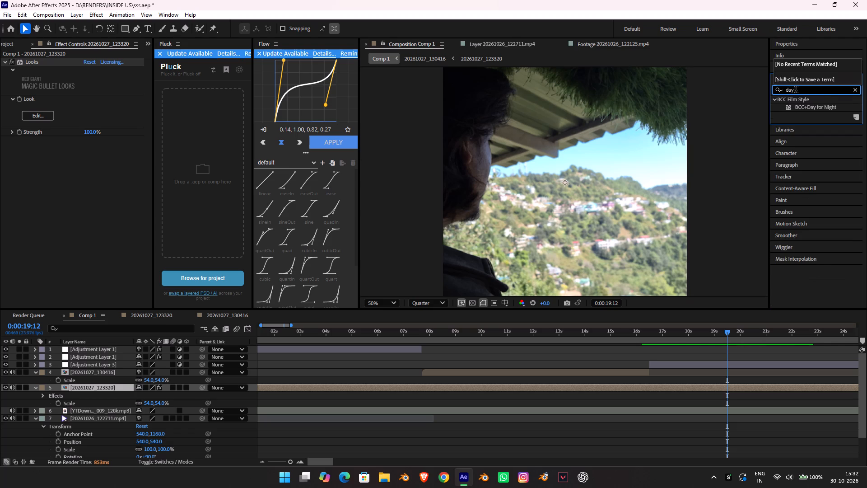
{"action": "triple_click", "coordinate": [838, 103]}
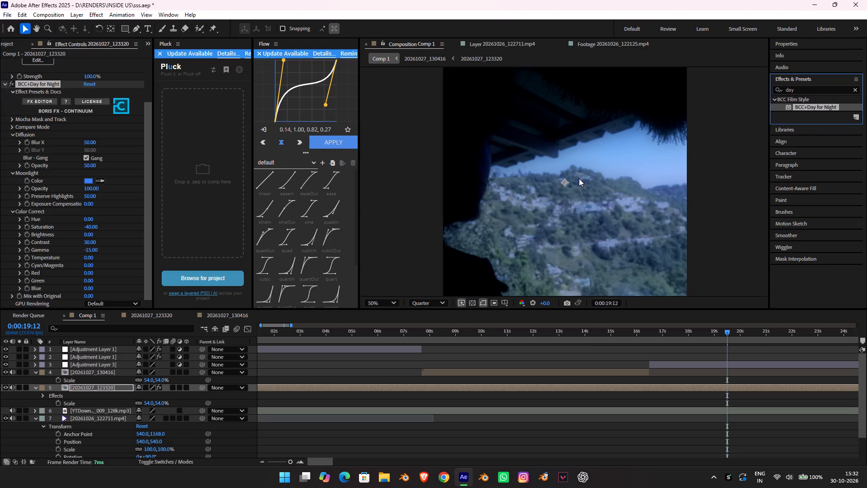
{"action": "scroll", "coordinate": [464, 153], "scroll_direction": "down", "scroll_amount": 1}
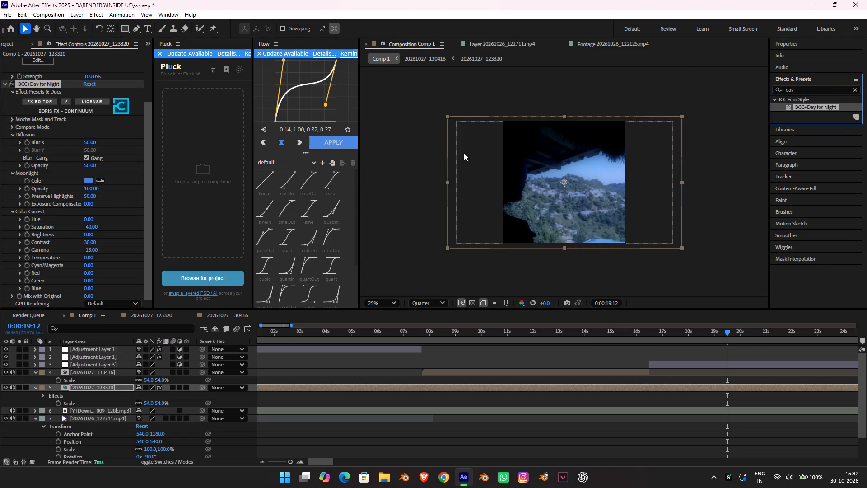
Set the Diffusion Blur X of BCC+Day for Night to 300.
{"action": "scroll", "coordinate": [464, 153], "scroll_direction": "up", "scroll_amount": 1}
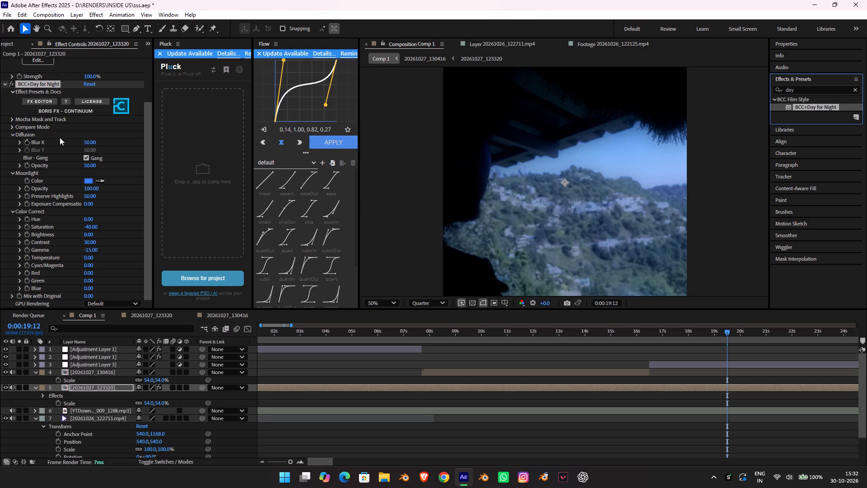
{"action": "left_click_drag", "start_coordinate": [90, 142], "coordinate": [219, 148]}
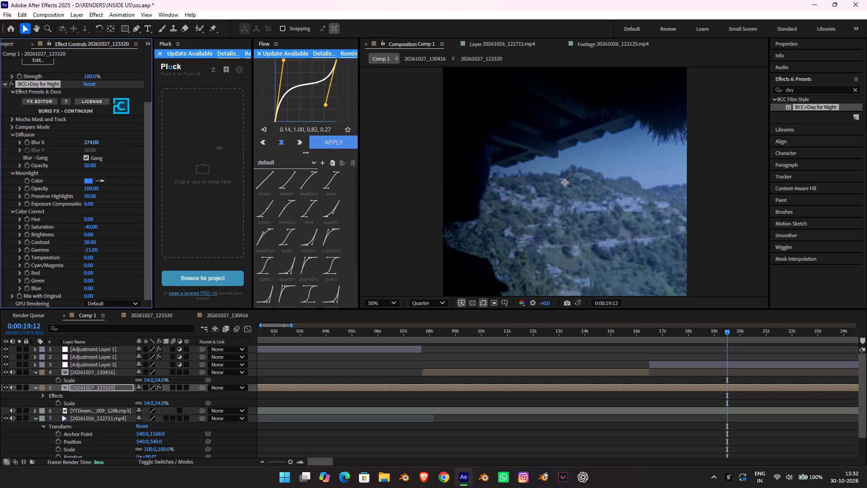
{"action": "left_click_drag", "start_coordinate": [219, 148], "coordinate": [809, 177]}
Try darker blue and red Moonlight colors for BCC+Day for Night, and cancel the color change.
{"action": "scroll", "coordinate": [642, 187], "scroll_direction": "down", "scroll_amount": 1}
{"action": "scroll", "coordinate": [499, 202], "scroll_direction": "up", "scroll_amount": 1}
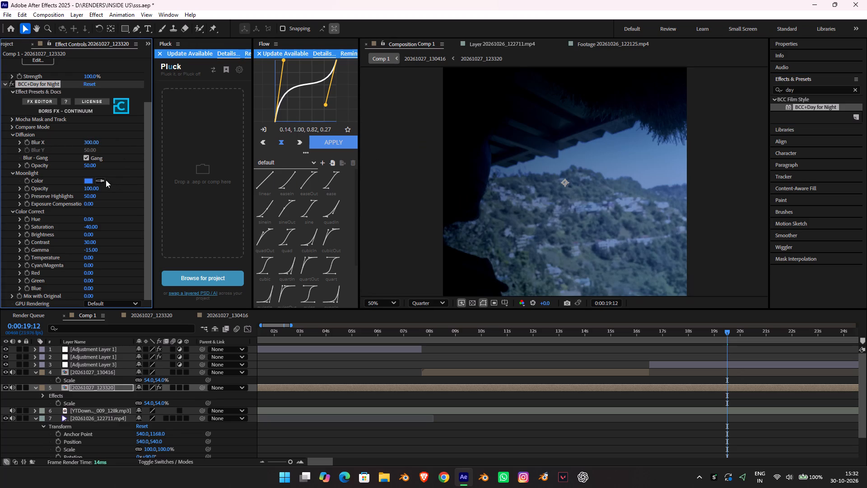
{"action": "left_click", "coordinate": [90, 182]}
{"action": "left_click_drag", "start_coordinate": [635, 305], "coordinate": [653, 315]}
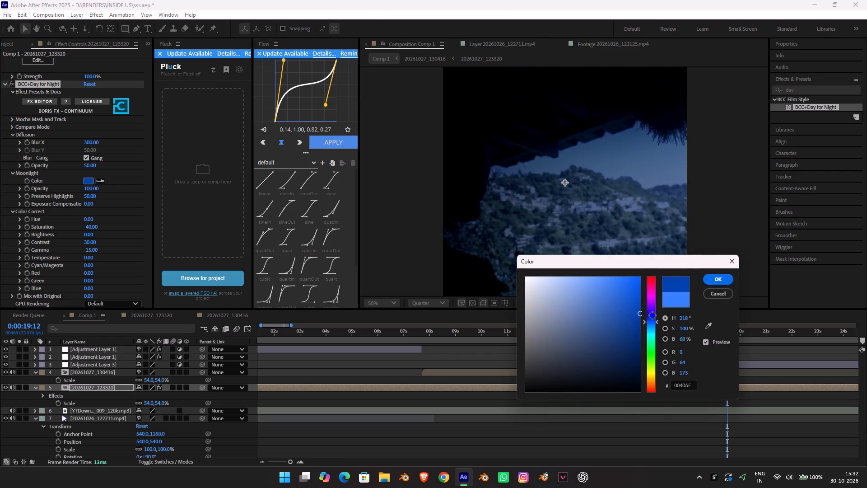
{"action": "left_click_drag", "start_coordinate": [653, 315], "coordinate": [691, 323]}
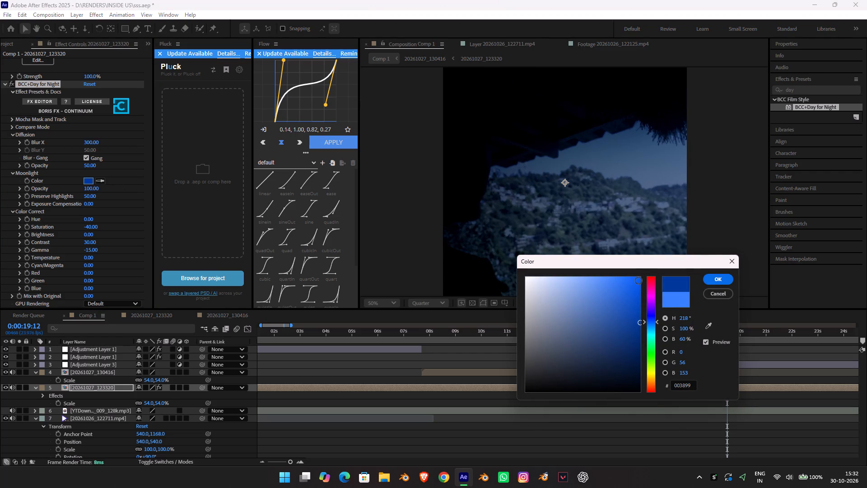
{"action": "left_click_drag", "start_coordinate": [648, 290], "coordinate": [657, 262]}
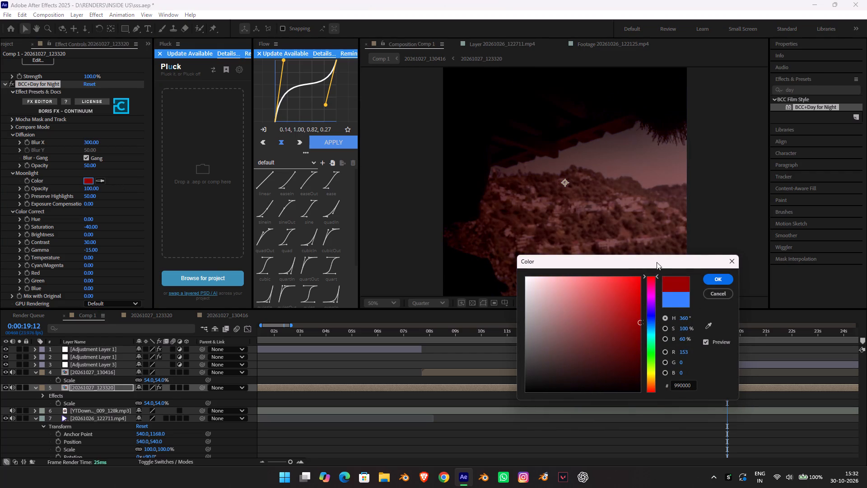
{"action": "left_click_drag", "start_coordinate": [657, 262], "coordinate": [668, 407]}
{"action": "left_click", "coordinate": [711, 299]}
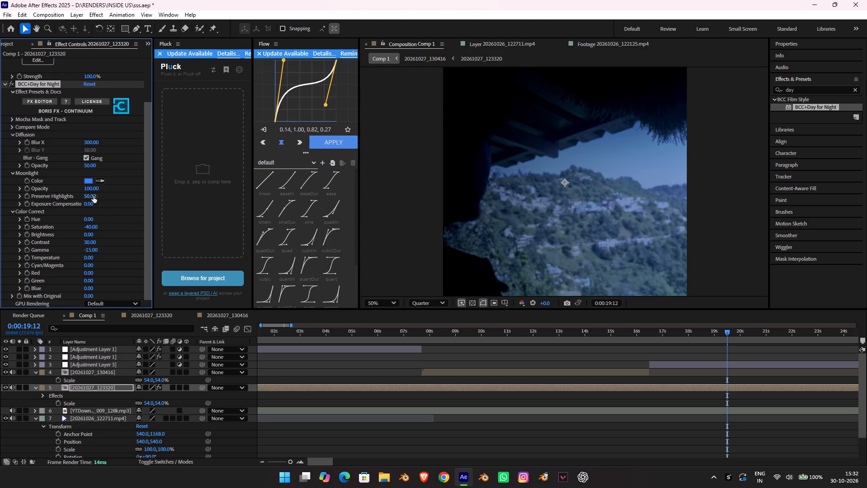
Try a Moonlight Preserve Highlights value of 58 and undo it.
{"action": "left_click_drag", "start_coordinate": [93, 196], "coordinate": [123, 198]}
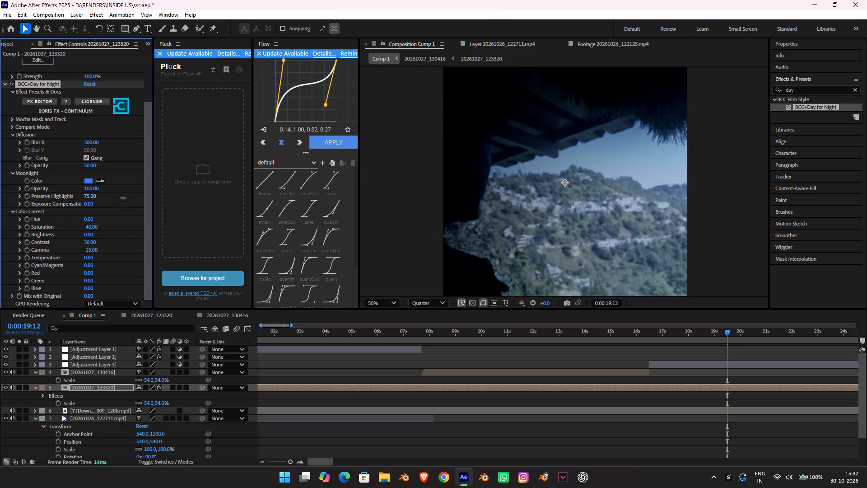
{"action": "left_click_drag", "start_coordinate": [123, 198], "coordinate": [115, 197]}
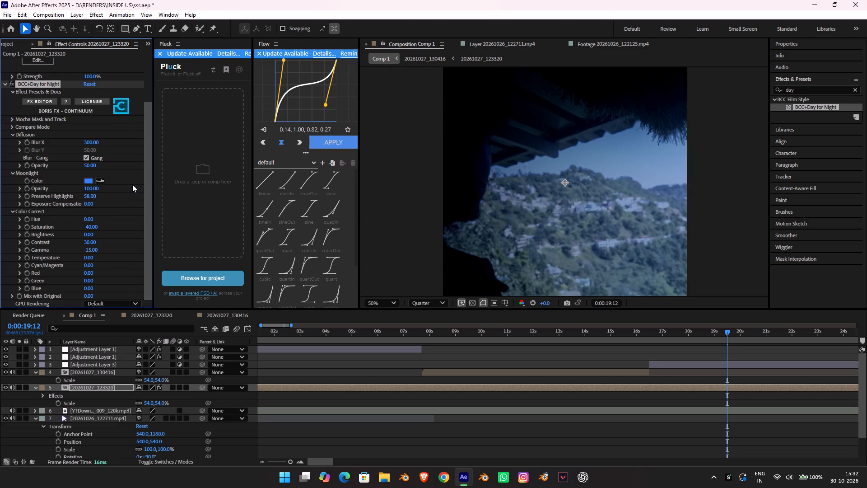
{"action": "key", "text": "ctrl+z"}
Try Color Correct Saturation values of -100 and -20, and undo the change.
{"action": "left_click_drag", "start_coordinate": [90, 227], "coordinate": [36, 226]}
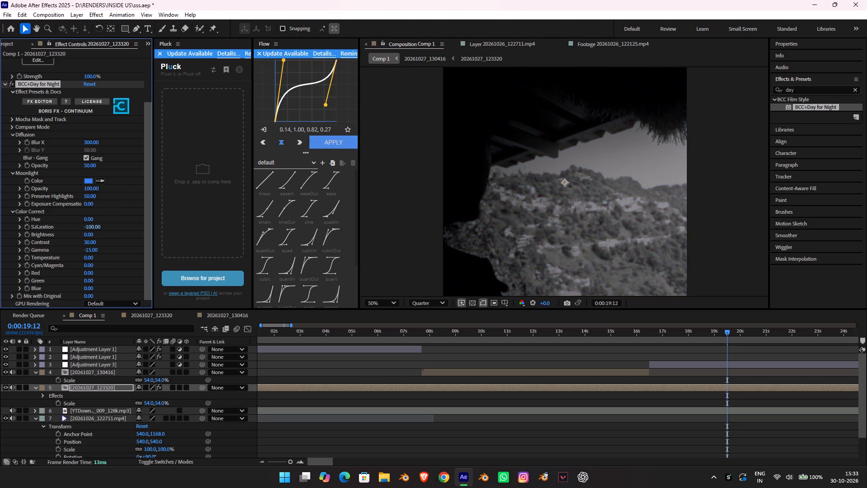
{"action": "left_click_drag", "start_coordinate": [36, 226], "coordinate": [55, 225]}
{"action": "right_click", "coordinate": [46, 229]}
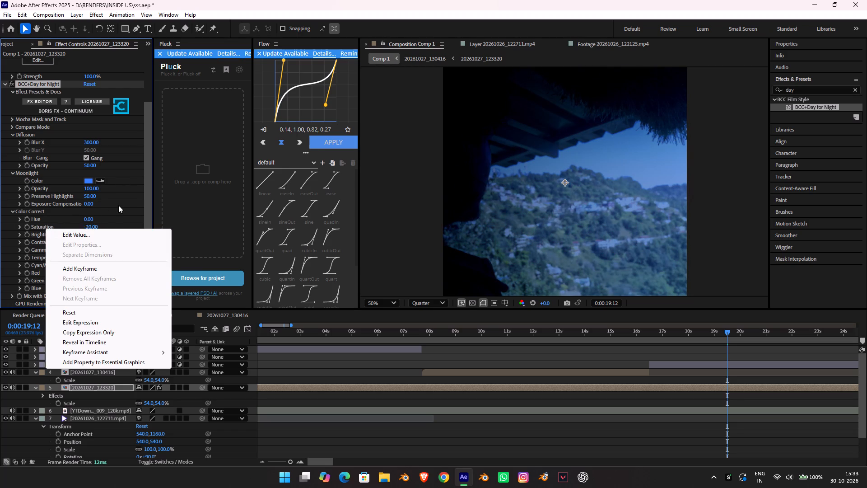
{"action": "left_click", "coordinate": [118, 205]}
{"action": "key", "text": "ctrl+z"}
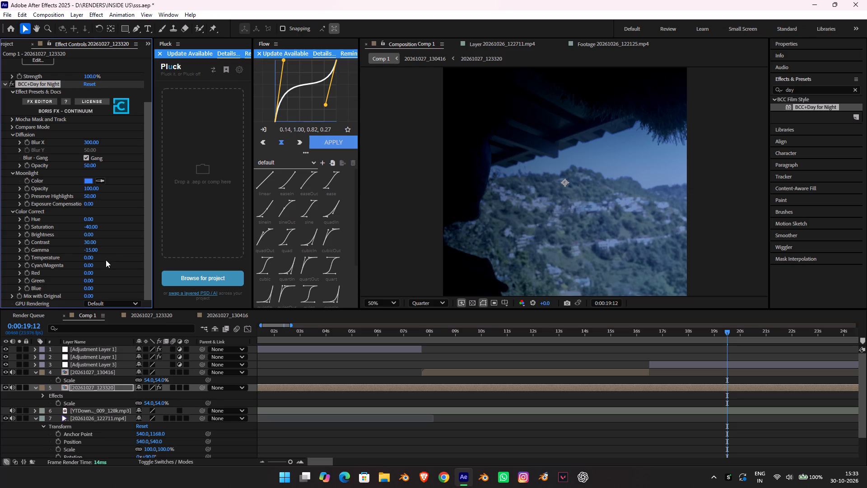
Lower the Moonlight Opacity of BCC+Day for Night to 61.
{"action": "scroll", "coordinate": [99, 263], "scroll_direction": "down", "scroll_amount": 2}
{"action": "scroll", "coordinate": [92, 141], "scroll_direction": "up", "scroll_amount": 8}
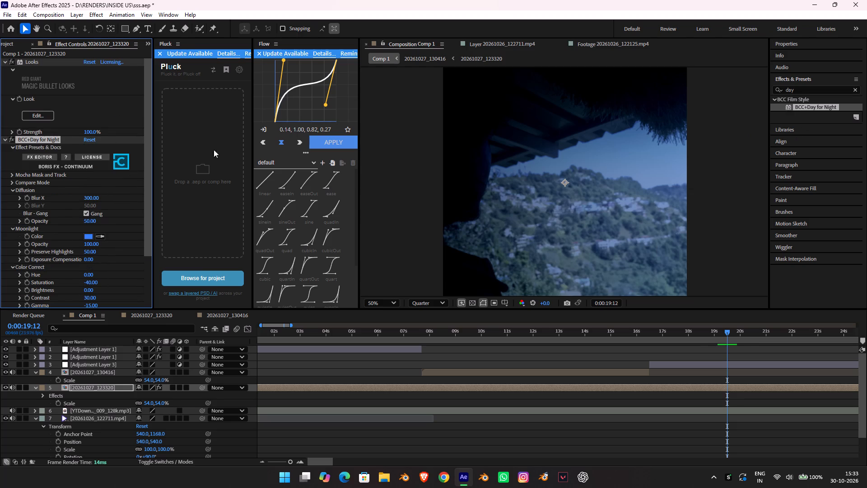
{"action": "scroll", "coordinate": [62, 182], "scroll_direction": "down", "scroll_amount": 4}
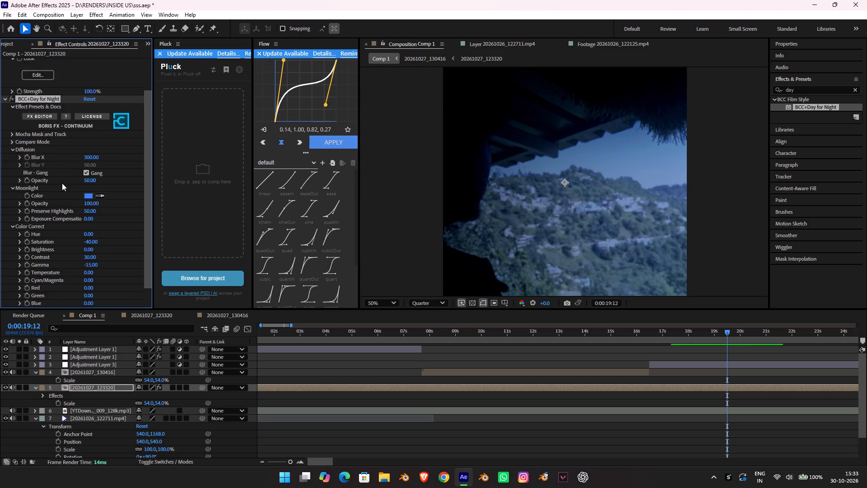
{"action": "left_click_drag", "start_coordinate": [91, 189], "coordinate": [90, 189]}
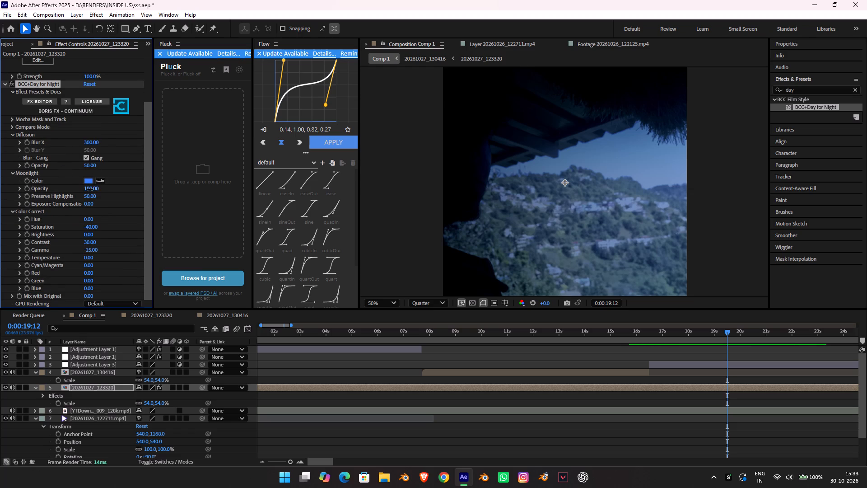
{"action": "left_click_drag", "start_coordinate": [90, 189], "coordinate": [84, 196]}
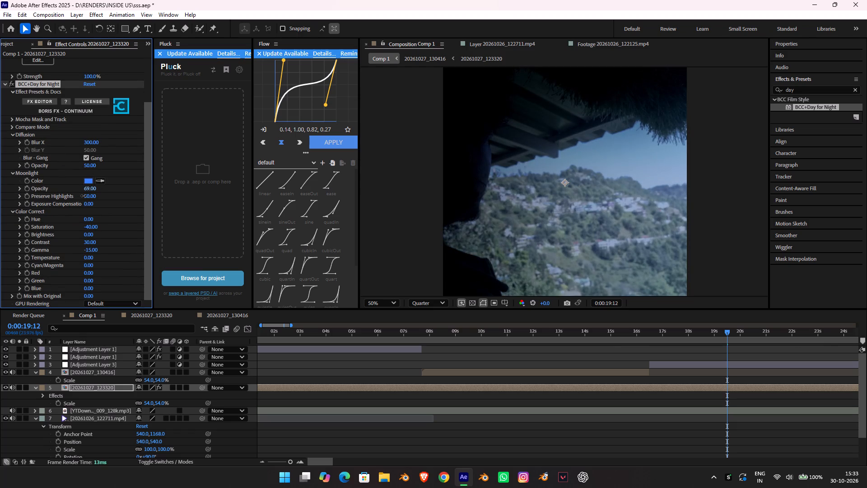
{"action": "left_click_drag", "start_coordinate": [84, 196], "coordinate": [78, 194]}
Edit the 20261027_123320 layer's Looks effect, compare Blockbuster Cool, Analog Tribe and Most Recent looks, and apply the Batrace look.
{"action": "scroll", "coordinate": [93, 162], "scroll_direction": "up", "scroll_amount": 9}
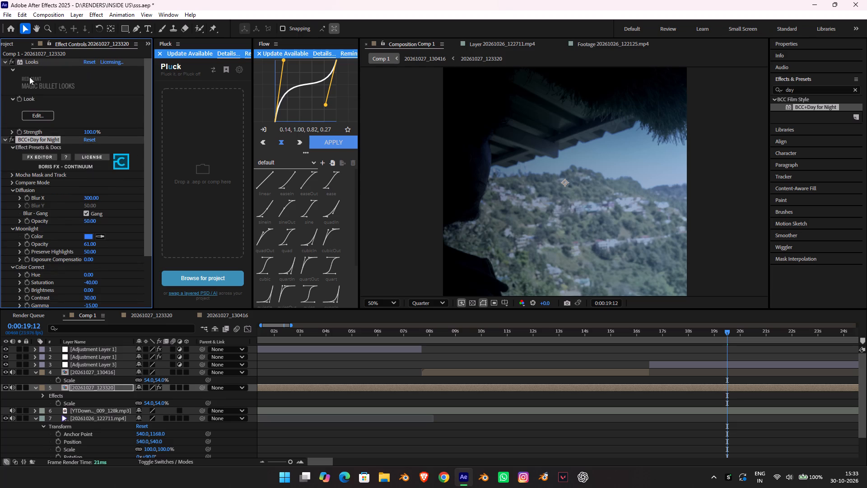
{"action": "left_click", "coordinate": [43, 117]}
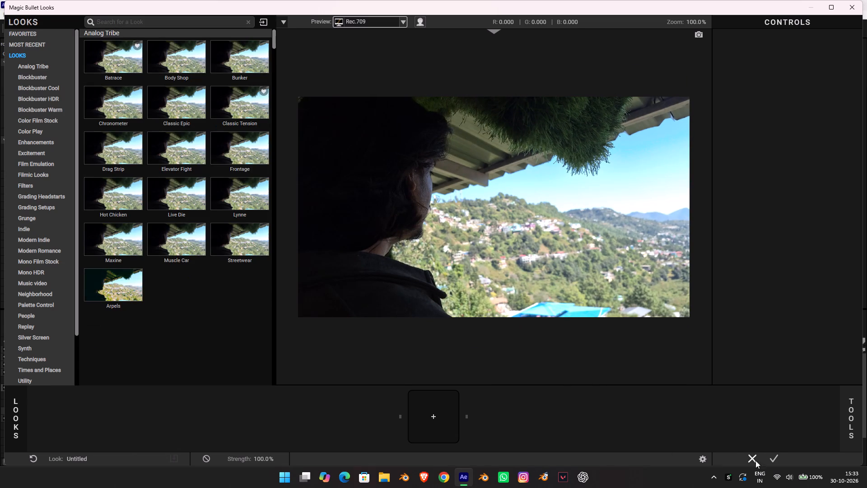
{"action": "left_click", "coordinate": [44, 88]}
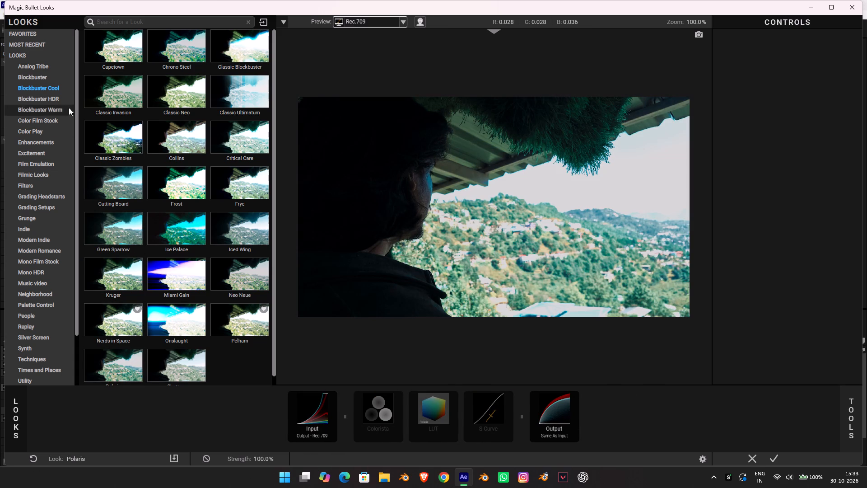
{"action": "left_click", "coordinate": [54, 81]}
{"action": "left_click", "coordinate": [49, 68]}
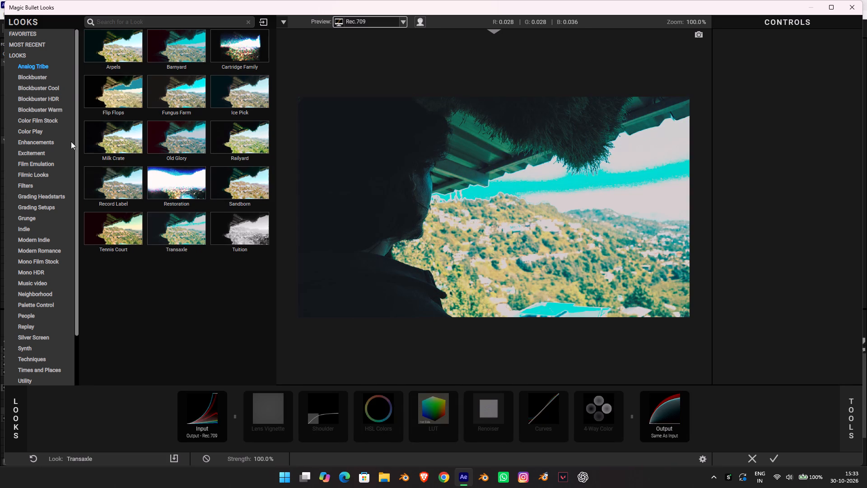
{"action": "left_click", "coordinate": [56, 52]}
{"action": "left_click", "coordinate": [39, 40]}
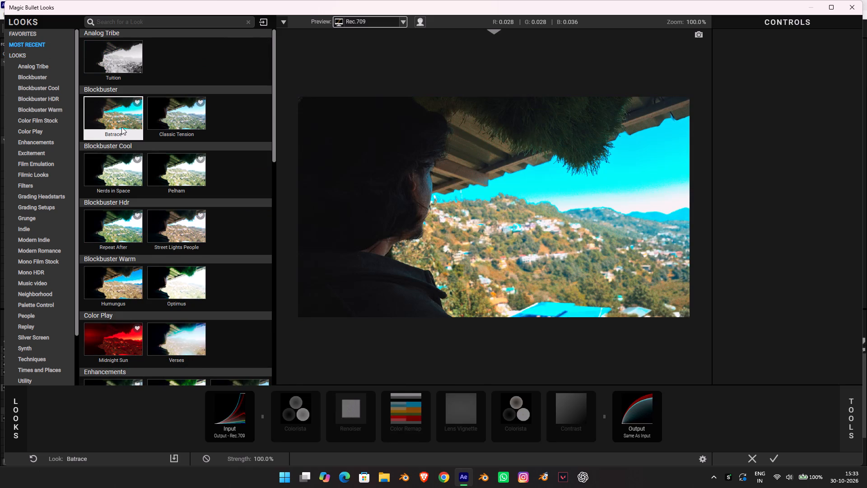
{"action": "left_click", "coordinate": [121, 127]}
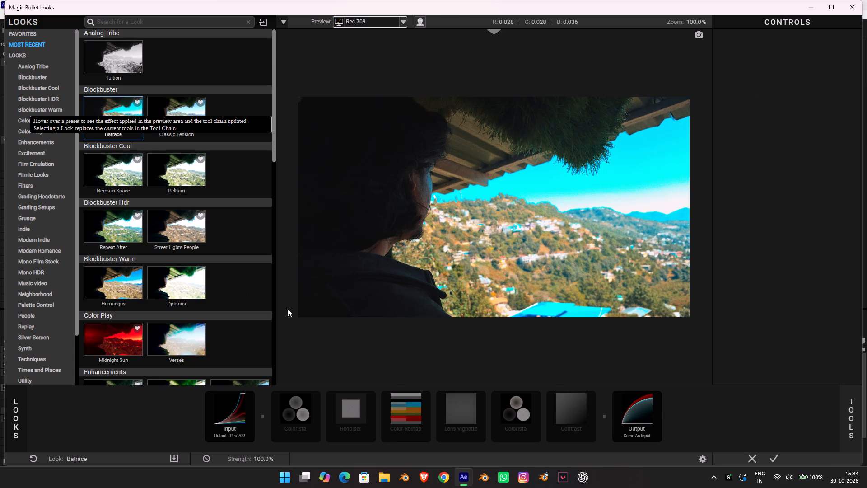
{"action": "scroll", "coordinate": [322, 323], "scroll_direction": "down", "scroll_amount": 5}
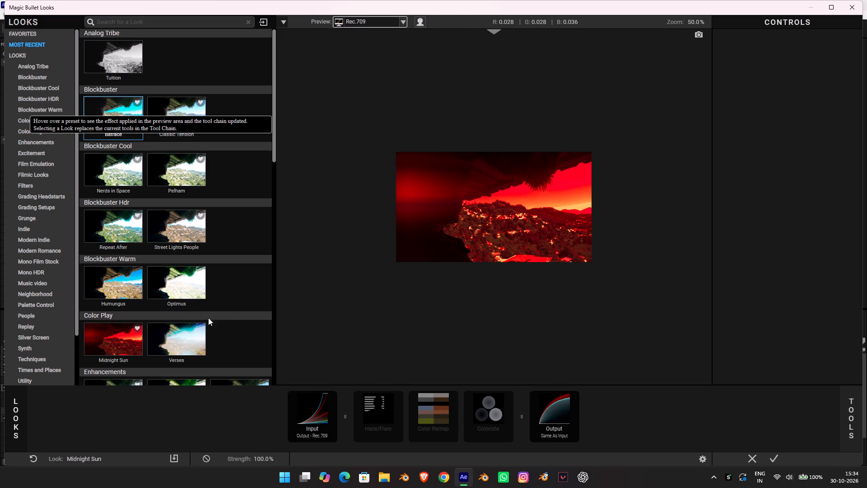
{"action": "scroll", "coordinate": [242, 326], "scroll_direction": "down", "scroll_amount": 5}
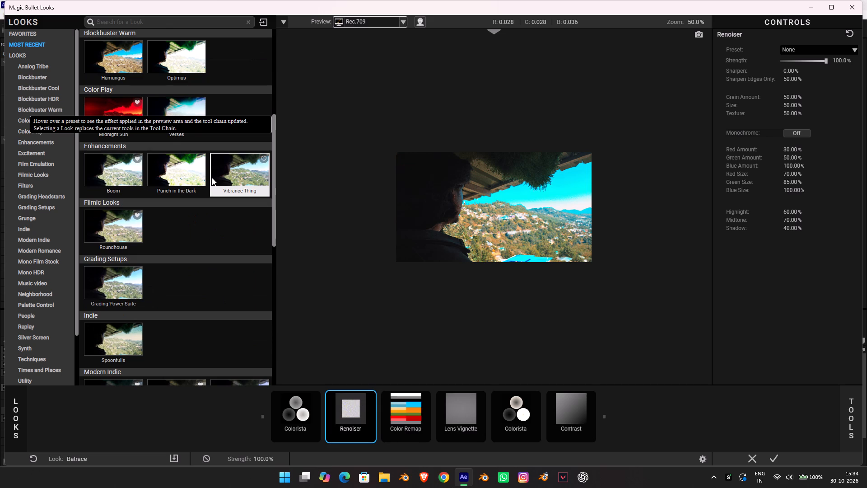
{"action": "scroll", "coordinate": [142, 249], "scroll_direction": "down", "scroll_amount": 5}
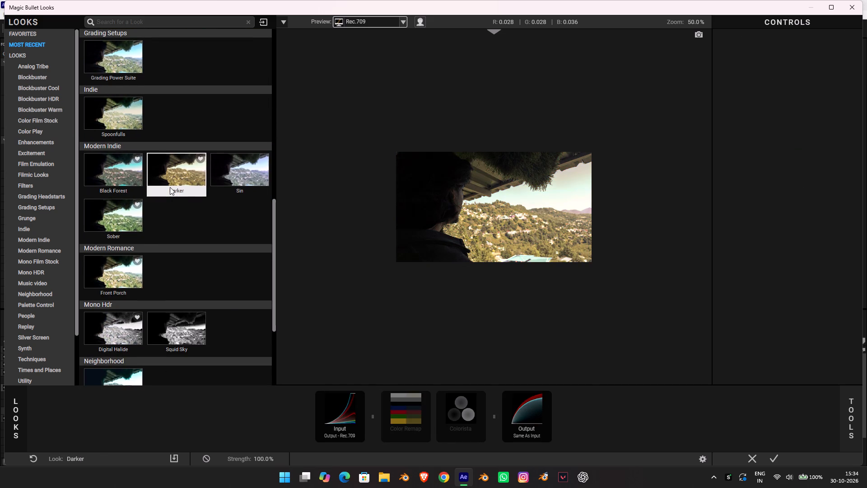
{"action": "scroll", "coordinate": [192, 239], "scroll_direction": "down", "scroll_amount": 11}
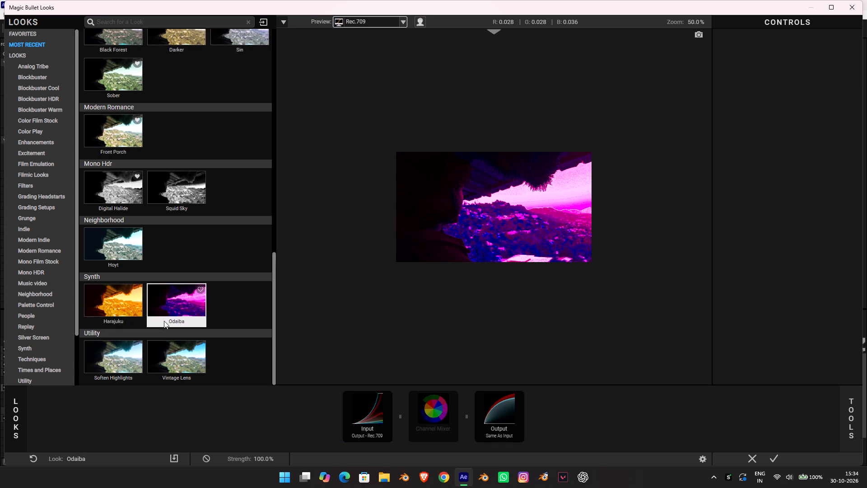
{"action": "left_click", "coordinate": [774, 462]}
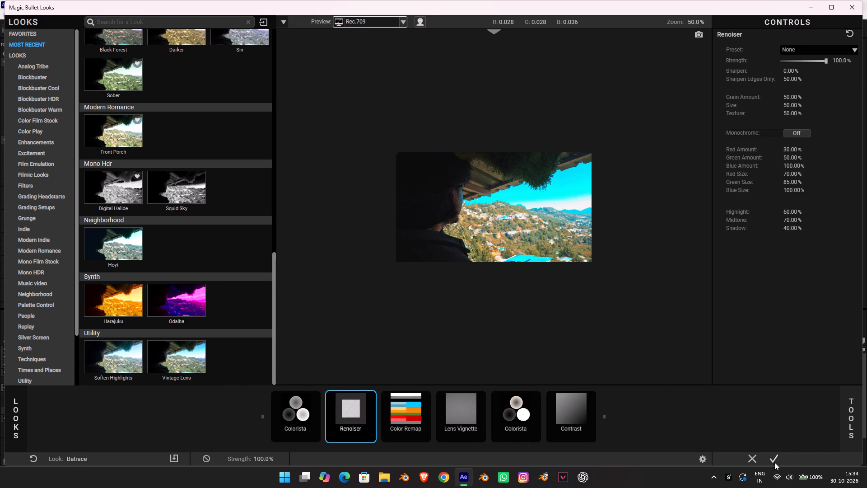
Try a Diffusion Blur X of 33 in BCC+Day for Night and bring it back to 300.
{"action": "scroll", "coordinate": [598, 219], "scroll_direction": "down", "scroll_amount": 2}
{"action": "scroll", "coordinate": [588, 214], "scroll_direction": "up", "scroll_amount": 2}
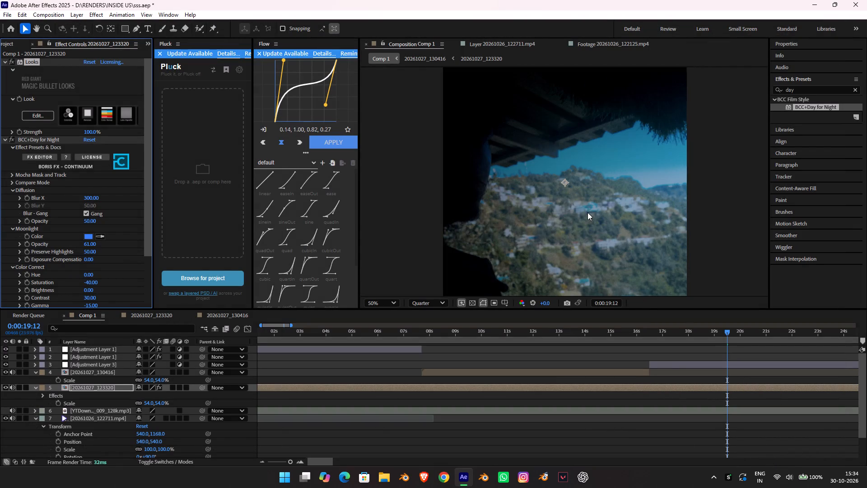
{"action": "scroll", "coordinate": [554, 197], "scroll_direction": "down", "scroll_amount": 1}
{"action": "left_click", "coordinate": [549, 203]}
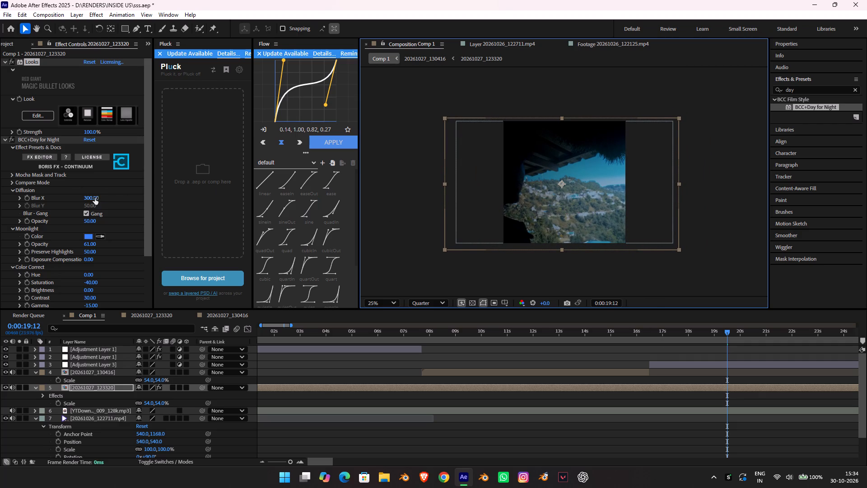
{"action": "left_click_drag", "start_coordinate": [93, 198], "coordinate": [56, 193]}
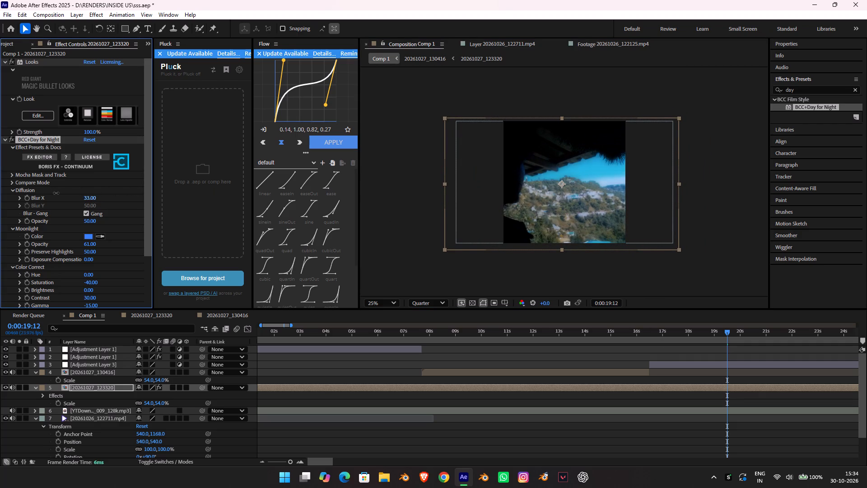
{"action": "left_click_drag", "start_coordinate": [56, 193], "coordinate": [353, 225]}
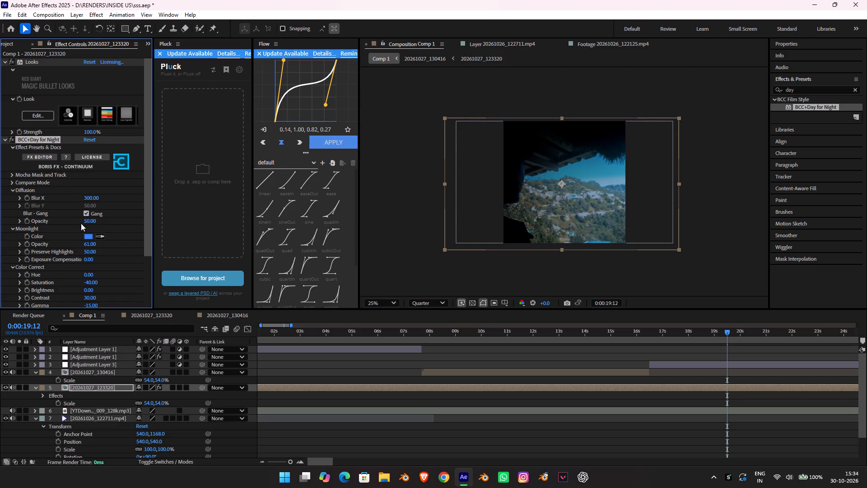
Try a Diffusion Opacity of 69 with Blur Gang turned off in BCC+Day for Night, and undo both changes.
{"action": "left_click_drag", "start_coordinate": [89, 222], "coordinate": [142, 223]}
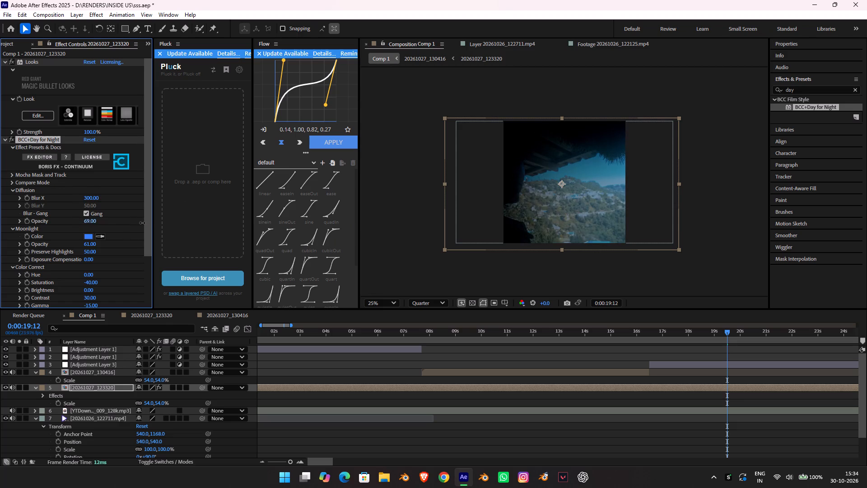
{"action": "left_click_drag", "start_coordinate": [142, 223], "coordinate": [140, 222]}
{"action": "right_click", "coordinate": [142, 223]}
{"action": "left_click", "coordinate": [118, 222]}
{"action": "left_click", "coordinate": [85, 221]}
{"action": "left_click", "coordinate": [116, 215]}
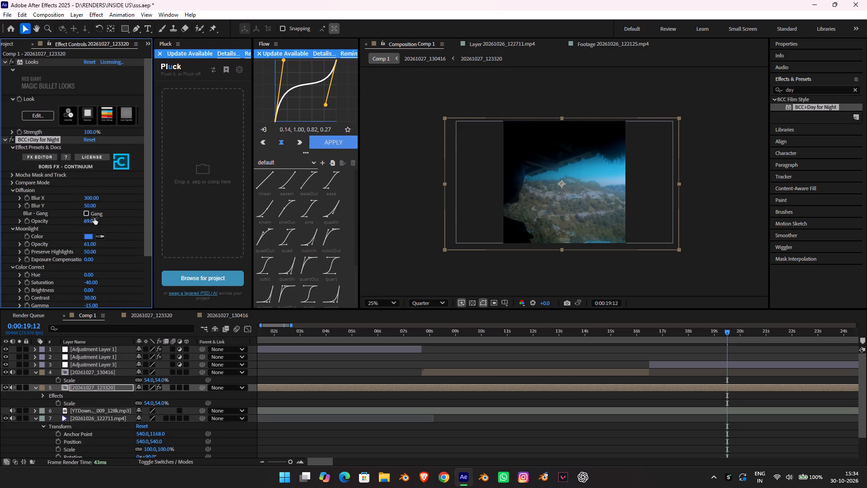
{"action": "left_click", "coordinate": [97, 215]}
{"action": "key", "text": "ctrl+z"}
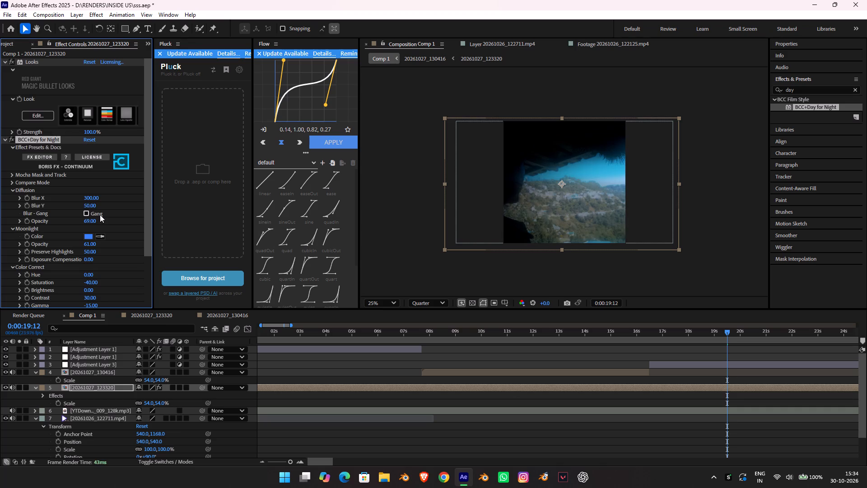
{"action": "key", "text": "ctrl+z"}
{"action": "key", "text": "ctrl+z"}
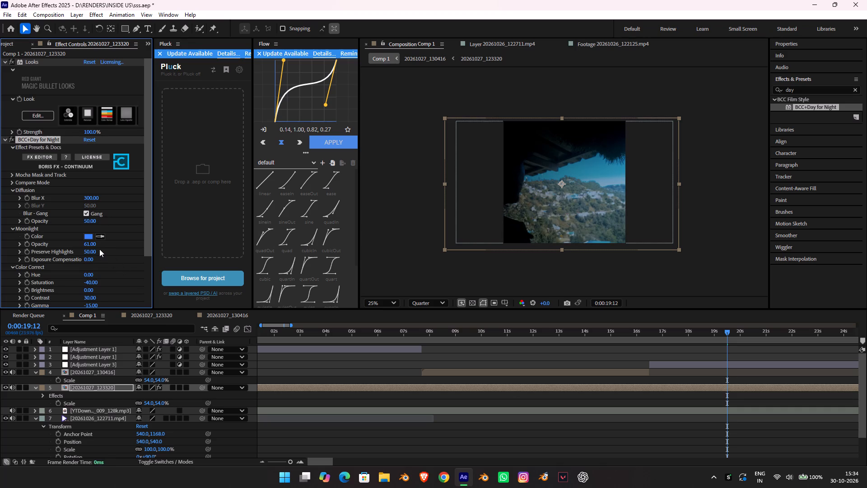
Raise the Moonlight Opacity of BCC+Day for Night to 100 and check the clip up close.
{"action": "scroll", "coordinate": [103, 249], "scroll_direction": "down", "scroll_amount": 2}
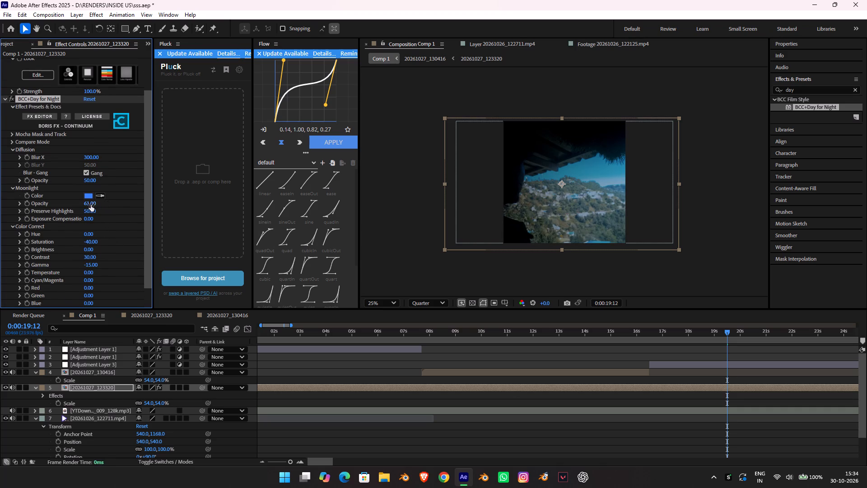
{"action": "left_click_drag", "start_coordinate": [91, 205], "coordinate": [173, 202]}
{"action": "left_click_drag", "start_coordinate": [173, 202], "coordinate": [196, 203]}
{"action": "left_click", "coordinate": [109, 218]}
{"action": "scroll", "coordinate": [507, 167], "scroll_direction": "down", "scroll_amount": 1}
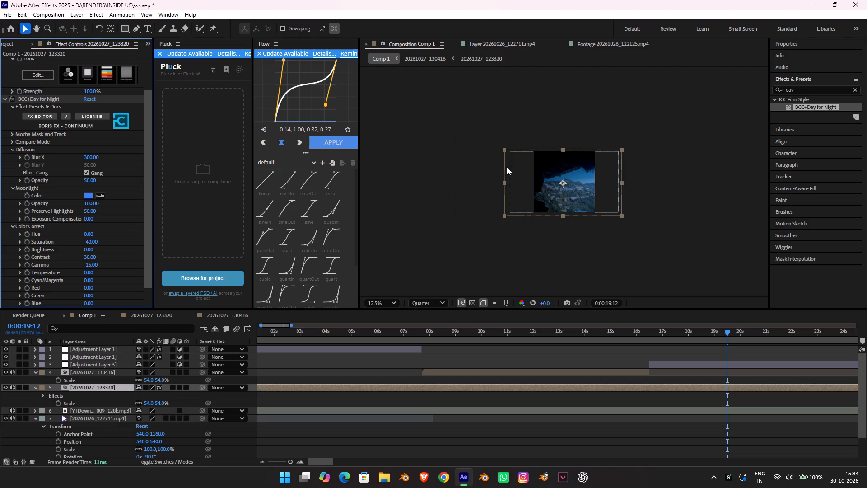
{"action": "scroll", "coordinate": [509, 167], "scroll_direction": "up", "scroll_amount": 2}
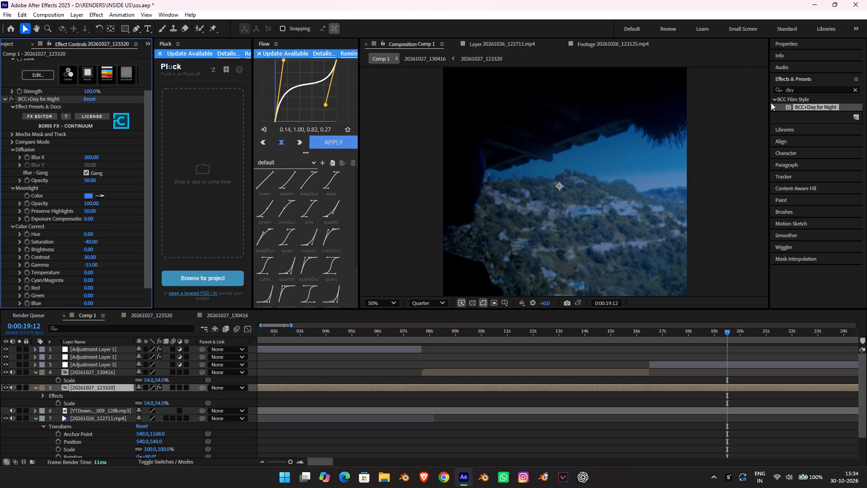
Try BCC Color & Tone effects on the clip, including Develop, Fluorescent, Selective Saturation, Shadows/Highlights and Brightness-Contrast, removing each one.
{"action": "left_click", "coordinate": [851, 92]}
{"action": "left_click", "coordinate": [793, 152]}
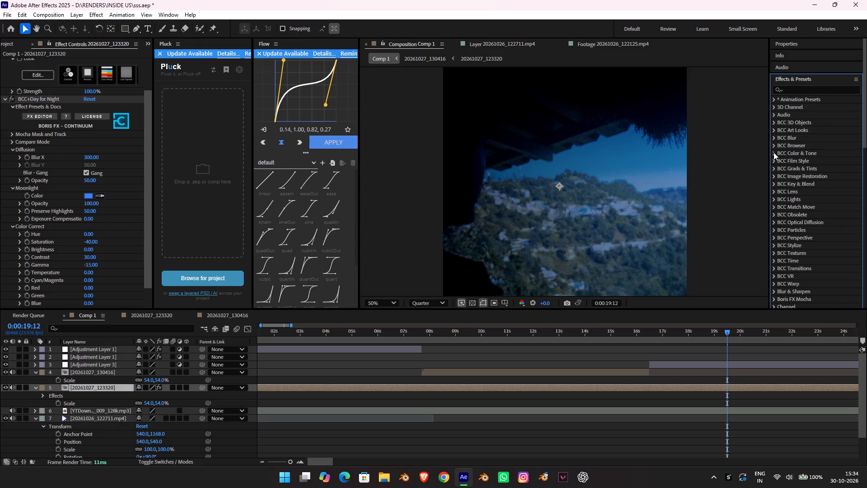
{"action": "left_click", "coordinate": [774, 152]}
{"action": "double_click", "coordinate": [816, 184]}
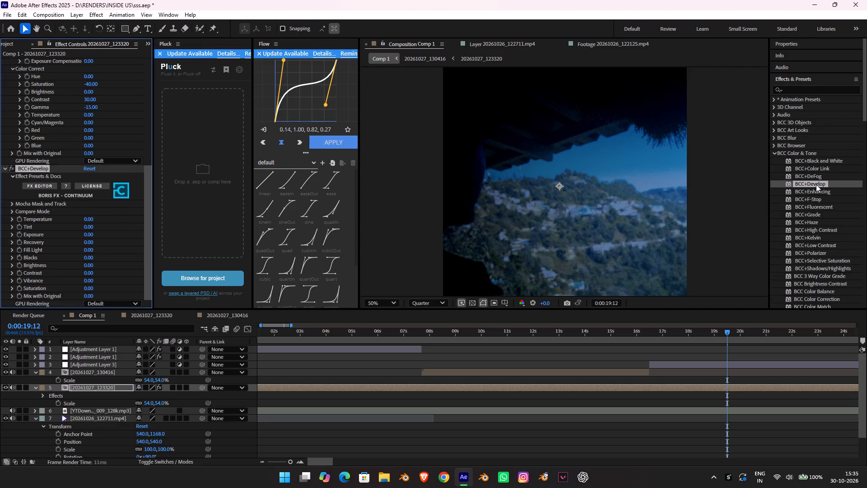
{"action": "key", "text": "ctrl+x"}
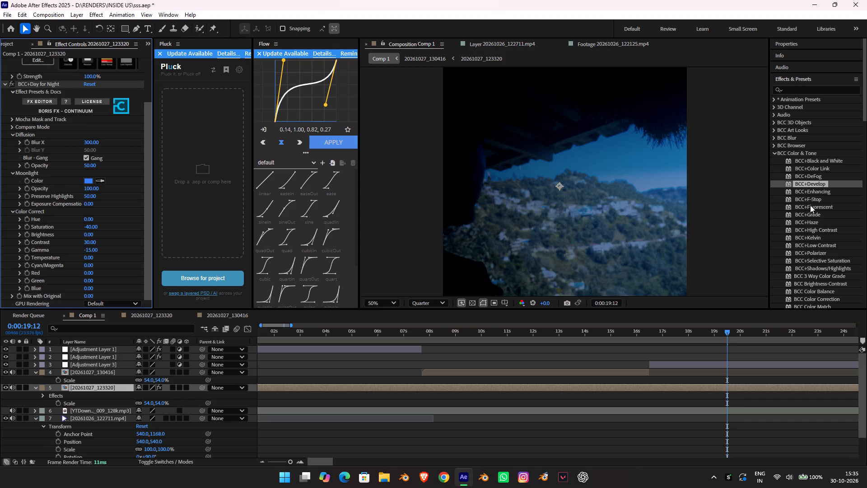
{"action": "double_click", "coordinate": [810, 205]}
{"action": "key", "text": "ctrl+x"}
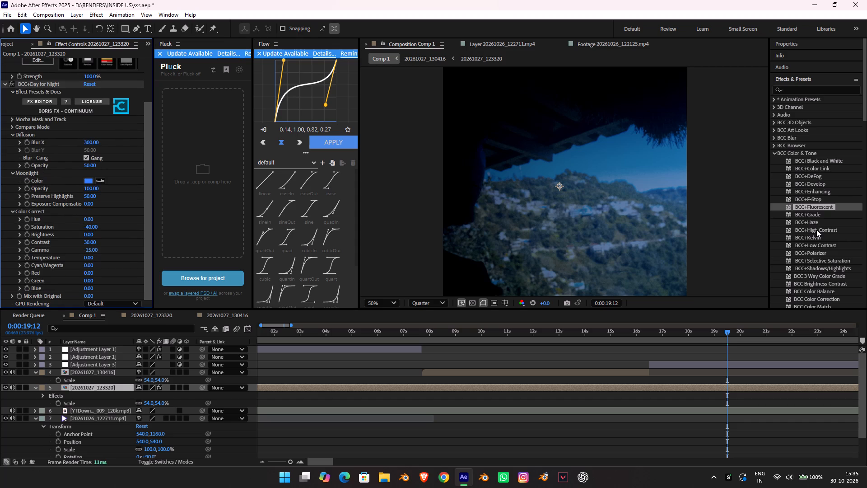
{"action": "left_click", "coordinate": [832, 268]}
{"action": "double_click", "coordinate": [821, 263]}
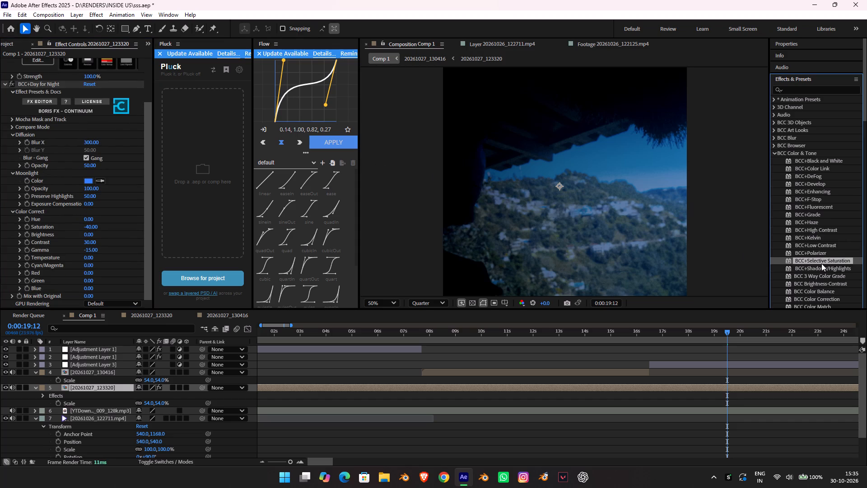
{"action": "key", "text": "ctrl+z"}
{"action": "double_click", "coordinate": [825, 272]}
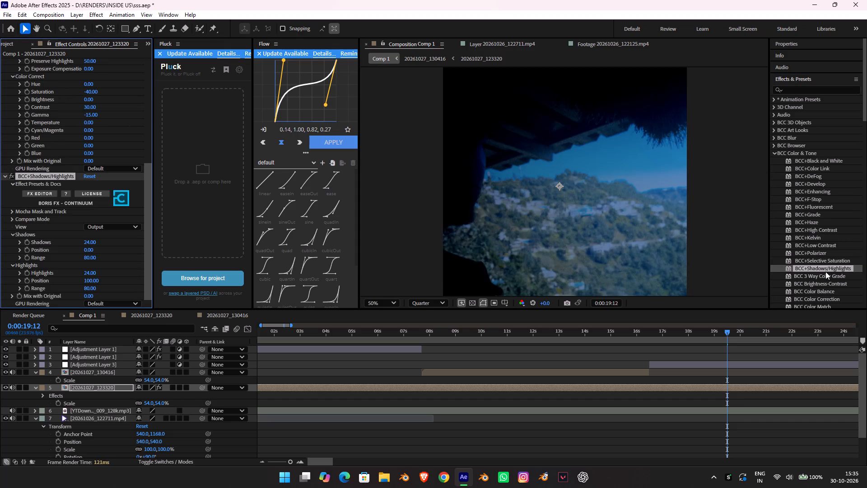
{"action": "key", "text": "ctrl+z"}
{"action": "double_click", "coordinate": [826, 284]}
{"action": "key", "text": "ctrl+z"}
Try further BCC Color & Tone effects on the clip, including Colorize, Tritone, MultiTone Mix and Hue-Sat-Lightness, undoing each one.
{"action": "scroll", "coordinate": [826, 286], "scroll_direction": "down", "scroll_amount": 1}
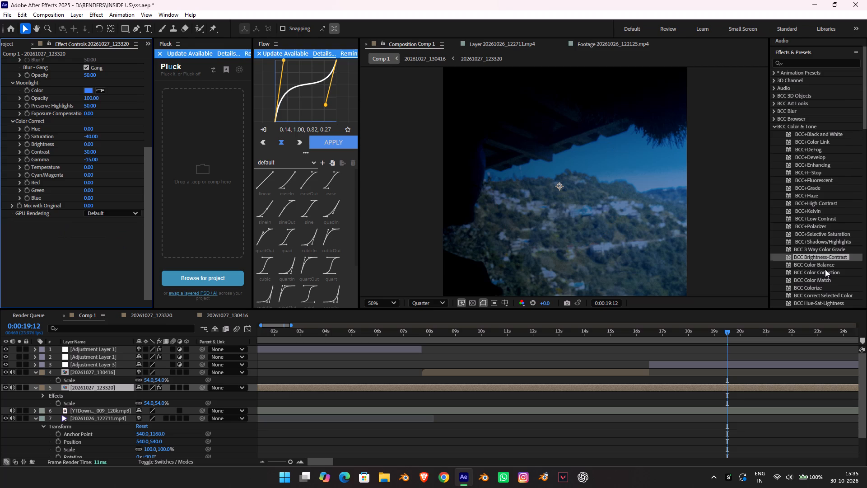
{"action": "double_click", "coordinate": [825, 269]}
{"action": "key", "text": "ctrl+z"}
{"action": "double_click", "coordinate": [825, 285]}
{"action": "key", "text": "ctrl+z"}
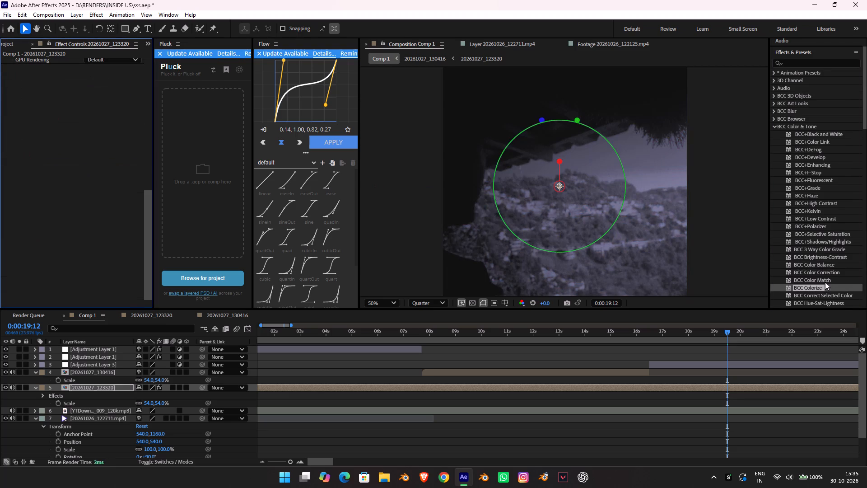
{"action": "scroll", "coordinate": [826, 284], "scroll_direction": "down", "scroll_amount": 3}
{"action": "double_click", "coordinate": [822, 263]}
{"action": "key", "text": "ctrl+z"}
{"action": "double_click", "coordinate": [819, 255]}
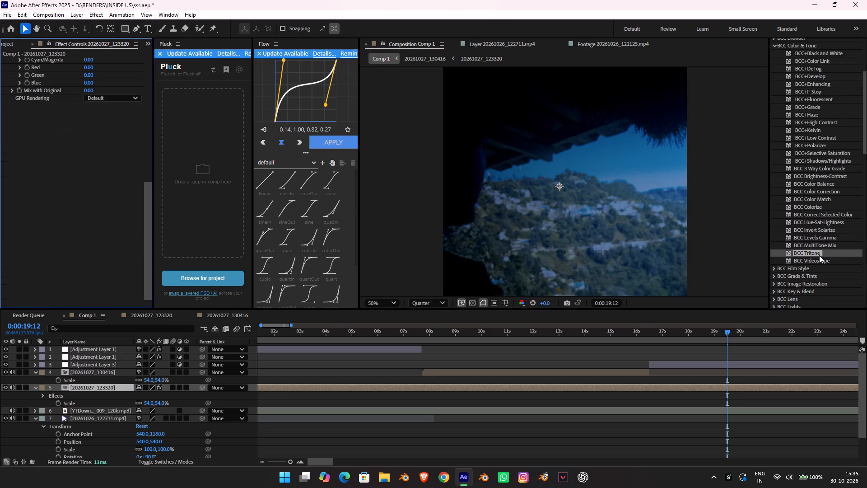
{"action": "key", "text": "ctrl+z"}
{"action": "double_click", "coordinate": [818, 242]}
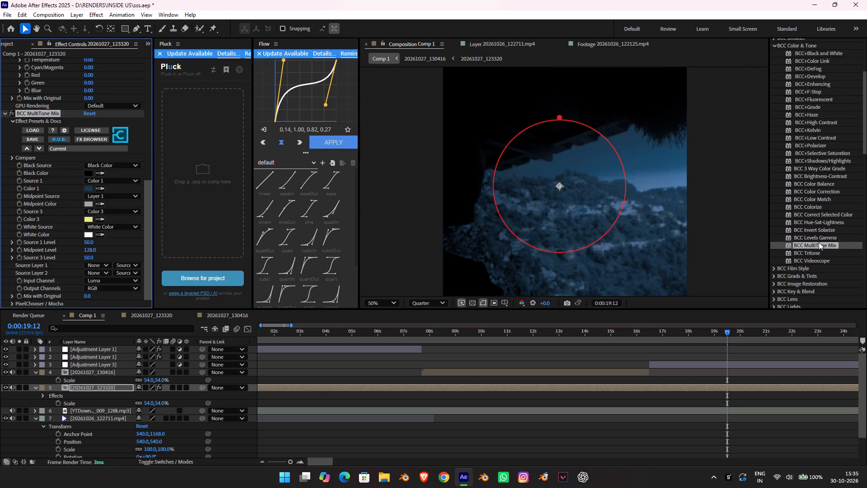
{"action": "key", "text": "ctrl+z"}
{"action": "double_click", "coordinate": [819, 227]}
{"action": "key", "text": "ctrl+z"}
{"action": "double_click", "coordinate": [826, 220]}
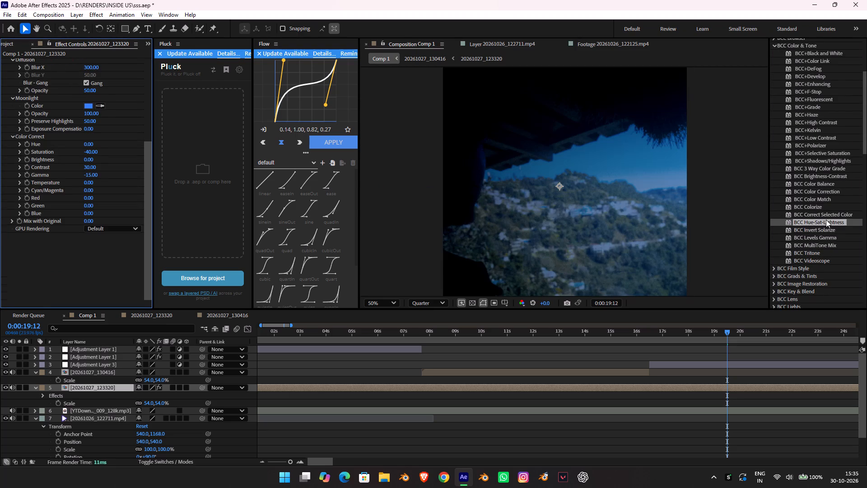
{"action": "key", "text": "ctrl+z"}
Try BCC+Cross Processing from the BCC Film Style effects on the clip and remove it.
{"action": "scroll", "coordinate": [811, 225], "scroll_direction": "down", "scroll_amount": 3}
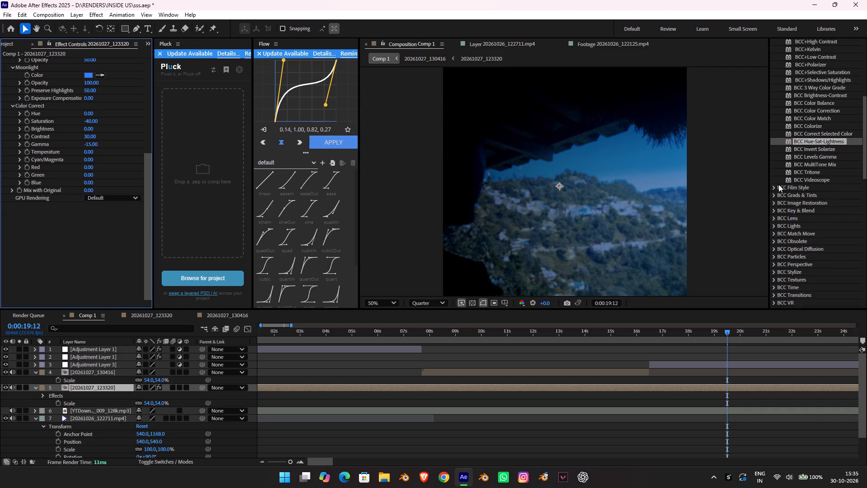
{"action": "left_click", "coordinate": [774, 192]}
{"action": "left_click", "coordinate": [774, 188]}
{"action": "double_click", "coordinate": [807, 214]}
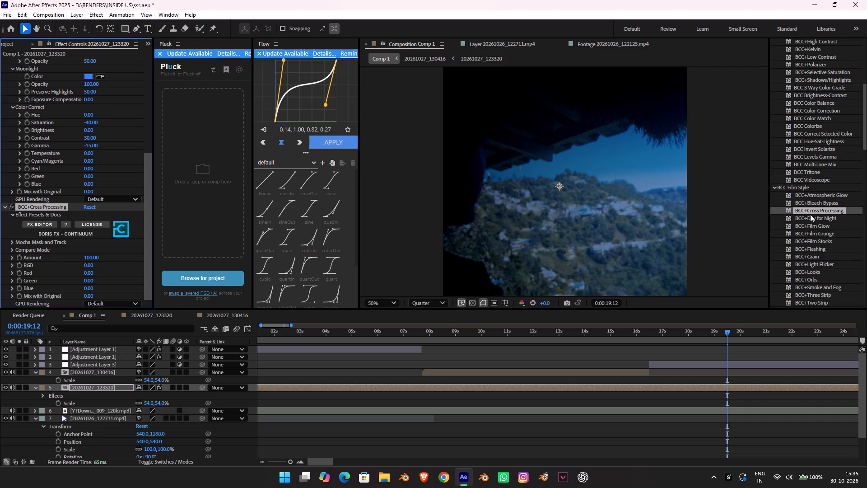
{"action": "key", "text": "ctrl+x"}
Apply the BCC+Film Glow effect to the 20261027_123320 clip.
{"action": "double_click", "coordinate": [815, 225]}
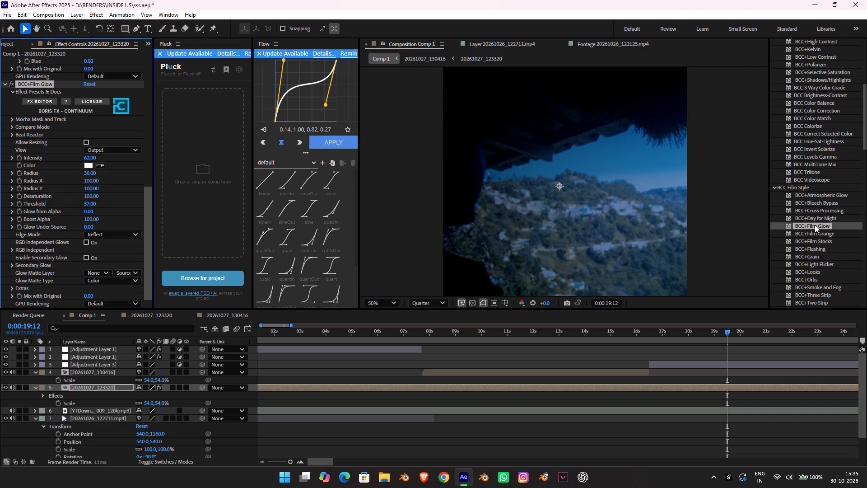
{"action": "key", "text": "z"}
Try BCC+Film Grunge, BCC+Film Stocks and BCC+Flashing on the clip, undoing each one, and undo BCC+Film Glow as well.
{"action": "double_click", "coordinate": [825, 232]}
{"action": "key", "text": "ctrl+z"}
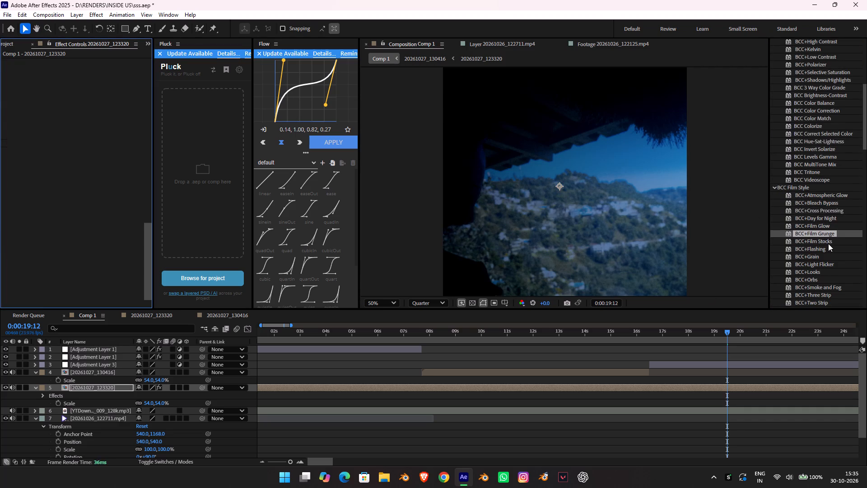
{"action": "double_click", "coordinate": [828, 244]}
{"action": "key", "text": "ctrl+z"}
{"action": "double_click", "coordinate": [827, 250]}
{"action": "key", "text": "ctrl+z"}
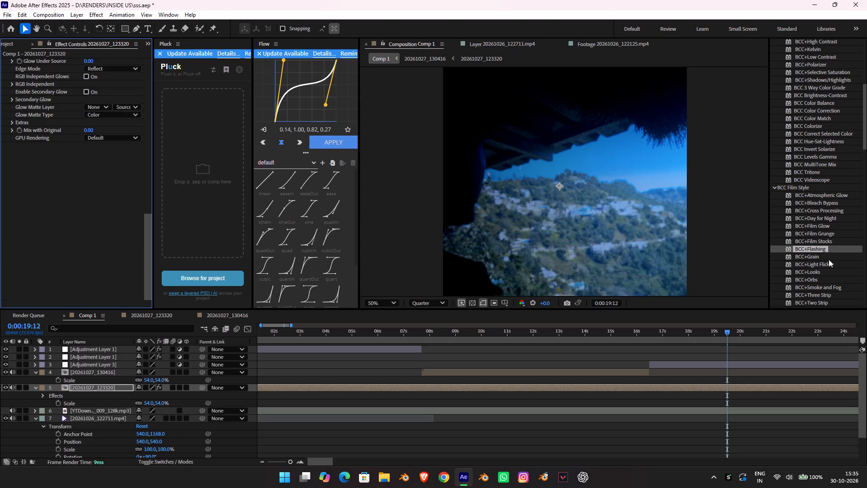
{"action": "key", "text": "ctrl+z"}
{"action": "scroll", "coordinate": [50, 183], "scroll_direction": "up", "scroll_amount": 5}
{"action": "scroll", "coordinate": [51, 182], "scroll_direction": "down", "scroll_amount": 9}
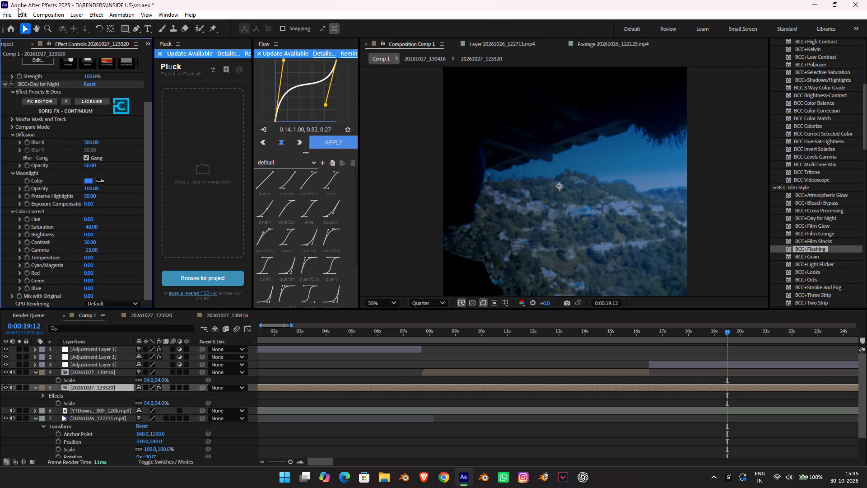
Redo the undone BCC+Film Glow effect and compare the clip with the effect off and on.
{"action": "left_click", "coordinate": [18, 8]}
{"action": "left_click", "coordinate": [22, 11]}
{"action": "left_click", "coordinate": [42, 34]}
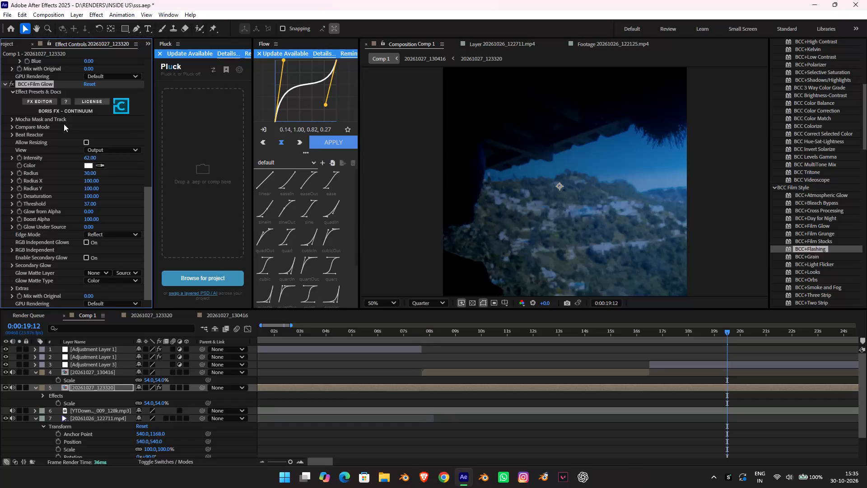
{"action": "scroll", "coordinate": [60, 119], "scroll_direction": "down", "scroll_amount": 5}
{"action": "scroll", "coordinate": [36, 97], "scroll_direction": "up", "scroll_amount": 4}
{"action": "scroll", "coordinate": [58, 106], "scroll_direction": "down", "scroll_amount": 2}
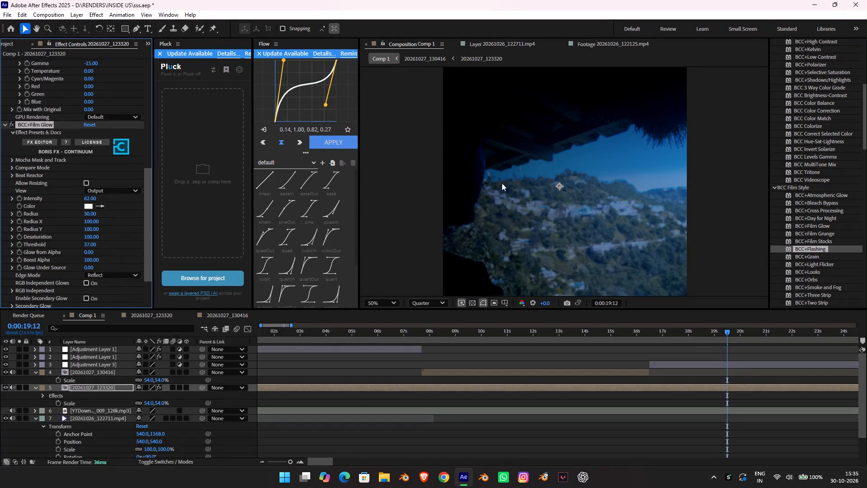
{"action": "left_click", "coordinate": [9, 126]}
{"action": "left_click", "coordinate": [9, 126]}
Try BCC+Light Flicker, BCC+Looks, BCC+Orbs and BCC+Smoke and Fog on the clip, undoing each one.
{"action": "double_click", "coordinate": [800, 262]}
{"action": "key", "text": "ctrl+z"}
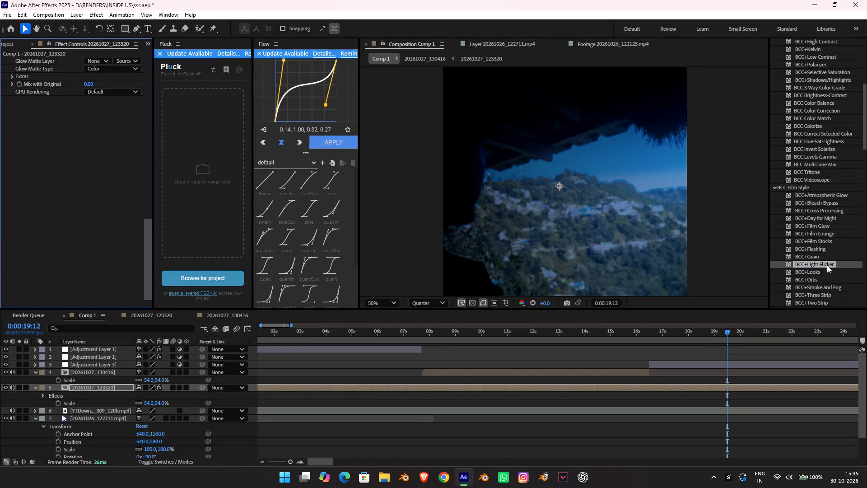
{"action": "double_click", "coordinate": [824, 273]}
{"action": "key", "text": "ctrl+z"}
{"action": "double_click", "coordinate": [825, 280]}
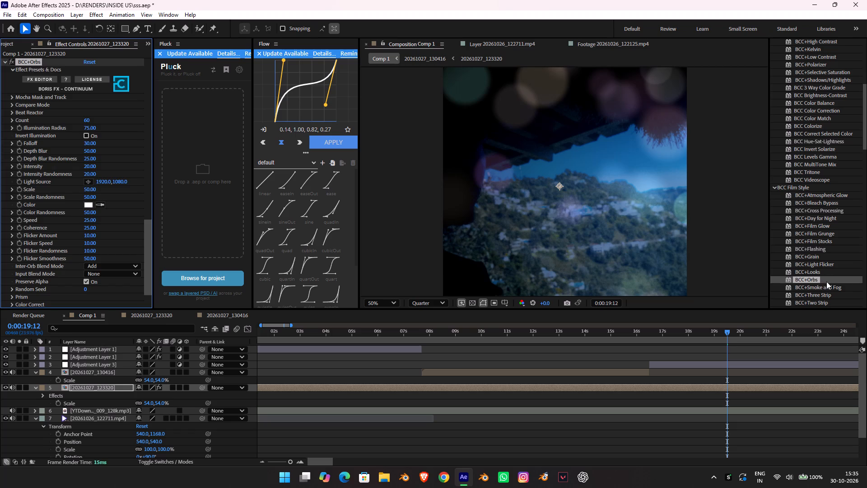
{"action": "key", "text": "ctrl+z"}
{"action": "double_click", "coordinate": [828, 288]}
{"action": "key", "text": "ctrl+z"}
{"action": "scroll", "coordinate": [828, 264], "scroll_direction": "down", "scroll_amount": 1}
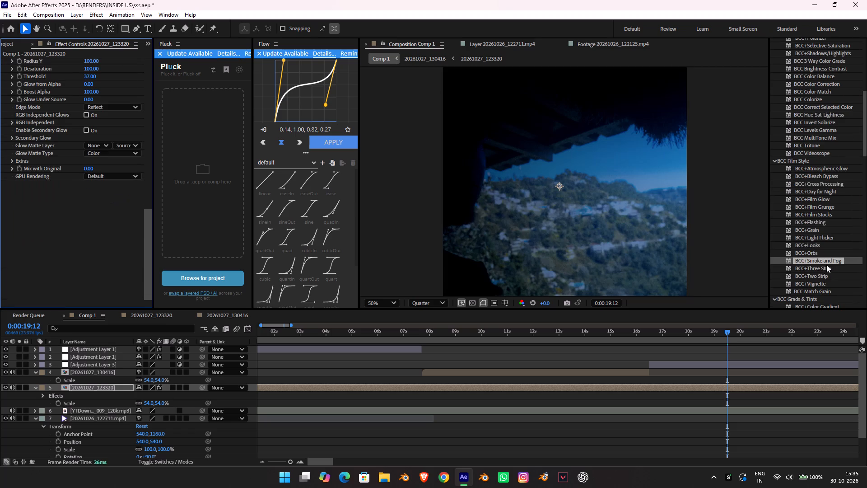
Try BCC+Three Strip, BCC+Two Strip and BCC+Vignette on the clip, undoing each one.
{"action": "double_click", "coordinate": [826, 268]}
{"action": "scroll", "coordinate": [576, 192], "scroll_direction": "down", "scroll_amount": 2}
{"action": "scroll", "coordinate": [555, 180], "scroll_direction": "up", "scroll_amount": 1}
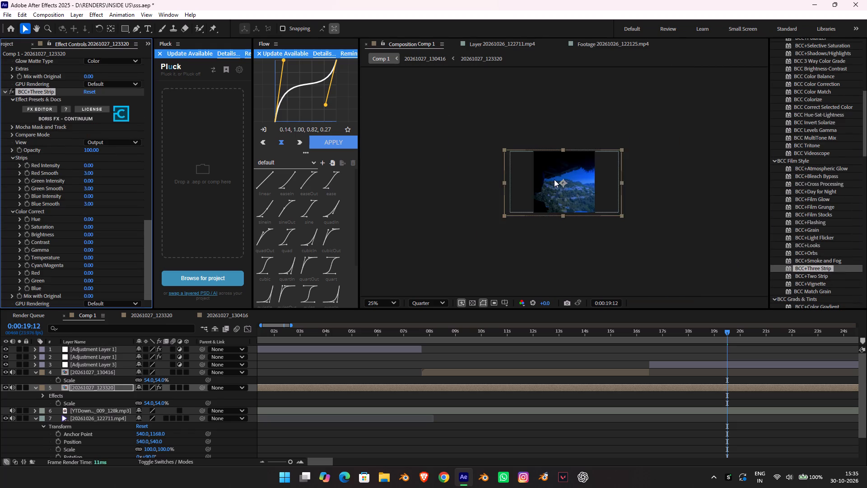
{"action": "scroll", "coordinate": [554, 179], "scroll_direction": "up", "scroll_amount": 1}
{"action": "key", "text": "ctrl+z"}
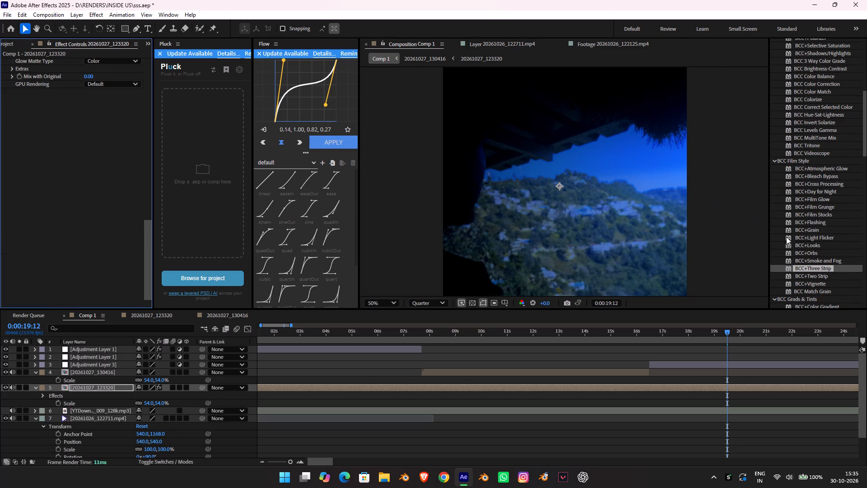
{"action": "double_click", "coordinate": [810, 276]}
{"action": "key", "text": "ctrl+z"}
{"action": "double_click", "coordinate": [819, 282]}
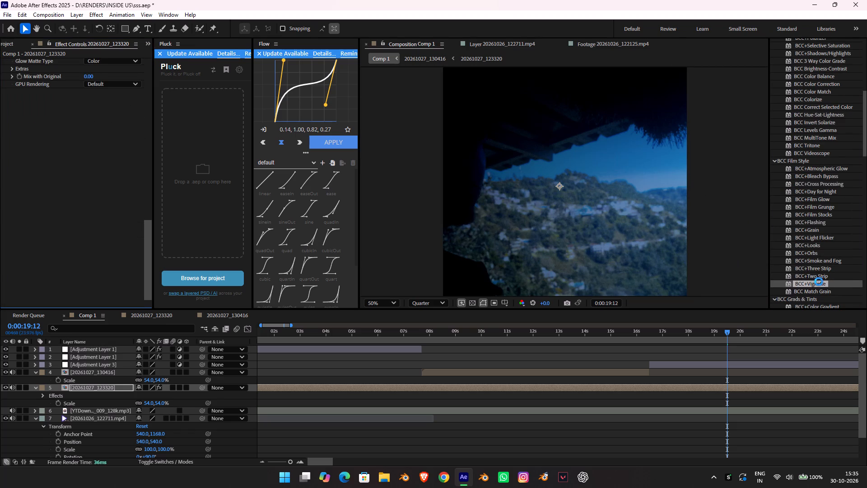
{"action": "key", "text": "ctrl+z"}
Apply the BCC Match Grain effect to the 20261027_123320 clip.
{"action": "double_click", "coordinate": [824, 288]}
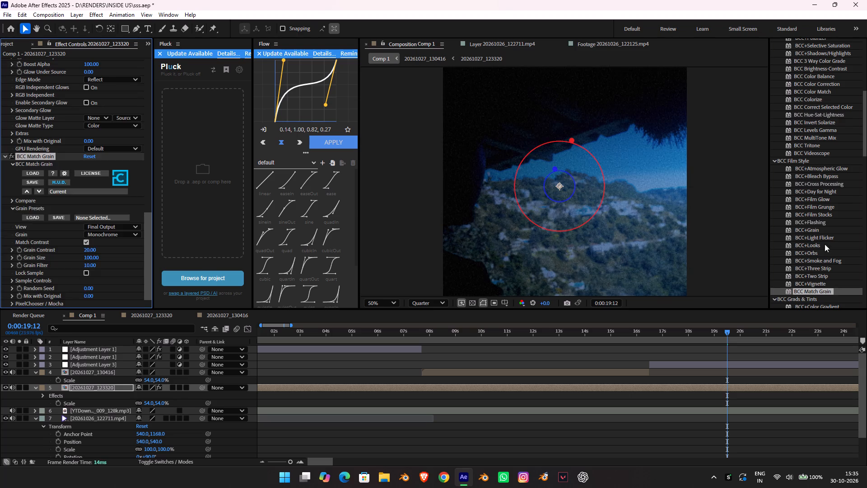
Undo the BCC Match Grain effect on the 20261027_123320 clip.
{"action": "key", "text": "ctrl+z"}
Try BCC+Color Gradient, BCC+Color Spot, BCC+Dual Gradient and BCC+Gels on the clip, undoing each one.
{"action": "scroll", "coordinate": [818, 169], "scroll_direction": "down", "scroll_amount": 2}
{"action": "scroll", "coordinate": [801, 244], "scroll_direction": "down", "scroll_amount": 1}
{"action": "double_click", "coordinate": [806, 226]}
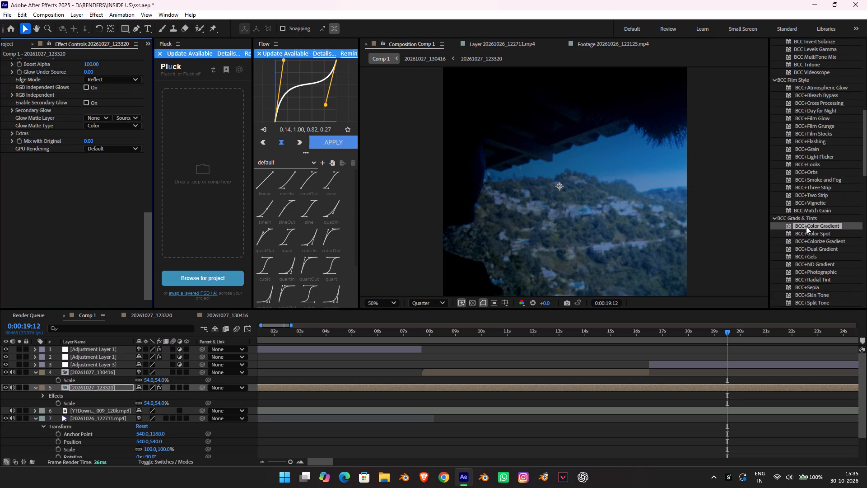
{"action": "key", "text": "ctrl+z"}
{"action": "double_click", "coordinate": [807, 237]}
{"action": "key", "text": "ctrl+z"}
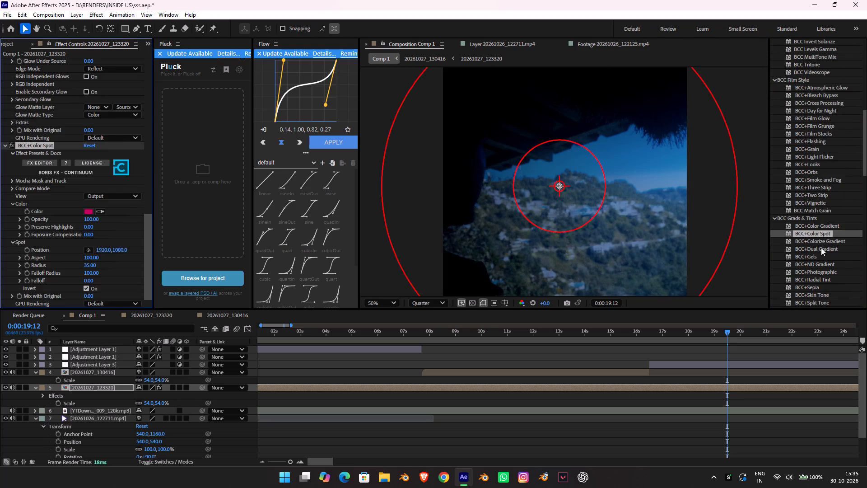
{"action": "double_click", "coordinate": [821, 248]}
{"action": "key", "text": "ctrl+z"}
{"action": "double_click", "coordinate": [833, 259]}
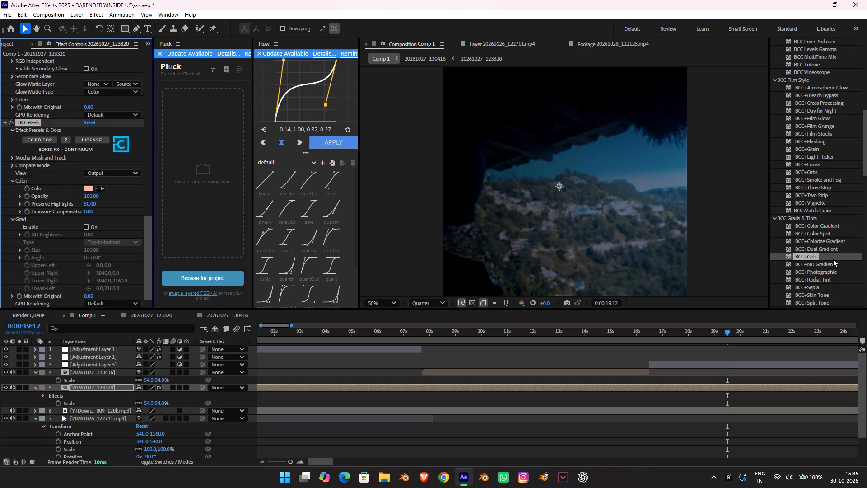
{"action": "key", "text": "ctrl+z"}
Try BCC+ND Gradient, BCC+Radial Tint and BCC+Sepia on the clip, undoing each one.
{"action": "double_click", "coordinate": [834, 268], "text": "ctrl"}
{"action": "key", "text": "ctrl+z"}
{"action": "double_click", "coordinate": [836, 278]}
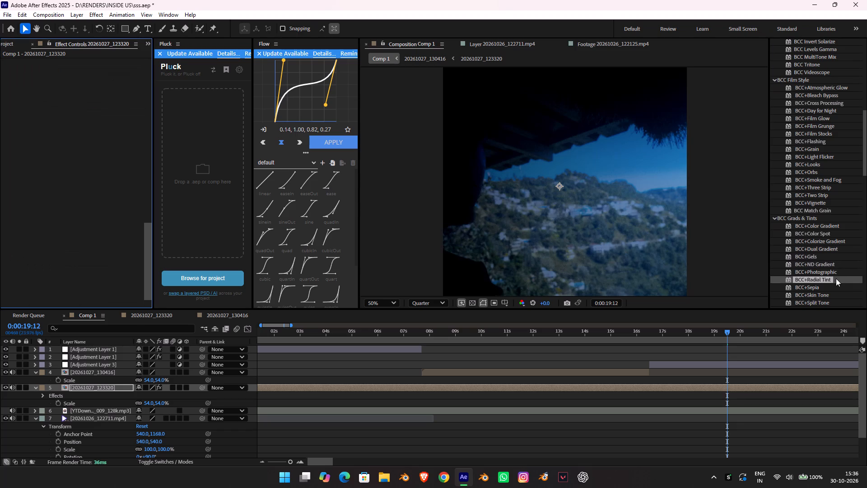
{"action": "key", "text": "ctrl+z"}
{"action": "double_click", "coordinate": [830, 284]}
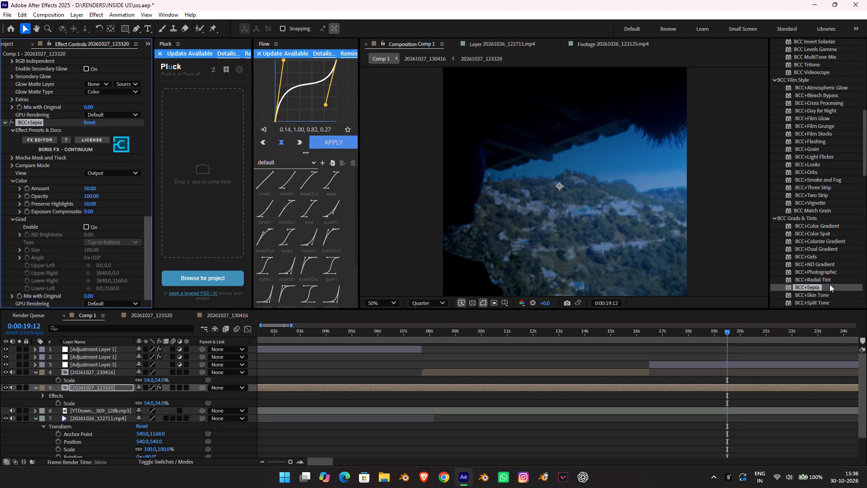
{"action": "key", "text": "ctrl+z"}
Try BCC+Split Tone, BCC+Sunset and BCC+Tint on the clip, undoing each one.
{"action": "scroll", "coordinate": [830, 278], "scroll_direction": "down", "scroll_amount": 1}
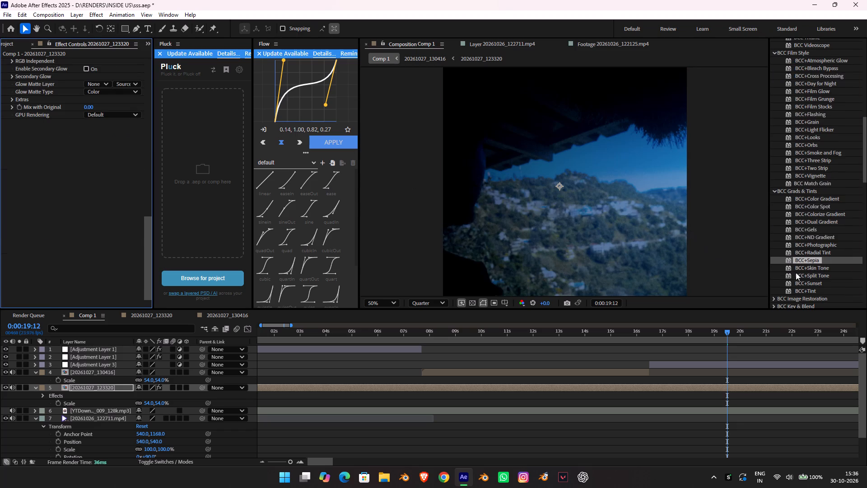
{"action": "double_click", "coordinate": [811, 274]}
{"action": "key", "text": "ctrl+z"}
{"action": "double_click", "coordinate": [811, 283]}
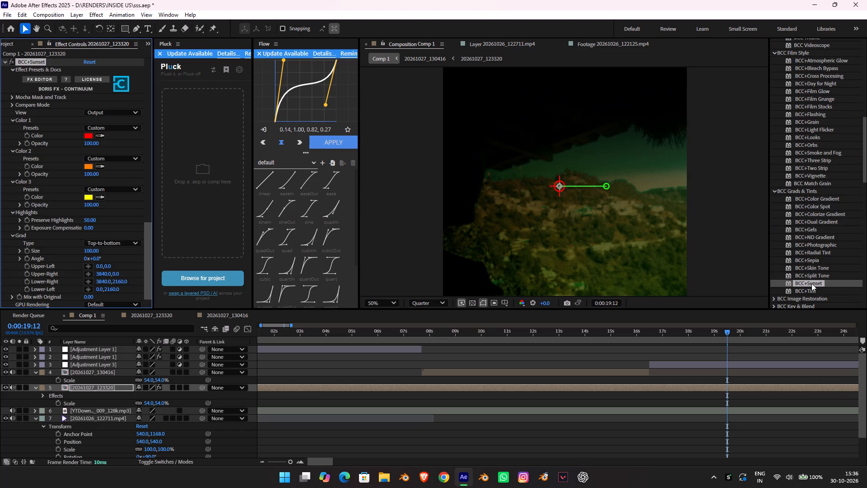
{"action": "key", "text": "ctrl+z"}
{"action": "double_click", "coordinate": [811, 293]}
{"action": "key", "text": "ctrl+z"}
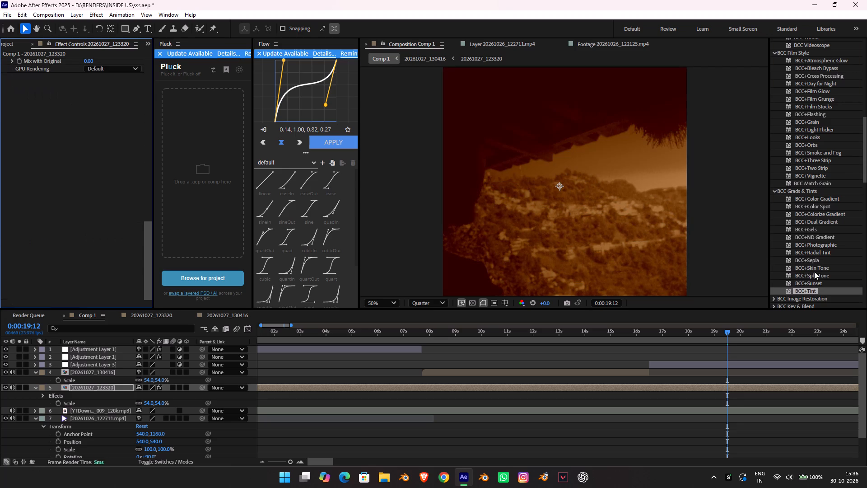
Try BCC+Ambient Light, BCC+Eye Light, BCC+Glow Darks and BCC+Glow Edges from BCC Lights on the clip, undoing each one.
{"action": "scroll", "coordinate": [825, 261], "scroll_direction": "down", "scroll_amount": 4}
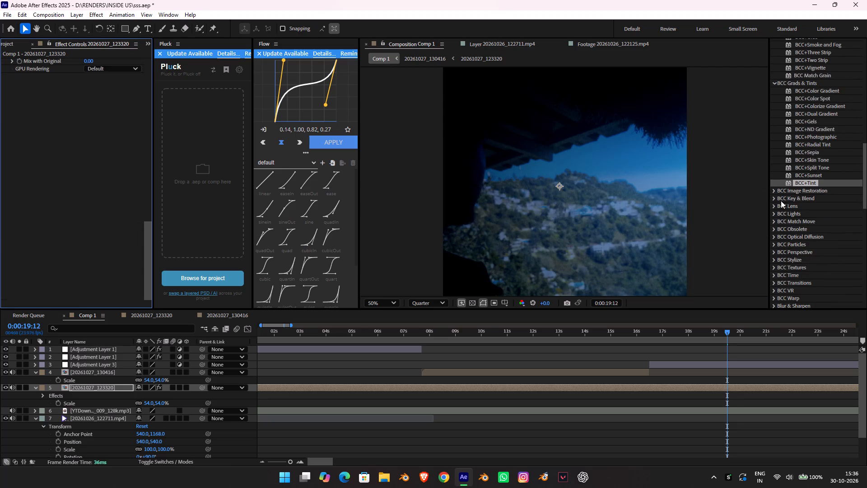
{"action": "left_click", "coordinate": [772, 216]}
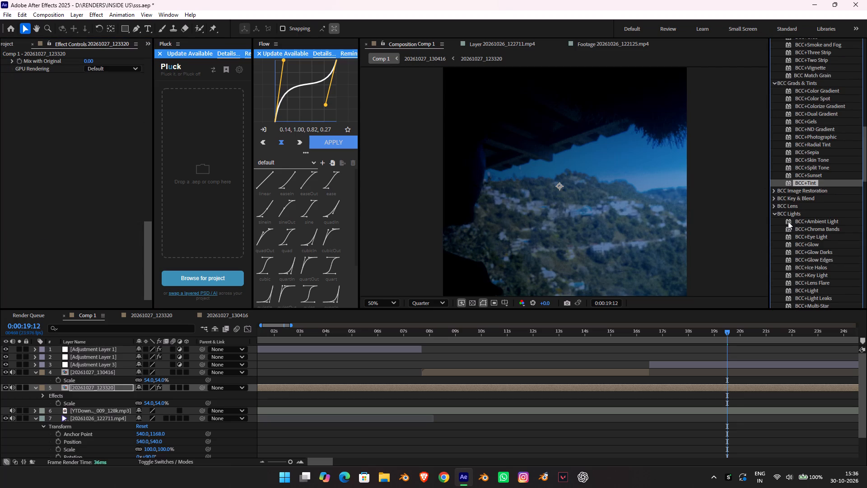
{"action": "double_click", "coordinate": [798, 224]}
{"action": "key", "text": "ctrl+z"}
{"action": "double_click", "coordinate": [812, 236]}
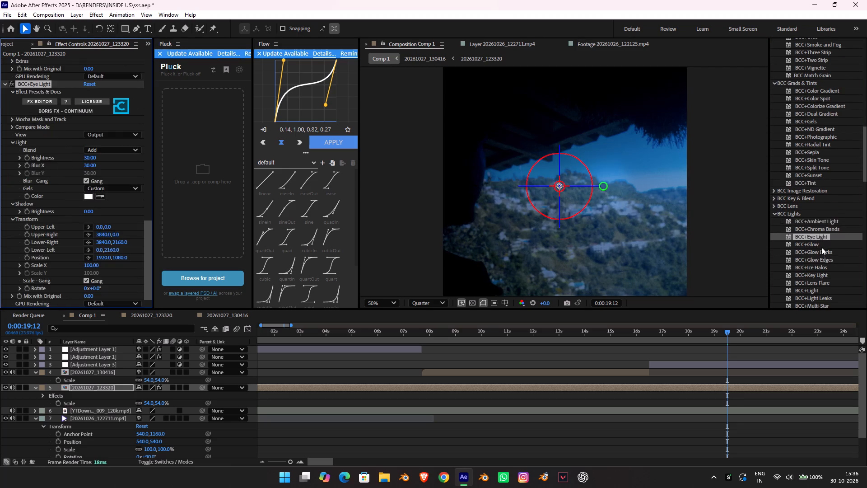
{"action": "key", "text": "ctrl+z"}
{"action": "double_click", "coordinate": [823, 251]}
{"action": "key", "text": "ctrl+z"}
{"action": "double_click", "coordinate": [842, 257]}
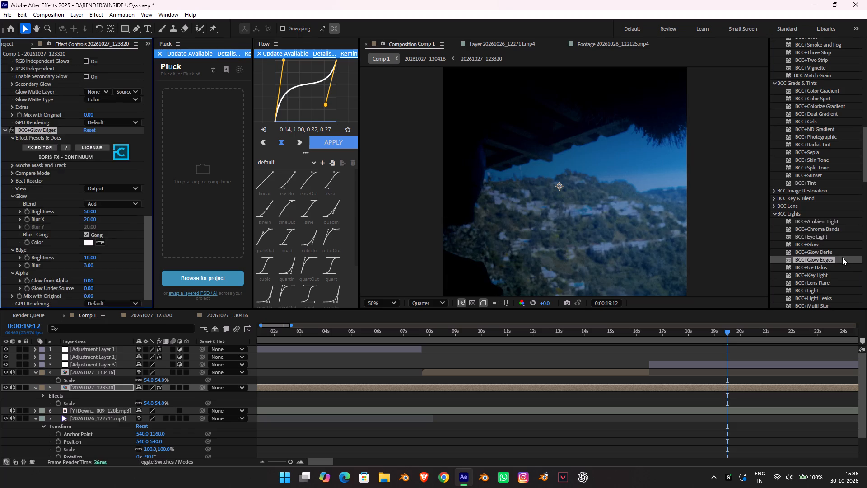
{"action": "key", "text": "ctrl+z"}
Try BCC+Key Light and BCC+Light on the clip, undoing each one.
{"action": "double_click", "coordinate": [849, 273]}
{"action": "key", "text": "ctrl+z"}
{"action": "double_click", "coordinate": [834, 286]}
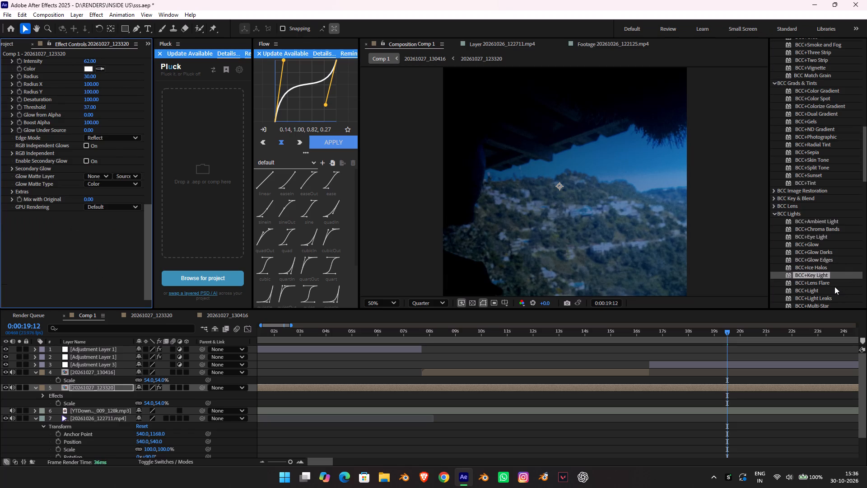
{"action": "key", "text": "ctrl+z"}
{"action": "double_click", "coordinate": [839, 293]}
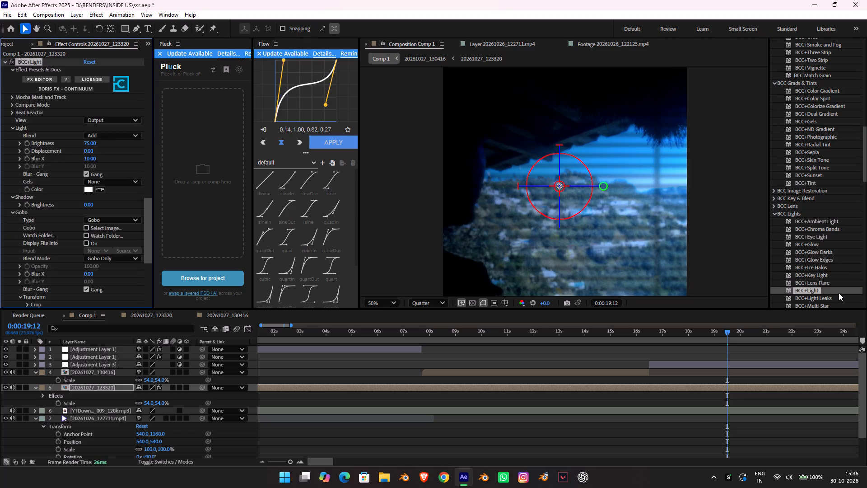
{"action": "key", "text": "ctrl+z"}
Apply the BCC+Light effect to the 20261027_123320 clip and check it in the composition.
{"action": "double_click", "coordinate": [828, 294]}
{"action": "scroll", "coordinate": [646, 201], "scroll_direction": "down", "scroll_amount": 2}
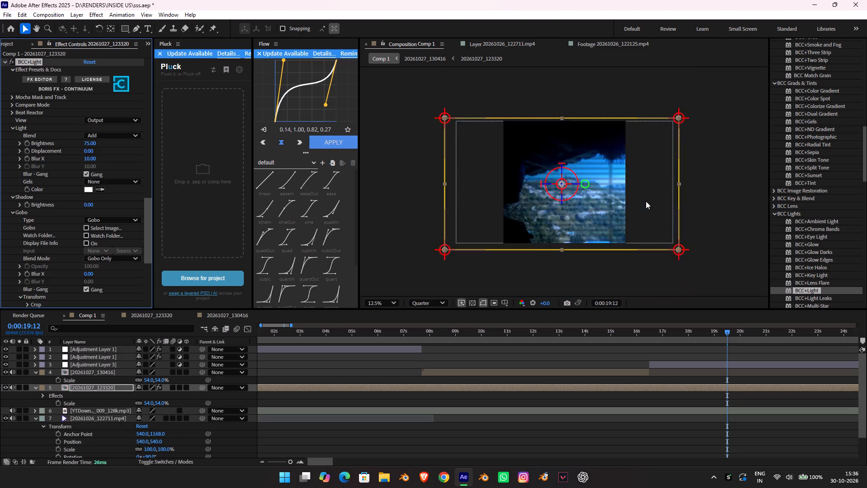
{"action": "scroll", "coordinate": [594, 181], "scroll_direction": "up", "scroll_amount": 1}
{"action": "scroll", "coordinate": [544, 180], "scroll_direction": "up", "scroll_amount": 2}
{"action": "scroll", "coordinate": [537, 179], "scroll_direction": "down", "scroll_amount": 1}
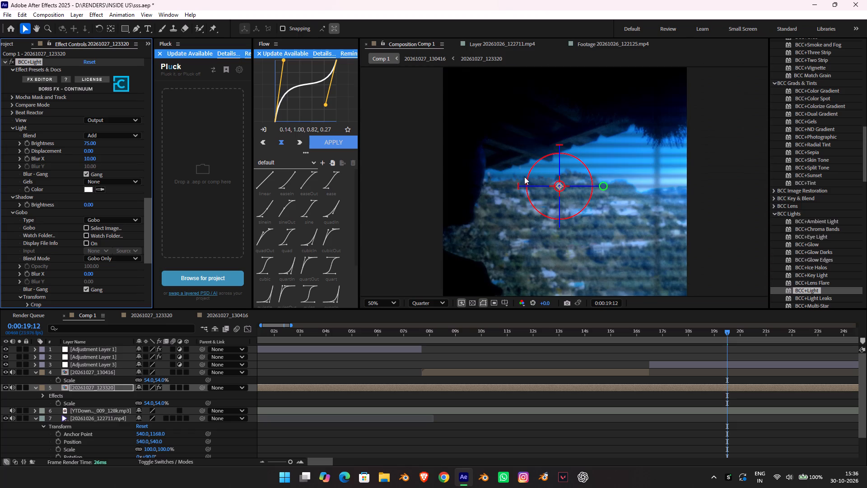
{"action": "scroll", "coordinate": [42, 73], "scroll_direction": "down", "scroll_amount": 4}
{"action": "scroll", "coordinate": [40, 73], "scroll_direction": "up", "scroll_amount": 10}
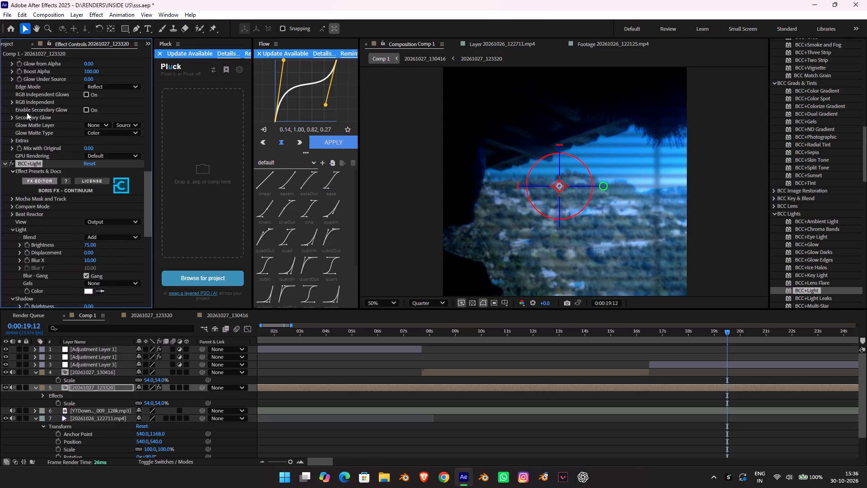
Move BCC+Light to the top of the clip's effect stack, above Looks.
{"action": "left_click_drag", "start_coordinate": [27, 186], "coordinate": [28, 56]}
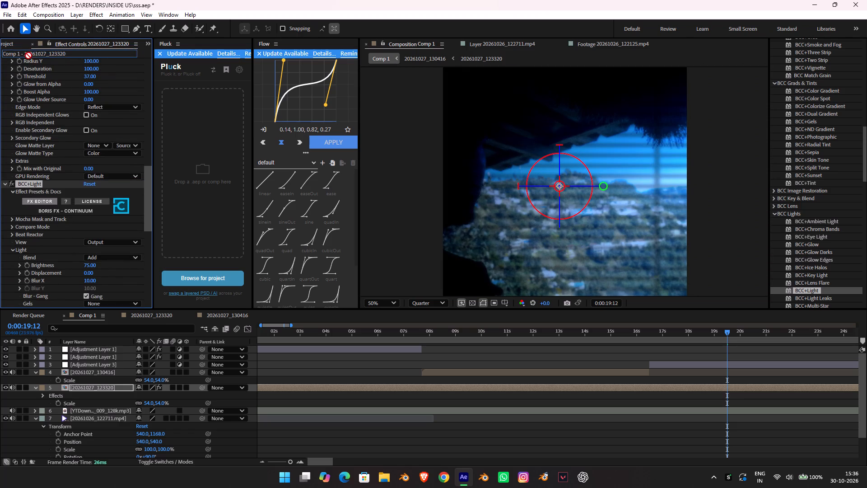
{"action": "left_click_drag", "start_coordinate": [28, 56], "coordinate": [79, 60]}
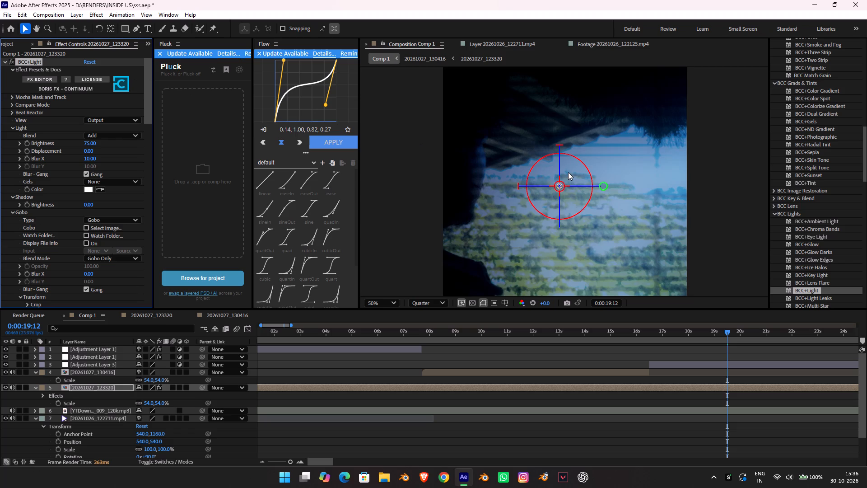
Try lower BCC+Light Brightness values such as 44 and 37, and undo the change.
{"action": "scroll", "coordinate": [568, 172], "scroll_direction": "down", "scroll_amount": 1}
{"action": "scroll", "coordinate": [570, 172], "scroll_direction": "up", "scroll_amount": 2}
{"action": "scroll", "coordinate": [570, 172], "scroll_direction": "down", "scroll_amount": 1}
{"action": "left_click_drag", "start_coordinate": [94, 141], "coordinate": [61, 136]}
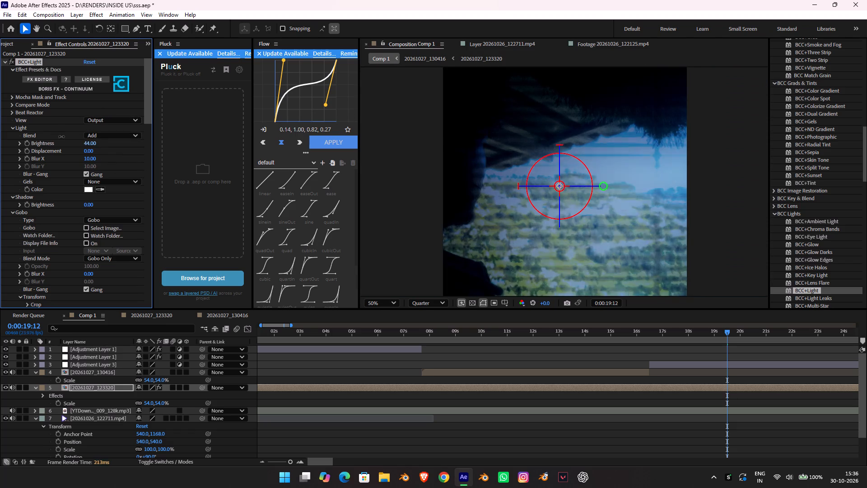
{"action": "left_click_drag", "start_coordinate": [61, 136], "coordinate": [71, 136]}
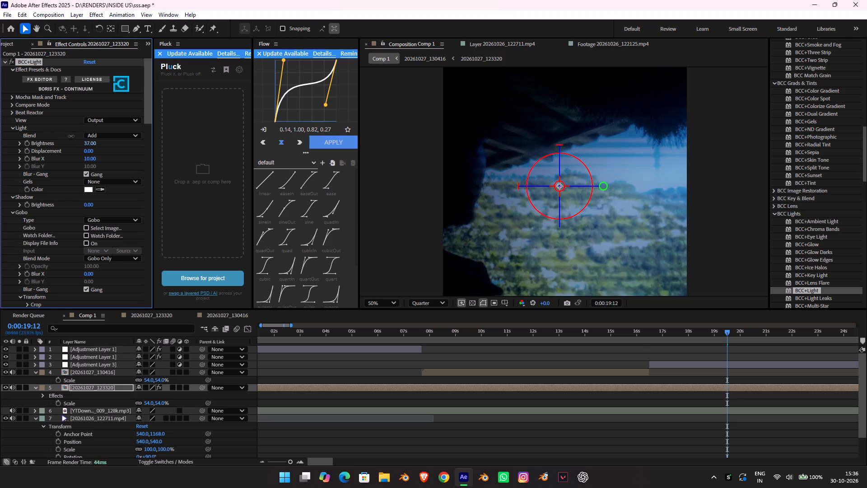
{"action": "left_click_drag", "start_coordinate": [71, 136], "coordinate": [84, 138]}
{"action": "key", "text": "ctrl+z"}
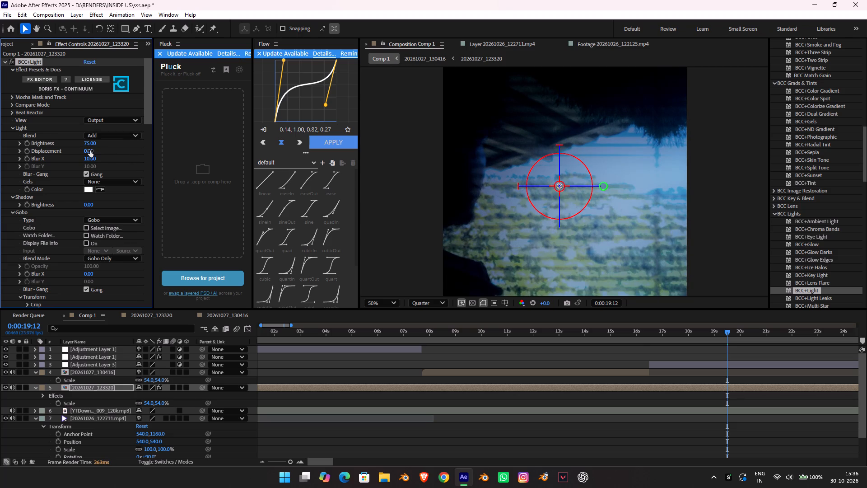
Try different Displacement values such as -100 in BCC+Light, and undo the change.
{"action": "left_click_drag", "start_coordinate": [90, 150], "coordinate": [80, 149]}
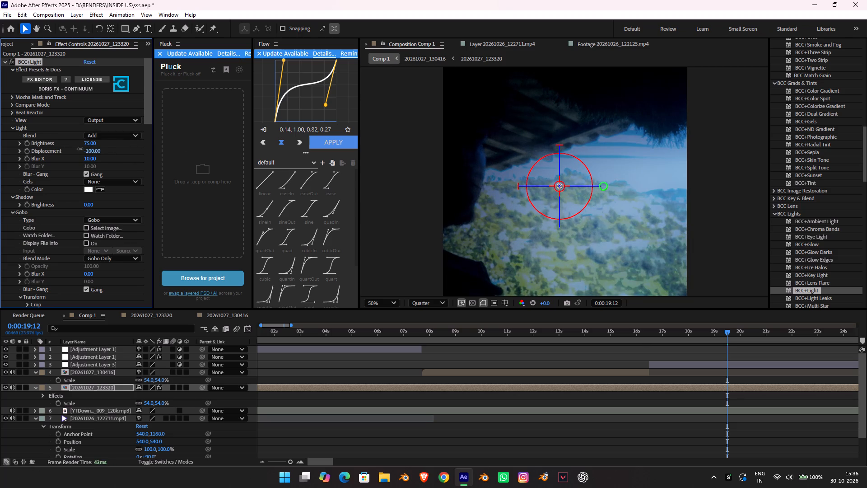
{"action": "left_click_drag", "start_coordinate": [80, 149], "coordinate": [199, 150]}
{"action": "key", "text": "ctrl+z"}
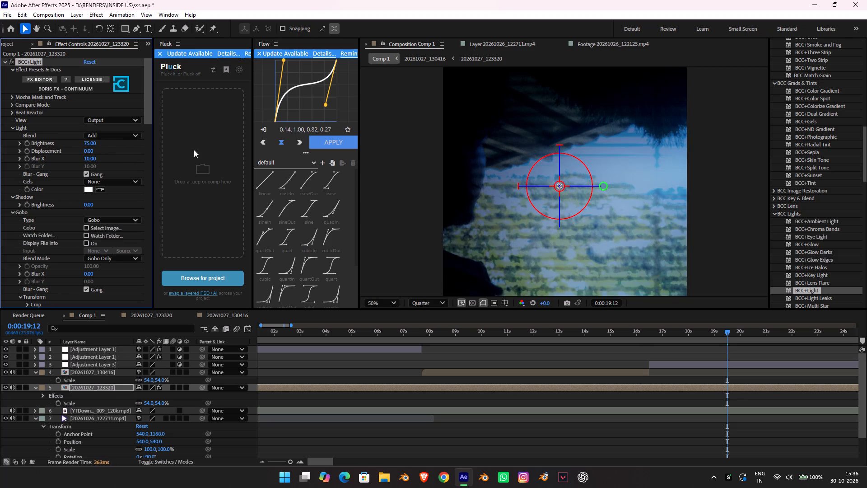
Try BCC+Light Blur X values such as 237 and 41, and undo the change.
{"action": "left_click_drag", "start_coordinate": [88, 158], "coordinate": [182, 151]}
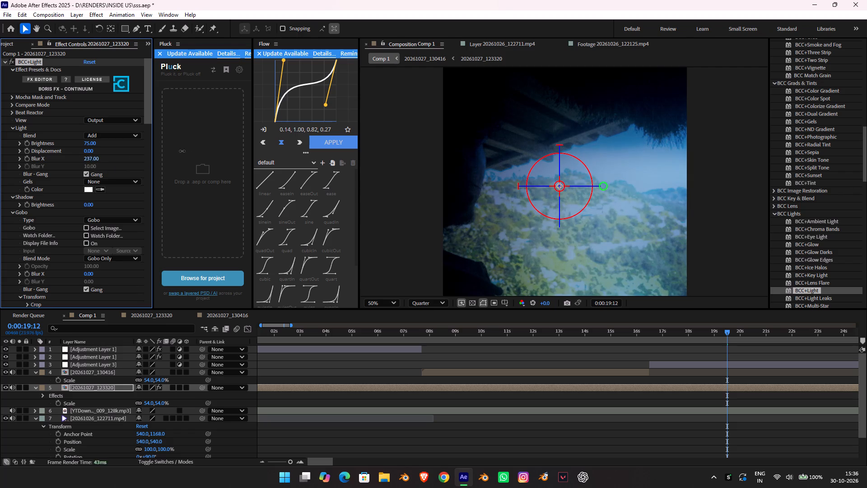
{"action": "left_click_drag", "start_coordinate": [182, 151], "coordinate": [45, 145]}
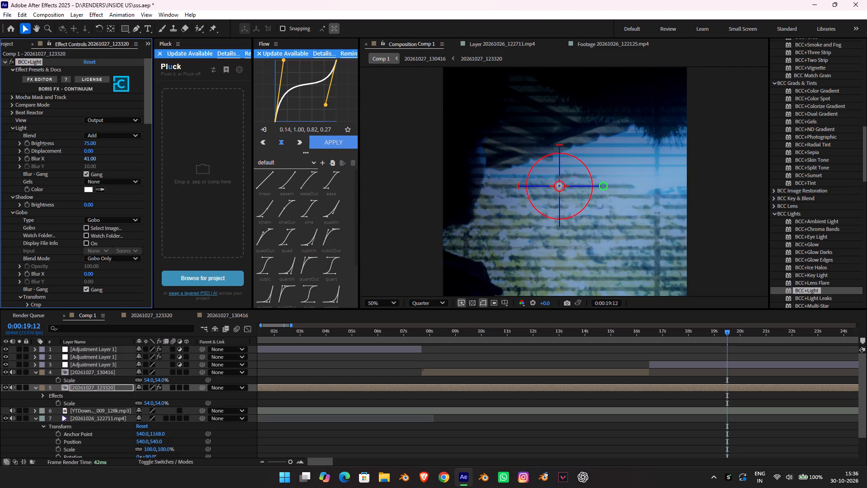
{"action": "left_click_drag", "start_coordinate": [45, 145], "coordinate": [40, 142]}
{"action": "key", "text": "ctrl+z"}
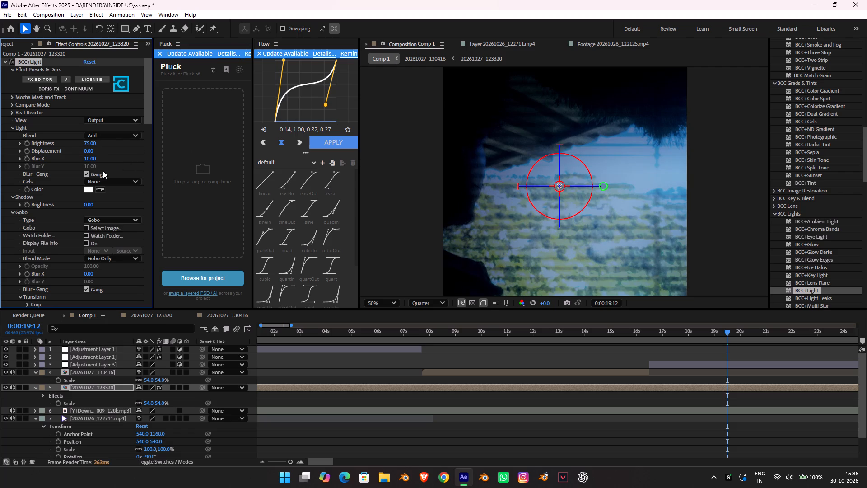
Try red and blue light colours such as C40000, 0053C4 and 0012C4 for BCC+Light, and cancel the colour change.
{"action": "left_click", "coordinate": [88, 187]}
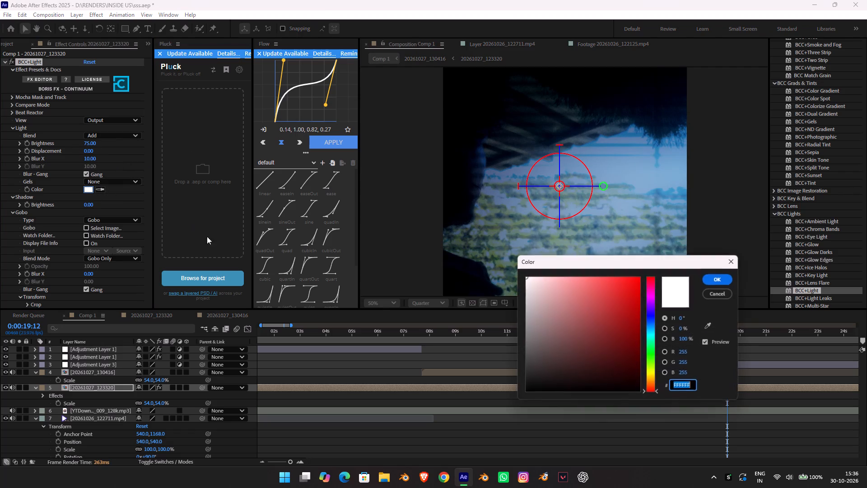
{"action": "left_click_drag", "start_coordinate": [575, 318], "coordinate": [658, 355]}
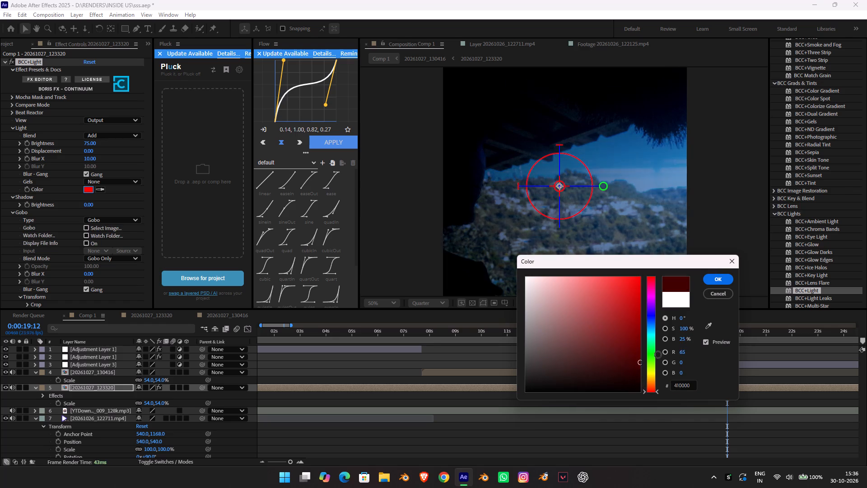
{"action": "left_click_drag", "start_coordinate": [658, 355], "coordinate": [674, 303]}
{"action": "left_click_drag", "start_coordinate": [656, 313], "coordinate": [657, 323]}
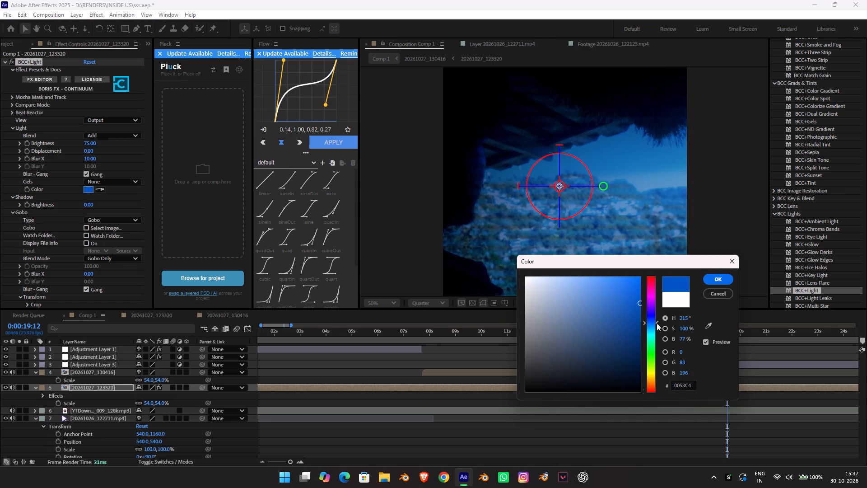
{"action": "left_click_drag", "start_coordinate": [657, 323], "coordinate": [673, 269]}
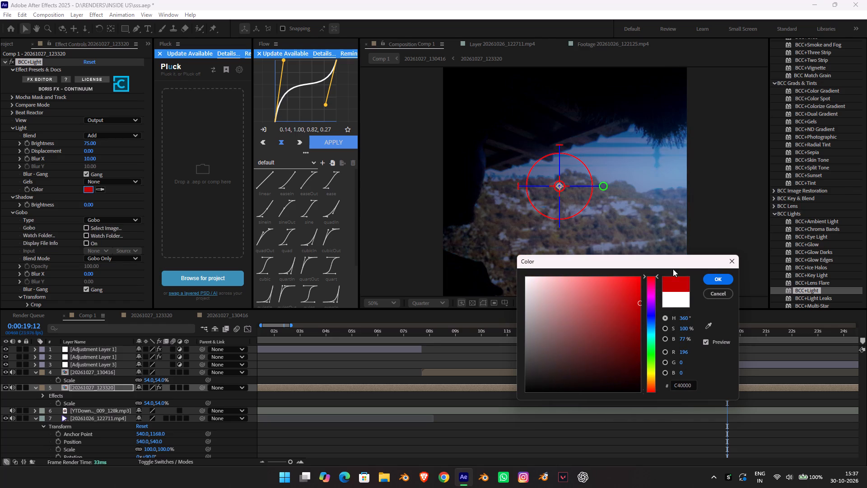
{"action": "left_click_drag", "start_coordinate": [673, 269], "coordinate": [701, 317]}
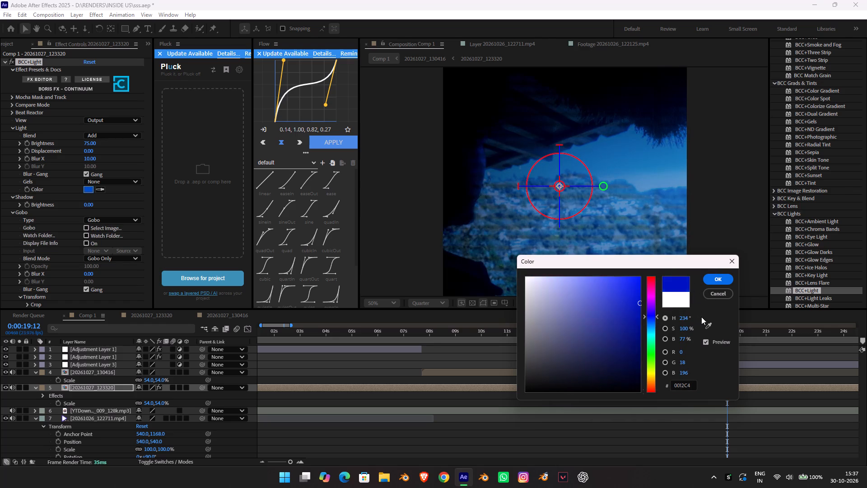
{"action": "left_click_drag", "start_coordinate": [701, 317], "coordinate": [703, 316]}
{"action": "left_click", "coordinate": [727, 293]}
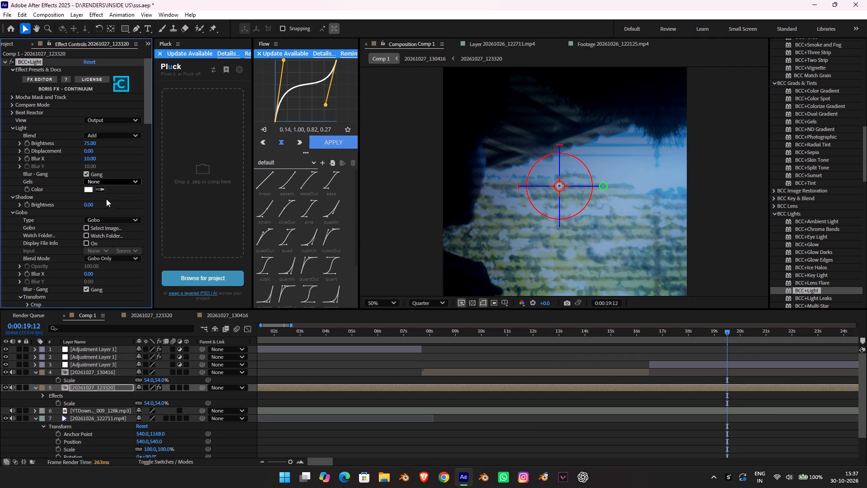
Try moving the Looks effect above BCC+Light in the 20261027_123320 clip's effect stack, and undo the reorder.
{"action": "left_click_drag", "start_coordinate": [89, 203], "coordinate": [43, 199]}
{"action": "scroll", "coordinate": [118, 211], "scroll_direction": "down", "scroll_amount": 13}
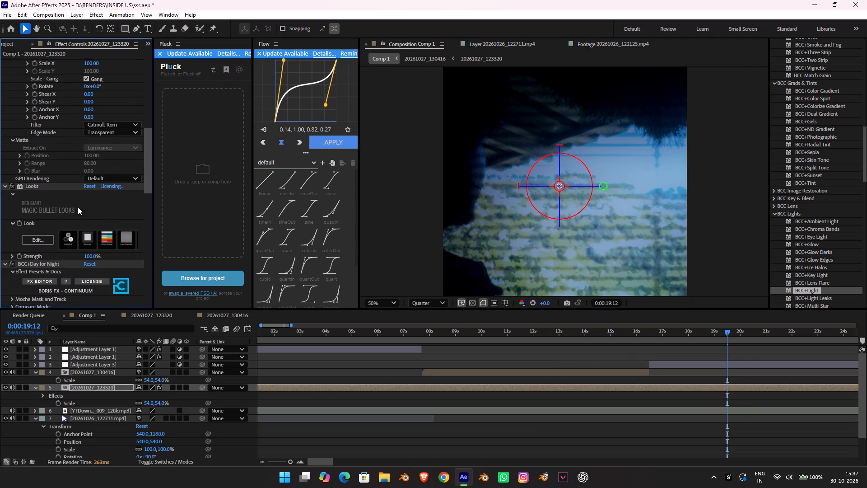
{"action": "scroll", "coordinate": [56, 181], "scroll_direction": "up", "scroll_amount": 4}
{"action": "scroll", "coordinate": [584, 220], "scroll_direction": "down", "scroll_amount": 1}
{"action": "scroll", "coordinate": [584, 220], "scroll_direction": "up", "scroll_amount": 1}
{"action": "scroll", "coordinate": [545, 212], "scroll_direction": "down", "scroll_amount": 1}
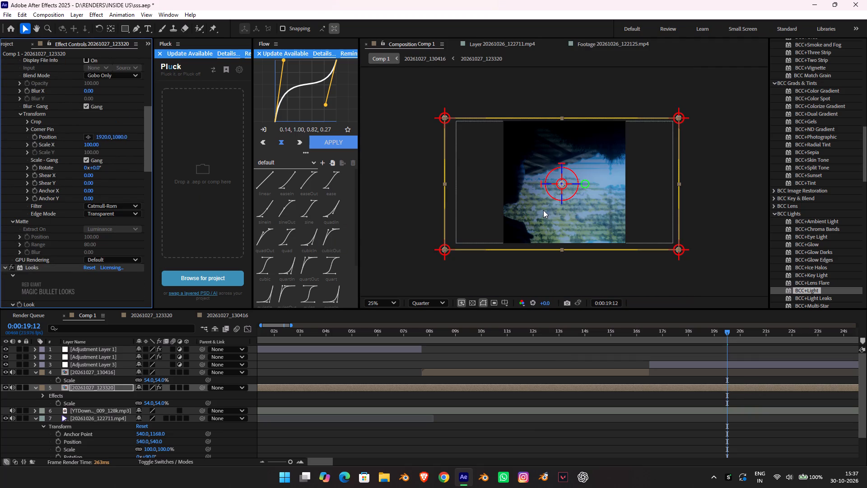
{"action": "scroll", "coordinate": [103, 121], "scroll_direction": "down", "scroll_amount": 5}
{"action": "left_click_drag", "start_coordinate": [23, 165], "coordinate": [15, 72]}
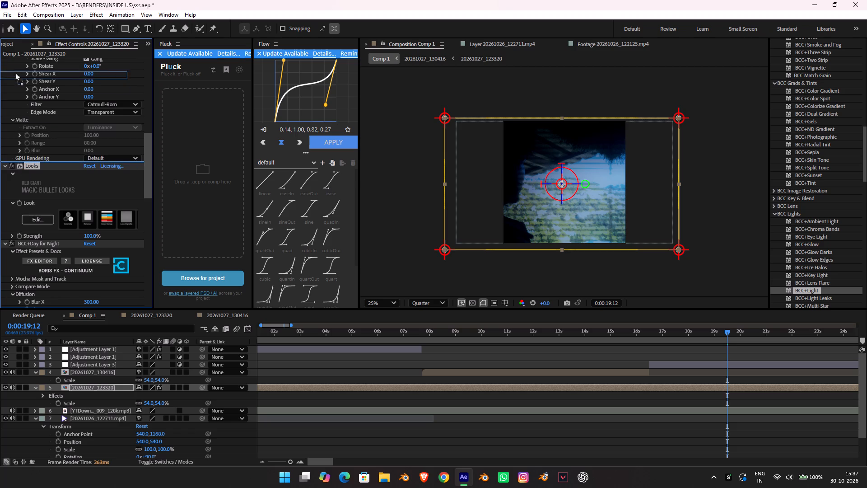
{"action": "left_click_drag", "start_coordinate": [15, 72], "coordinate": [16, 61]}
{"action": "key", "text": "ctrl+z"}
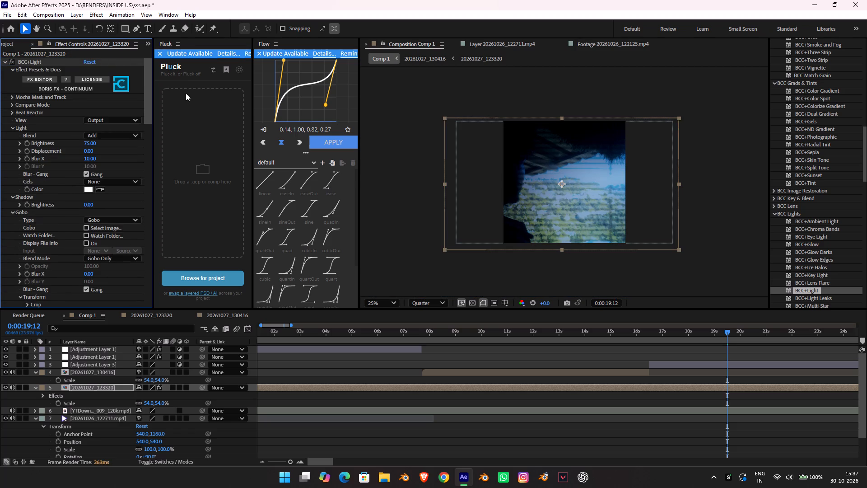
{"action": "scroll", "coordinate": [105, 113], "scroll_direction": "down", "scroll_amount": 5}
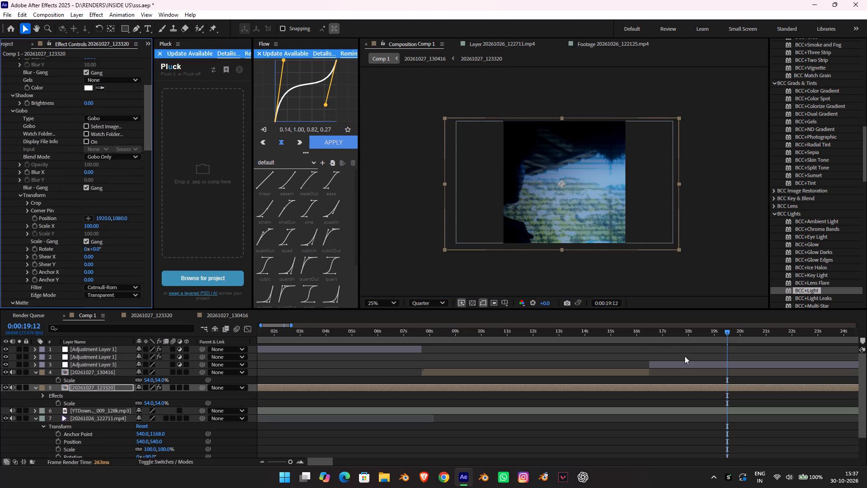
Search the effects for "day" and apply BCC+Day for Night to Adjustment Layer 3.
{"action": "left_click", "coordinate": [686, 362]}
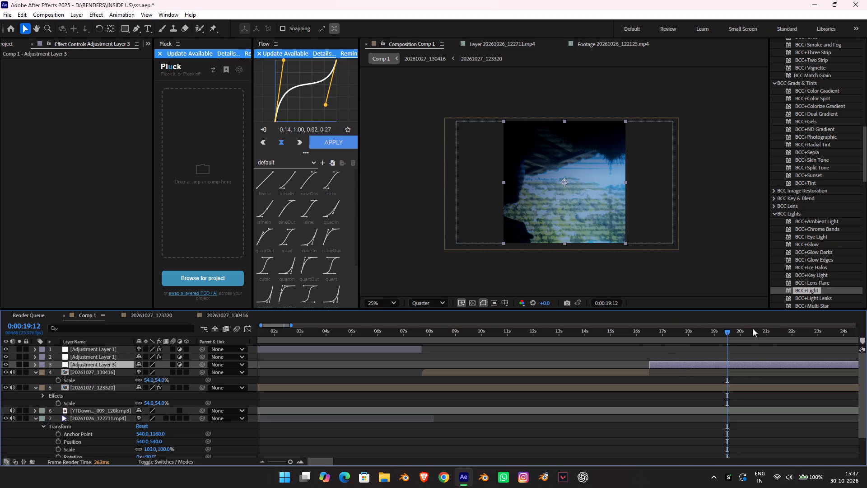
{"action": "scroll", "coordinate": [823, 107], "scroll_direction": "up", "scroll_amount": 1}
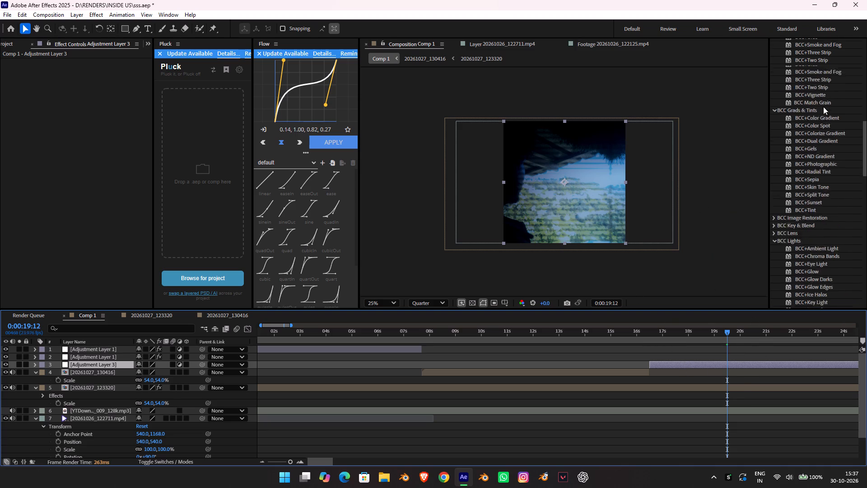
{"action": "scroll", "coordinate": [823, 107], "scroll_direction": "up", "scroll_amount": 11}
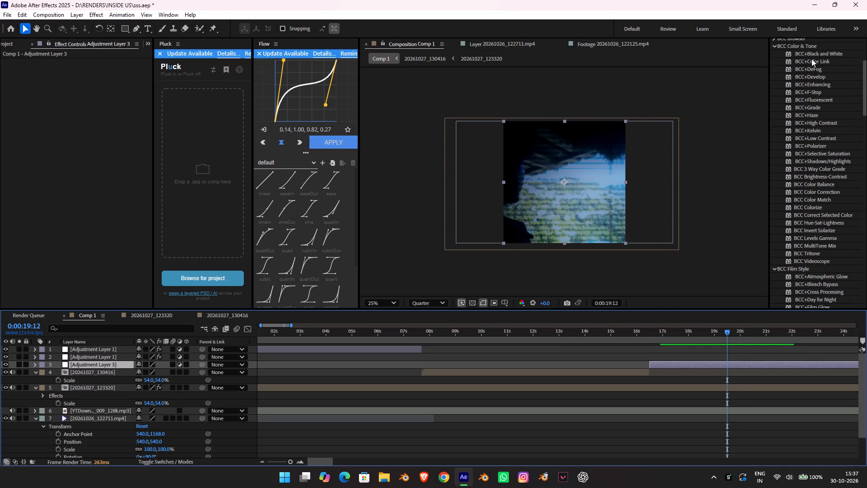
{"action": "scroll", "coordinate": [810, 73], "scroll_direction": "up", "scroll_amount": 5}
{"action": "left_click", "coordinate": [812, 89]}
{"action": "type", "text": "day"}
{"action": "double_click", "coordinate": [803, 107]}
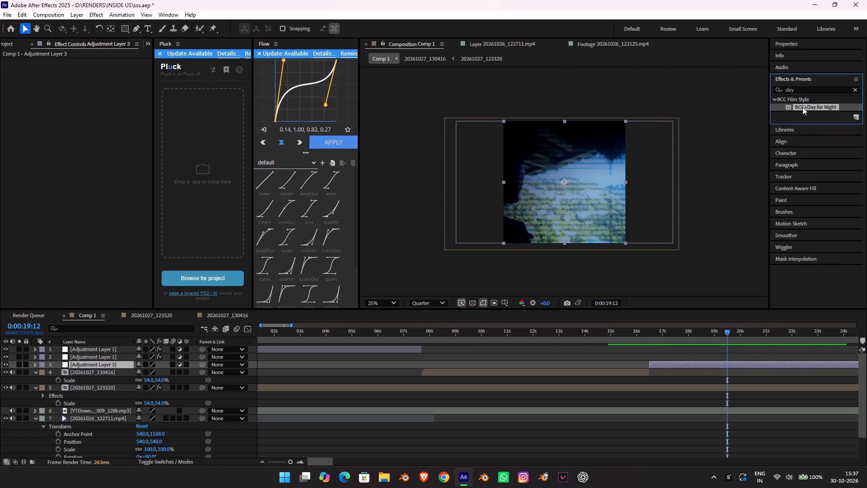
{"action": "scroll", "coordinate": [544, 200], "scroll_direction": "up", "scroll_amount": 1}
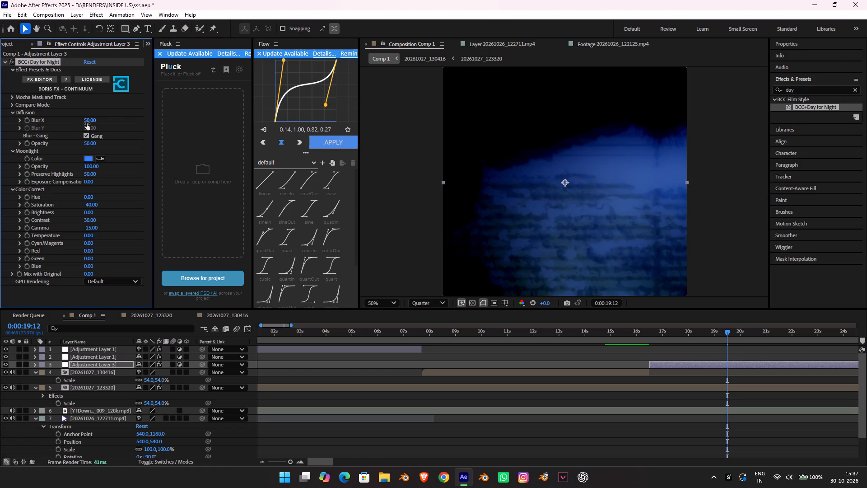
Set the Diffusion Blur X of Adjustment Layer 3's BCC+Day for Night to 10.
{"action": "left_click_drag", "start_coordinate": [87, 123], "coordinate": [17, 123]}
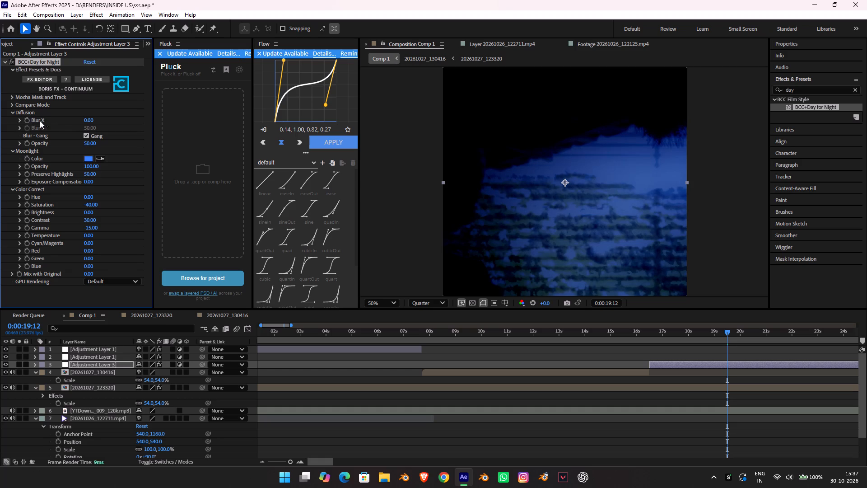
{"action": "key", "text": "ctrl+z"}
{"action": "left_click_drag", "start_coordinate": [89, 120], "coordinate": [73, 122]}
Set the Moonlight Opacity of BCC+Day for Night on Adjustment Layer 3 to 38.
{"action": "left_click_drag", "start_coordinate": [94, 165], "coordinate": [0, 131]}
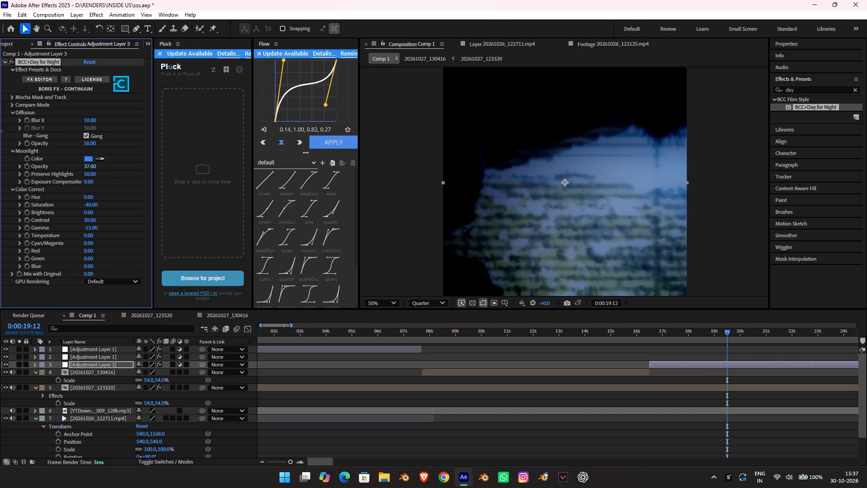
{"action": "left_click_drag", "start_coordinate": [0, 131], "coordinate": [79, 120]}
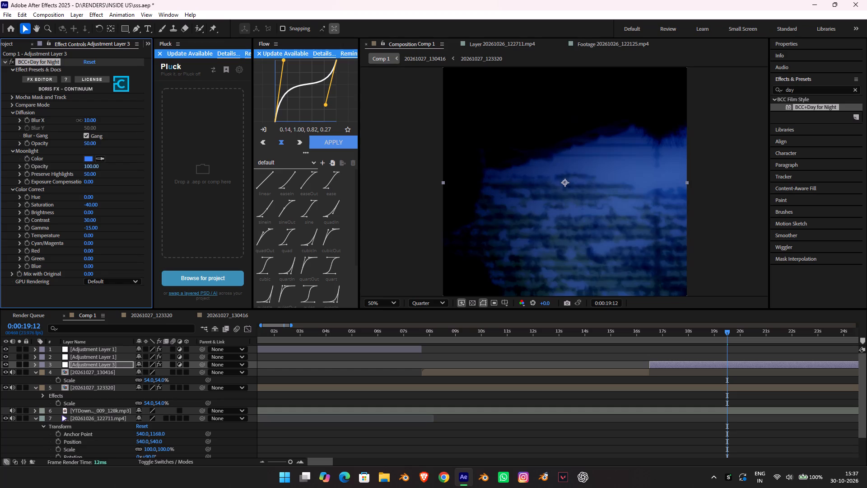
{"action": "left_click_drag", "start_coordinate": [79, 120], "coordinate": [0, 104]}
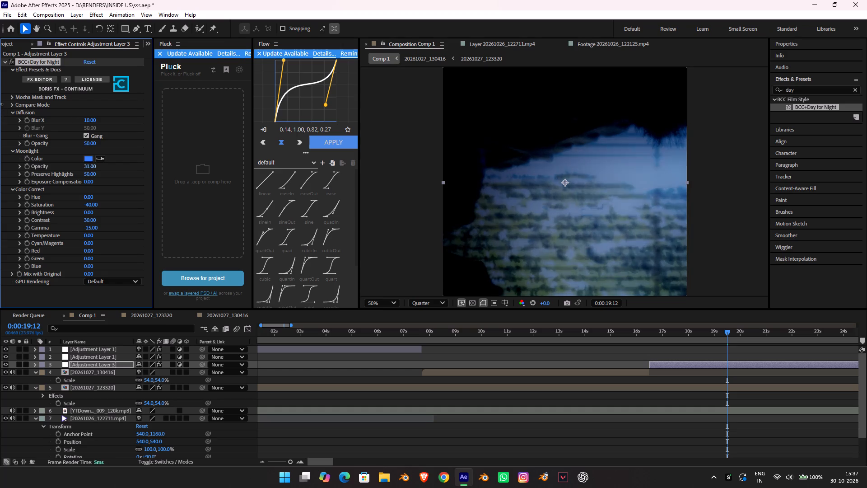
{"action": "left_click_drag", "start_coordinate": [0, 104], "coordinate": [0, 102]}
Play back the composition from 0:00:19:12 to about 30 seconds to review the day-for-night look.
{"action": "scroll", "coordinate": [502, 141], "scroll_direction": "down", "scroll_amount": 1}
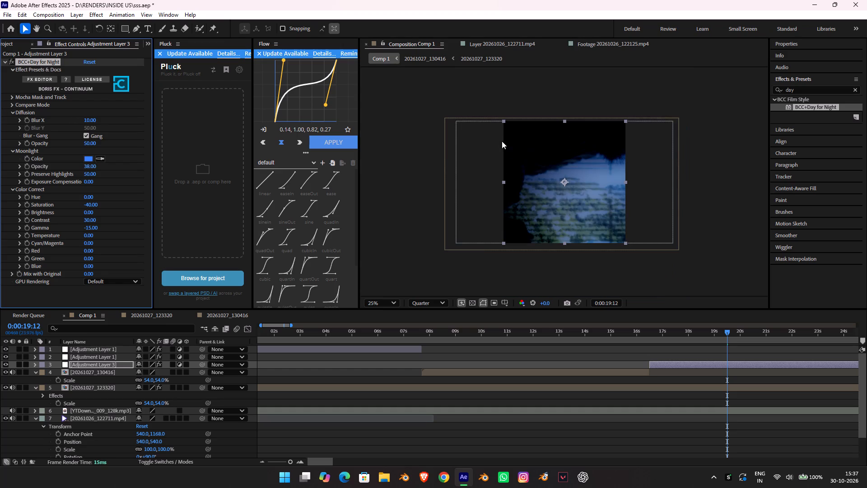
{"action": "key", "text": "space"}
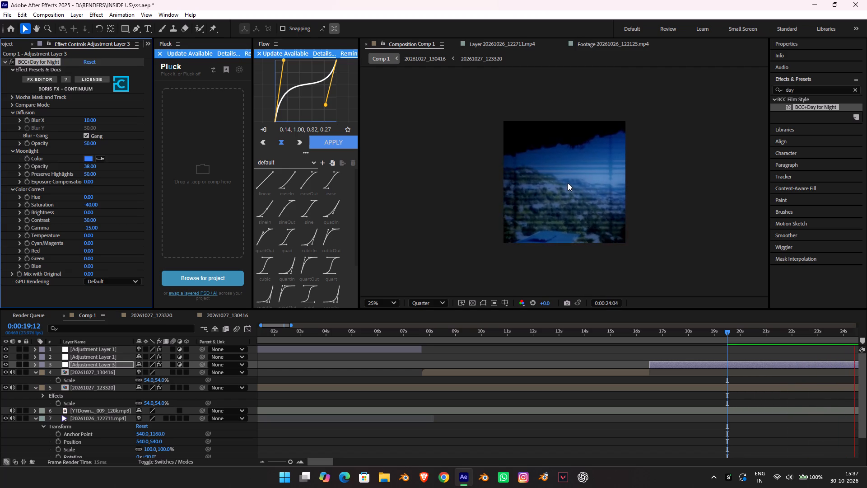
{"action": "key", "text": "space"}
{"action": "scroll", "coordinate": [541, 190], "scroll_direction": "up", "scroll_amount": 1}
{"action": "key", "text": "space"}
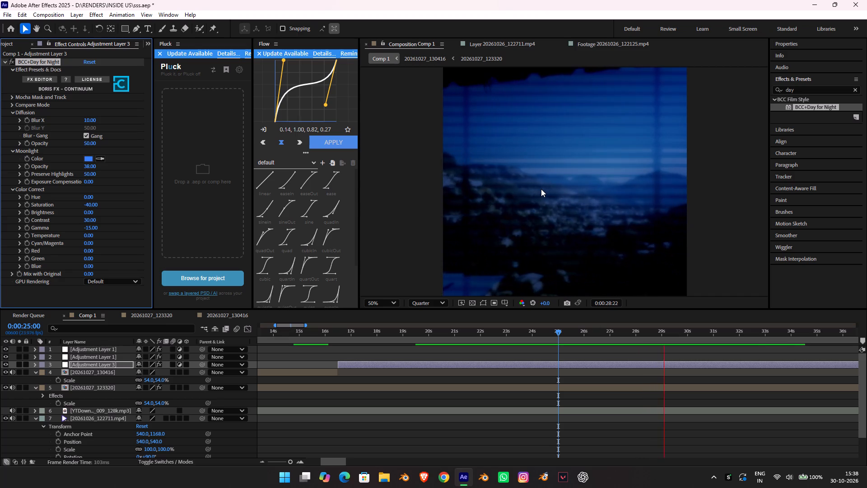
{"action": "key", "text": "space"}
{"action": "key", "text": "space"}
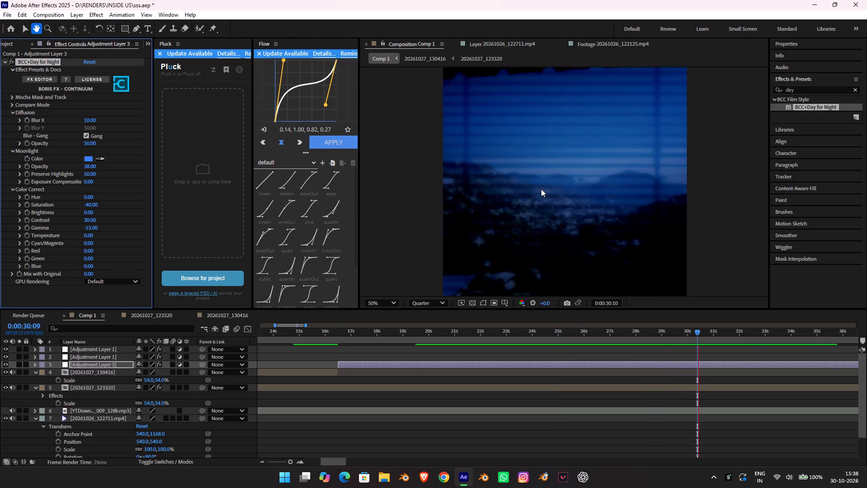
{"action": "key", "text": "space"}
Shorten the work area of Comp 1 so that it ends at about 0:00:29:14.
{"action": "left_click_drag", "start_coordinate": [713, 337], "coordinate": [676, 331]}
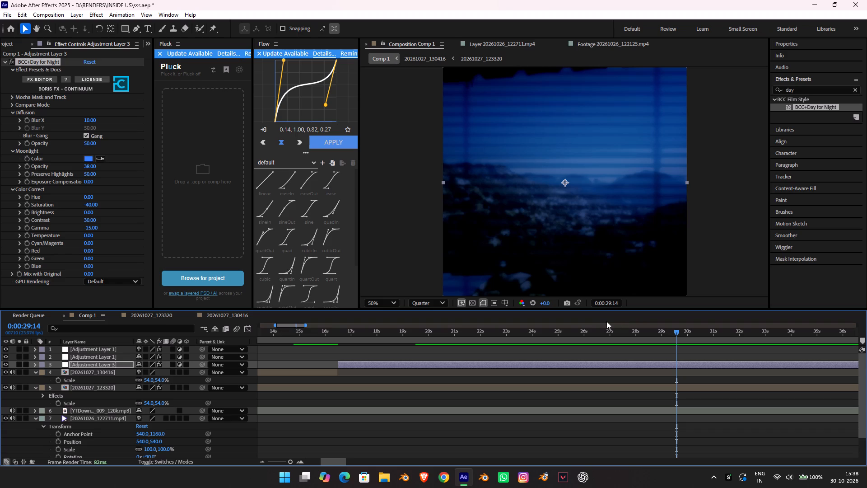
{"action": "scroll", "coordinate": [740, 352], "scroll_direction": "down", "scroll_amount": 4, "text": "alt"}
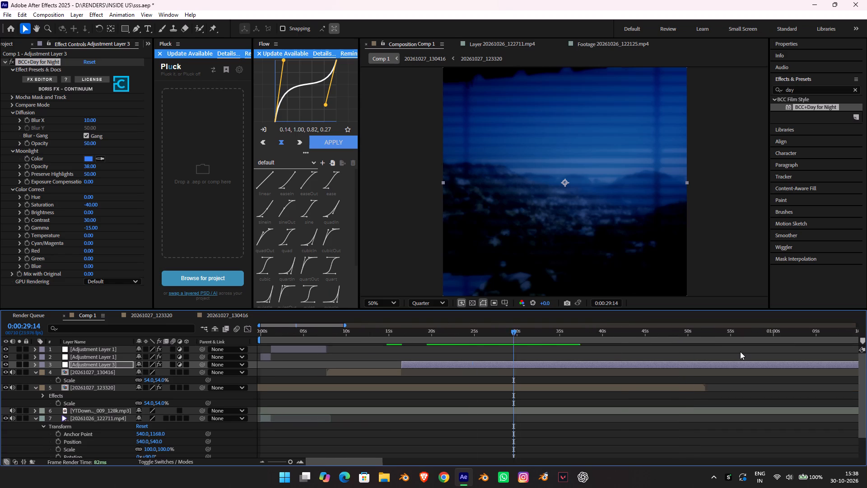
{"action": "scroll", "coordinate": [740, 352], "scroll_direction": "down", "scroll_amount": 18, "text": "alt"}
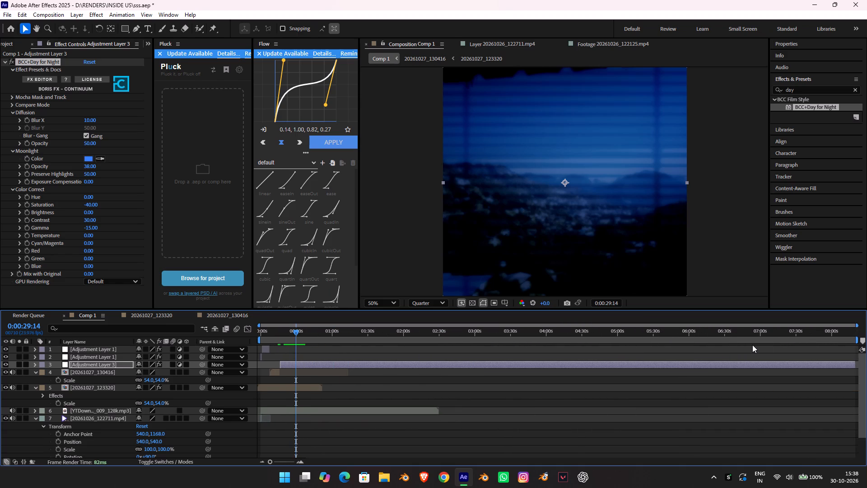
{"action": "left_click_drag", "start_coordinate": [858, 340], "coordinate": [305, 352]}
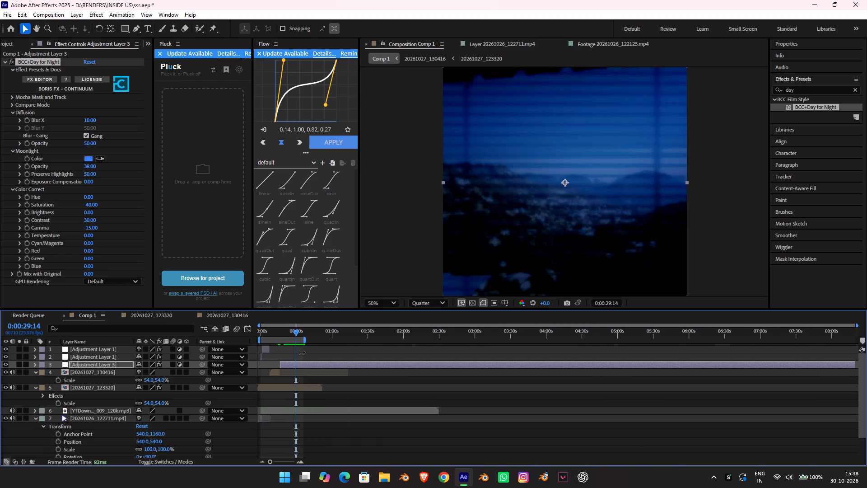
{"action": "left_click_drag", "start_coordinate": [305, 352], "coordinate": [304, 352]}
{"action": "scroll", "coordinate": [300, 344], "scroll_direction": "up", "scroll_amount": 4, "text": "alt"}
{"action": "middle_click_drag", "start_coordinate": [307, 349], "coordinate": [544, 361]}
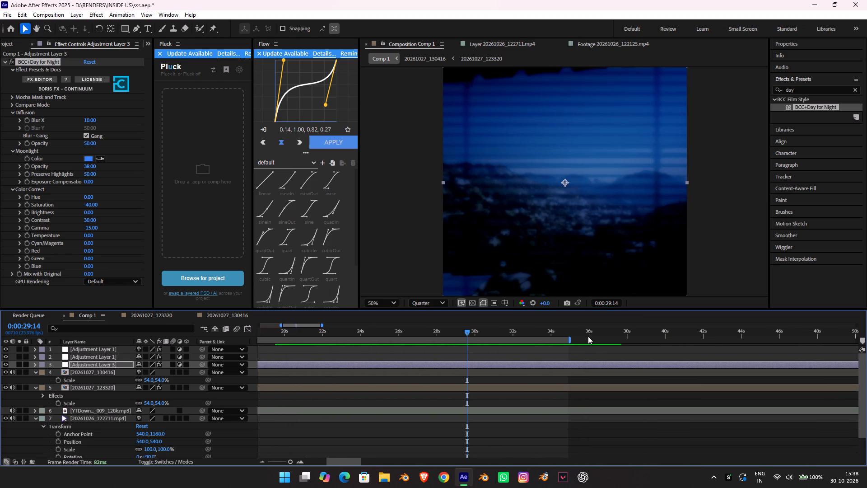
{"action": "left_click_drag", "start_coordinate": [568, 339], "coordinate": [477, 336]}
{"action": "left_click_drag", "start_coordinate": [477, 336], "coordinate": [418, 343]}
{"action": "left_click_drag", "start_coordinate": [571, 338], "coordinate": [490, 345]}
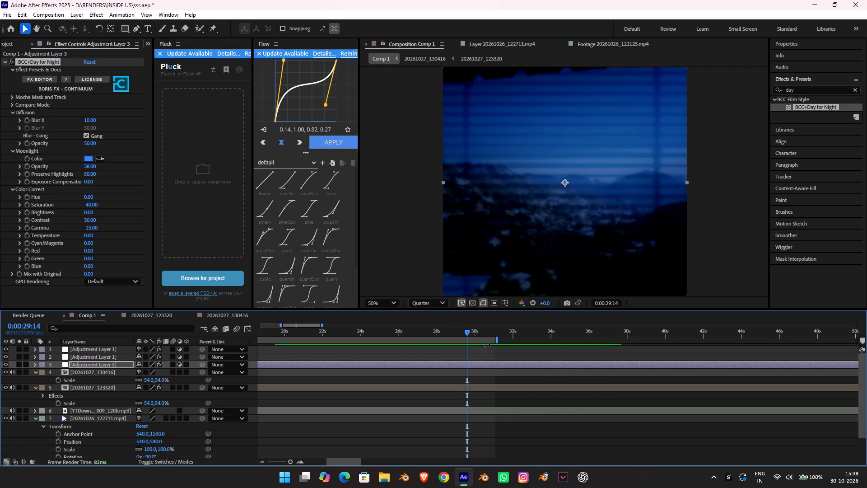
{"action": "left_click_drag", "start_coordinate": [490, 345], "coordinate": [471, 349]}
{"action": "left_click_drag", "start_coordinate": [471, 349], "coordinate": [469, 349]}
Preview the first two seconds of Comp 1 from the beginning.
{"action": "left_click_drag", "start_coordinate": [463, 330], "coordinate": [146, 289]}
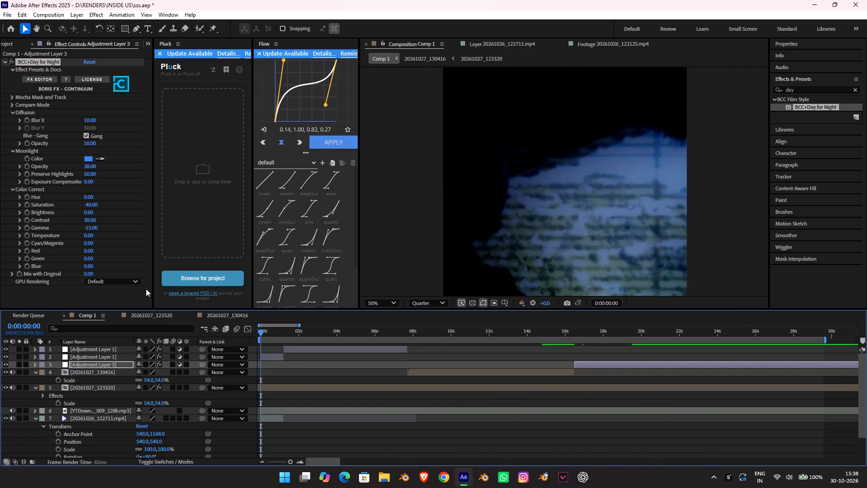
{"action": "left_click_drag", "start_coordinate": [146, 289], "coordinate": [147, 289]}
{"action": "key", "text": "space"}
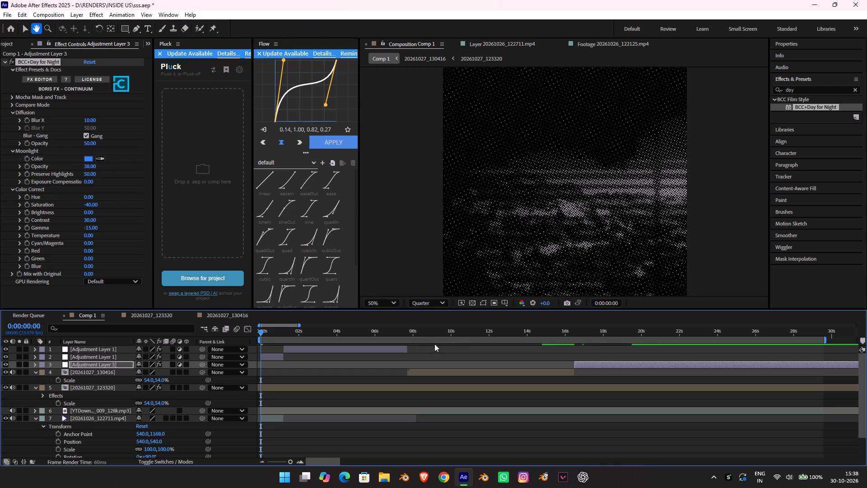
{"action": "scroll", "coordinate": [504, 268], "scroll_direction": "down", "scroll_amount": 1}
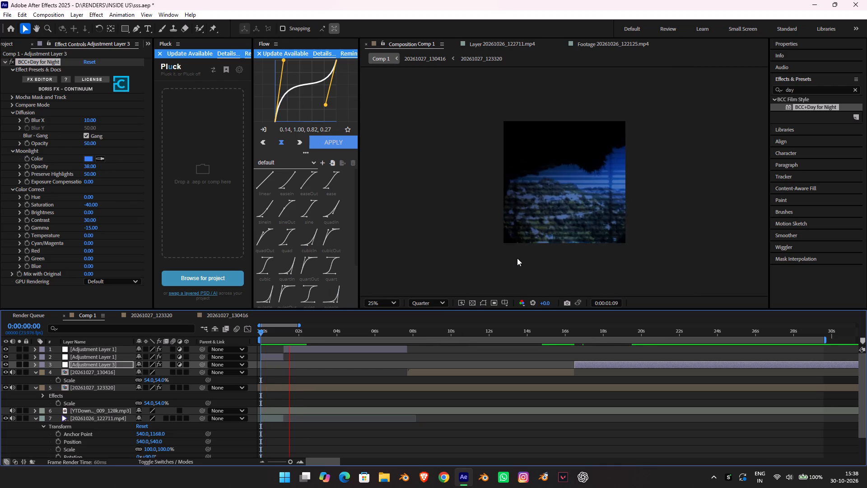
{"action": "key", "text": "space"}
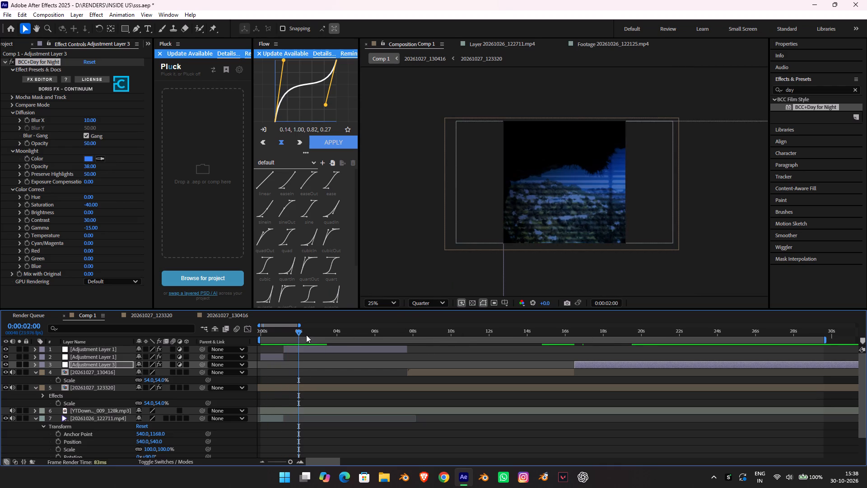
Scrub Comp 1 between about 6 and 13 seconds and examine the effects stacked on the longer Adjustment Layer 1.
{"action": "left_click_drag", "start_coordinate": [302, 335], "coordinate": [533, 357]}
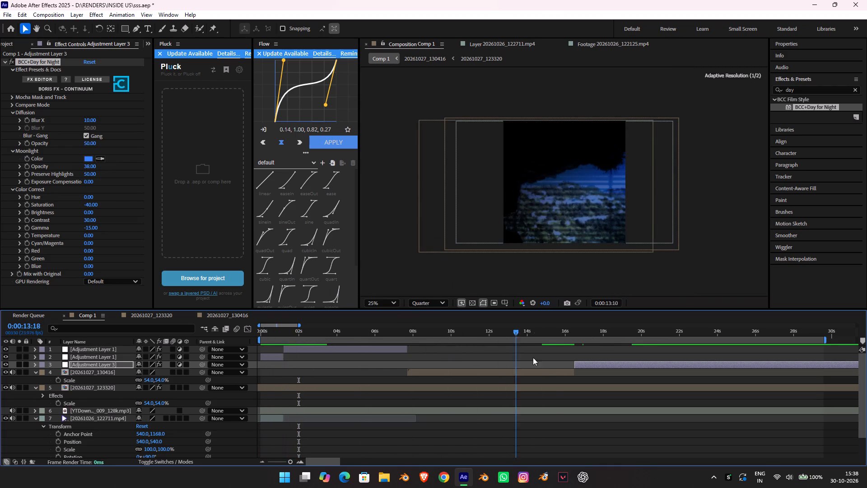
{"action": "left_click_drag", "start_coordinate": [533, 357], "coordinate": [466, 350]}
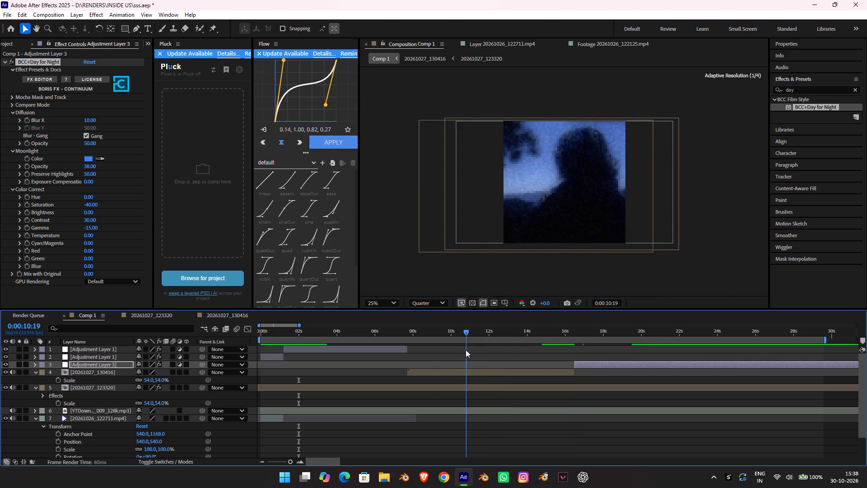
{"action": "left_click_drag", "start_coordinate": [466, 350], "coordinate": [411, 342]}
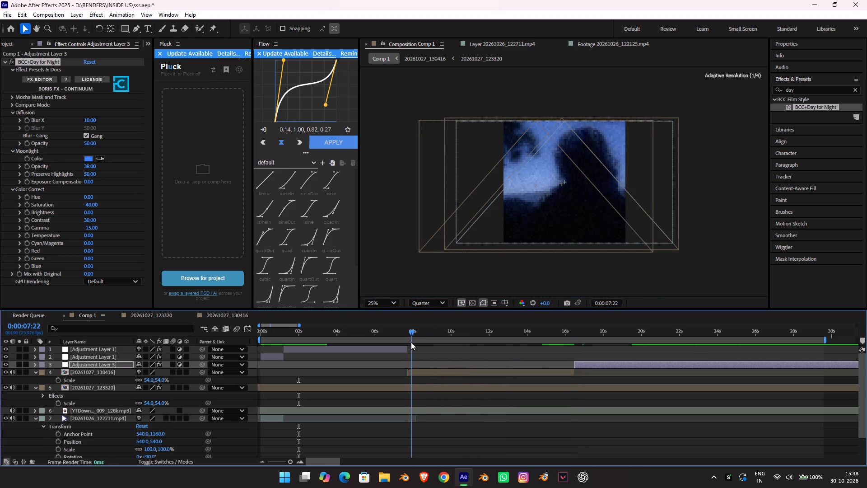
{"action": "left_click_drag", "start_coordinate": [411, 342], "coordinate": [408, 341]}
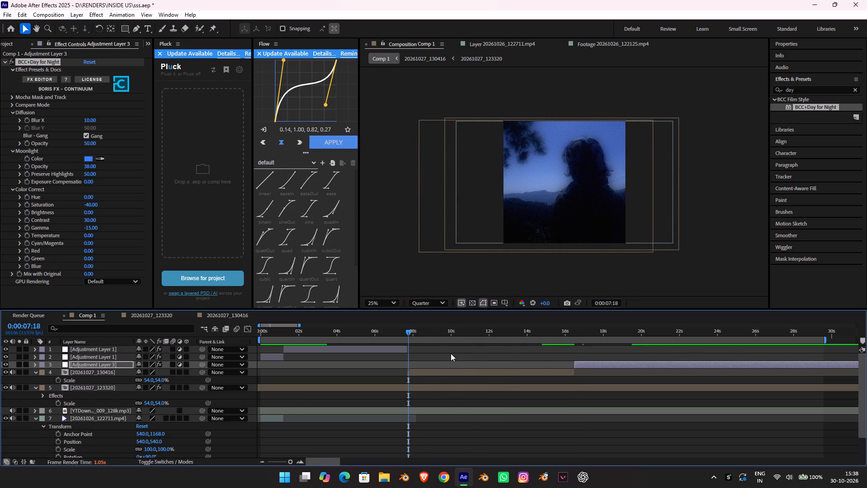
{"action": "left_click", "coordinate": [381, 348]}
{"action": "left_click", "coordinate": [383, 342]}
{"action": "left_click", "coordinate": [380, 335]}
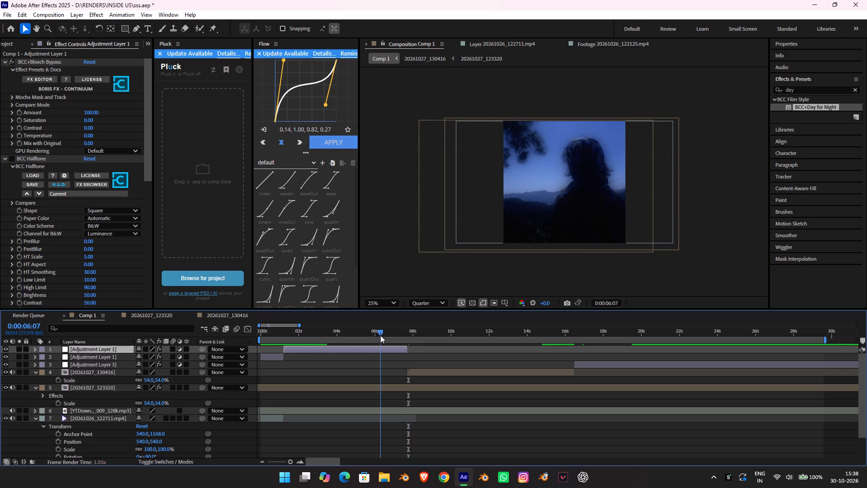
{"action": "scroll", "coordinate": [63, 190], "scroll_direction": "down", "scroll_amount": 11}
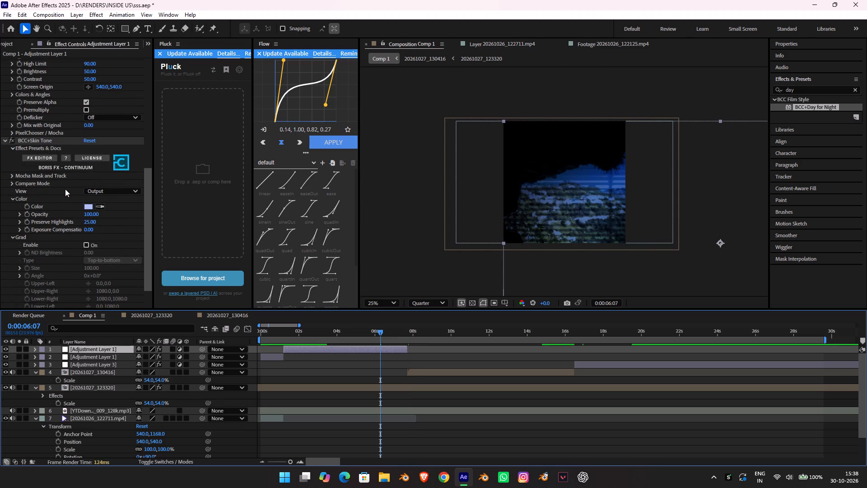
{"action": "scroll", "coordinate": [65, 188], "scroll_direction": "down", "scroll_amount": 9}
{"action": "scroll", "coordinate": [61, 189], "scroll_direction": "up", "scroll_amount": 17}
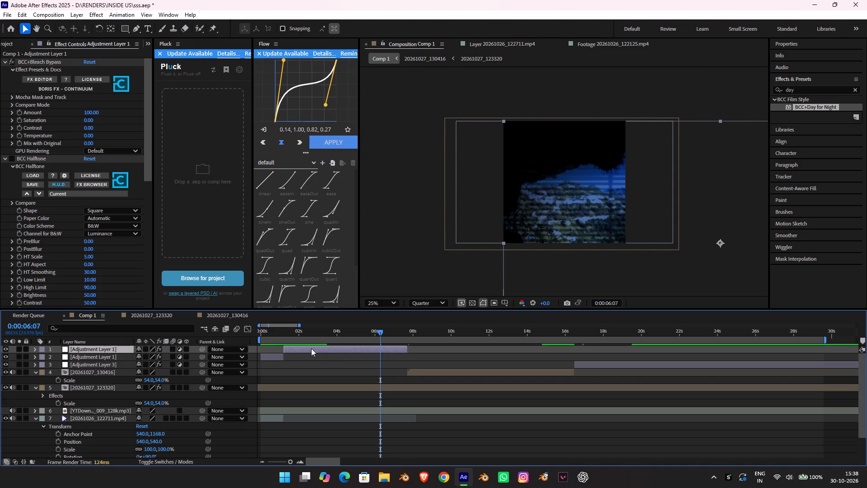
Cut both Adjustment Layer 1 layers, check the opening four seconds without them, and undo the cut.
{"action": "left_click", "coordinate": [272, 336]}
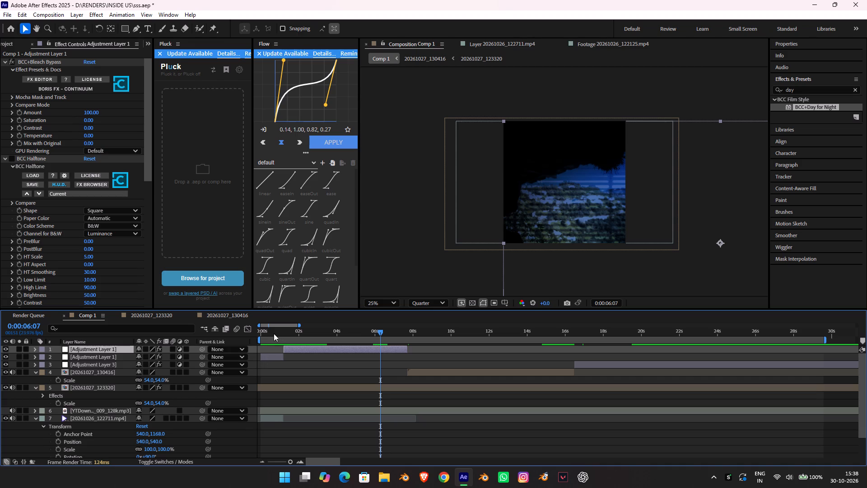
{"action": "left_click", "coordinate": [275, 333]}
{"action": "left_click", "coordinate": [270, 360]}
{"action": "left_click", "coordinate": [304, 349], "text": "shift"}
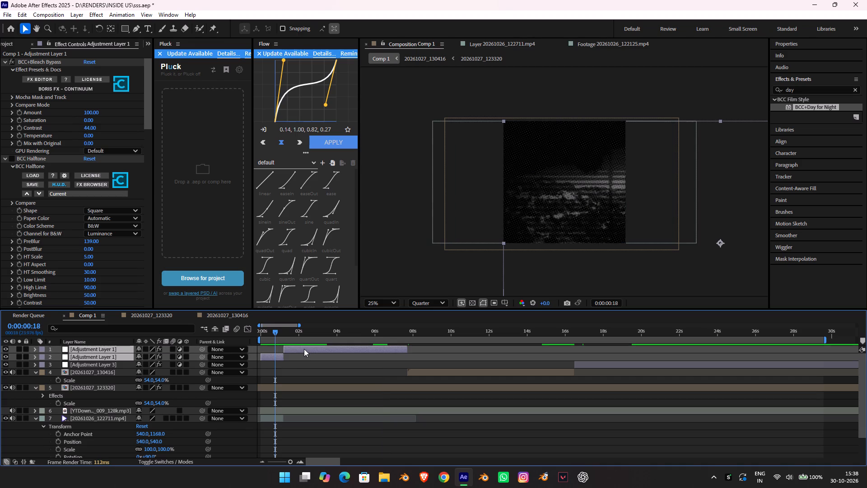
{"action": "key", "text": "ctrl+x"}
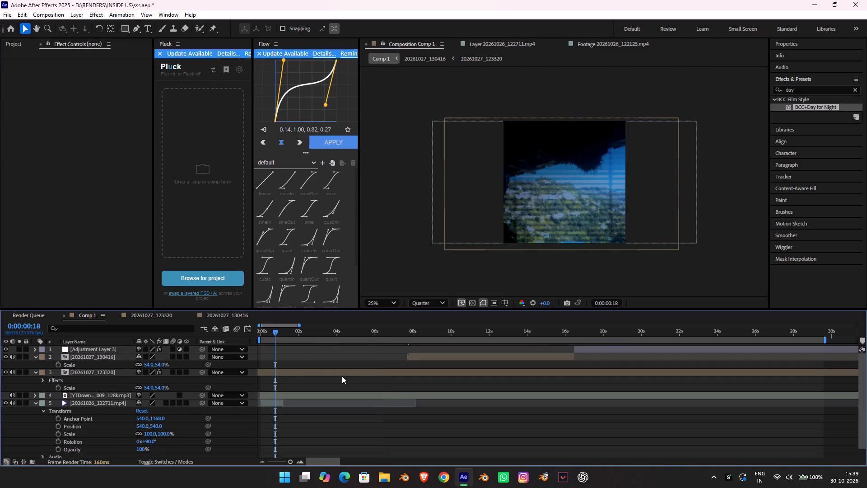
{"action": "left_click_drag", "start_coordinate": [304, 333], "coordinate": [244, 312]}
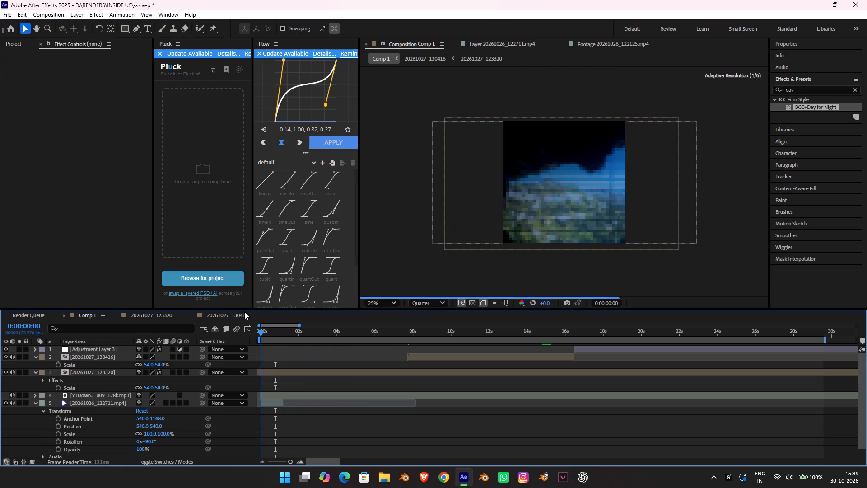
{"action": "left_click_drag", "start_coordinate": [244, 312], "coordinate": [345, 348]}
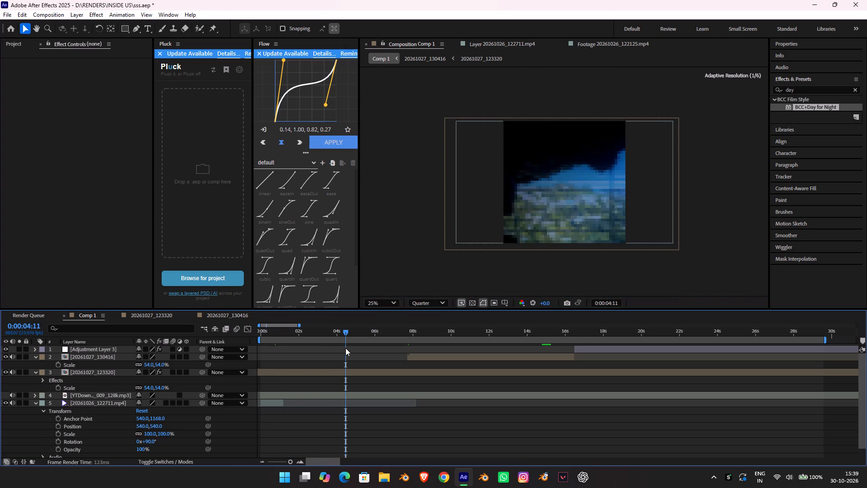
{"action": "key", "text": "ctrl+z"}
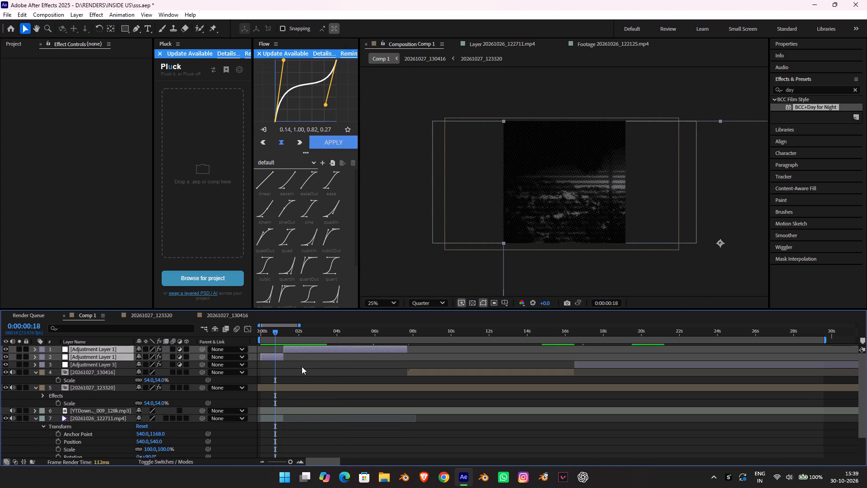
Toggle the visibility of the short Adjustment Layer 1 at 0:00:00:18 to compare the frame with and without it.
{"action": "scroll", "coordinate": [308, 371], "scroll_direction": "up", "scroll_amount": 4}
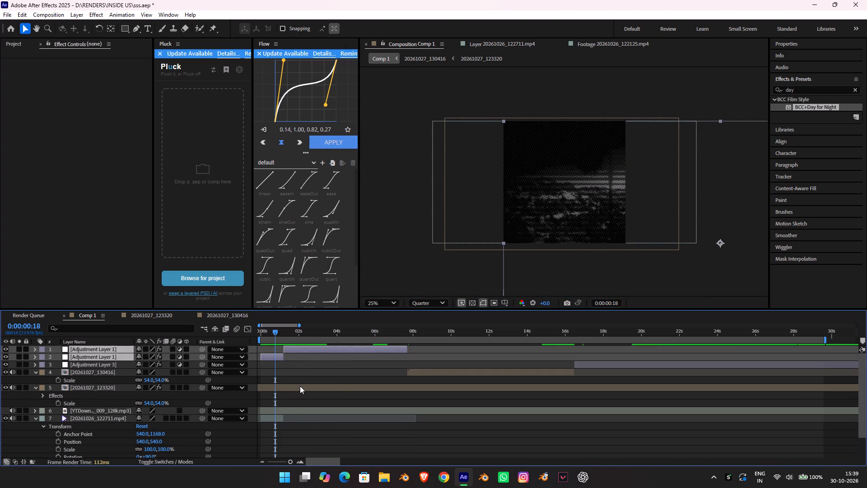
{"action": "left_click", "coordinate": [301, 383]}
{"action": "left_click", "coordinate": [300, 386]}
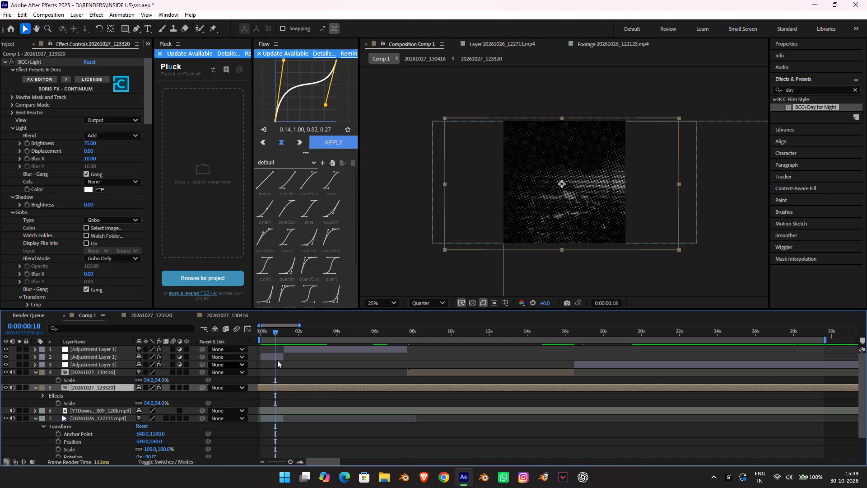
{"action": "left_click", "coordinate": [5, 354]}
{"action": "left_click", "coordinate": [5, 354]}
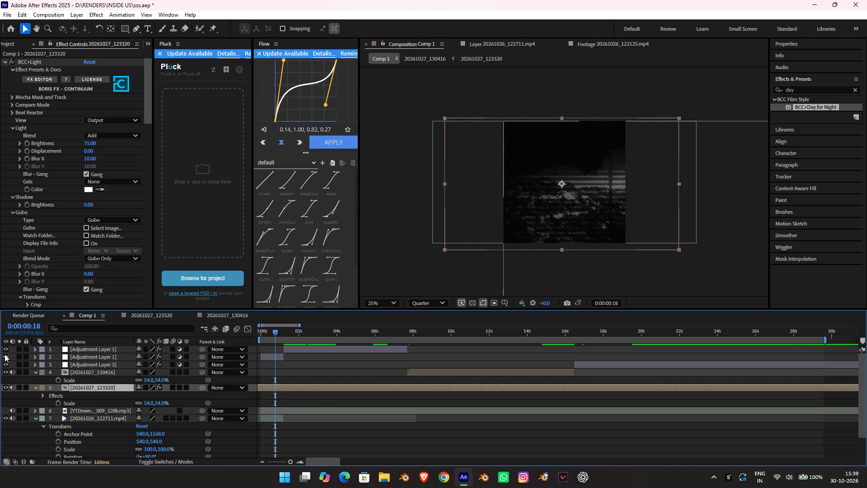
{"action": "left_click", "coordinate": [5, 354]}
{"action": "left_click", "coordinate": [5, 354]}
Split the 20261027_123320 layer at 0:00:07:19 and delete the part before the split.
{"action": "left_click", "coordinate": [409, 333]}
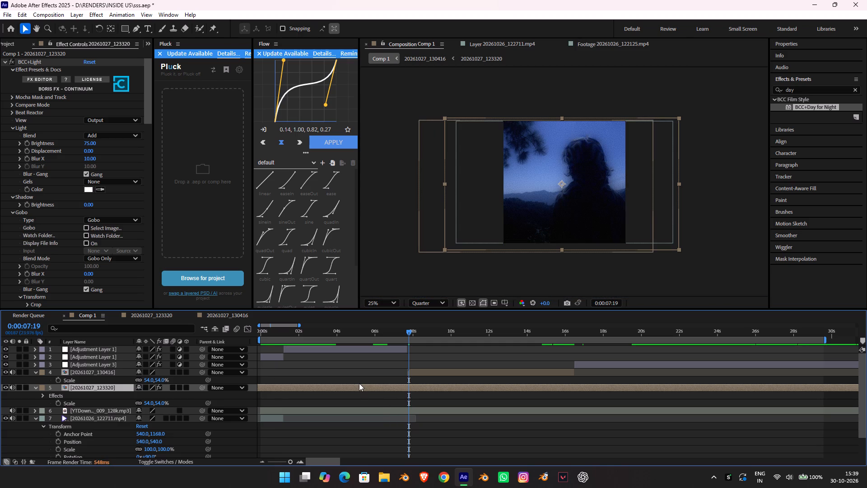
{"action": "key", "text": "ctrl+shift+d"}
{"action": "left_click", "coordinate": [392, 393]}
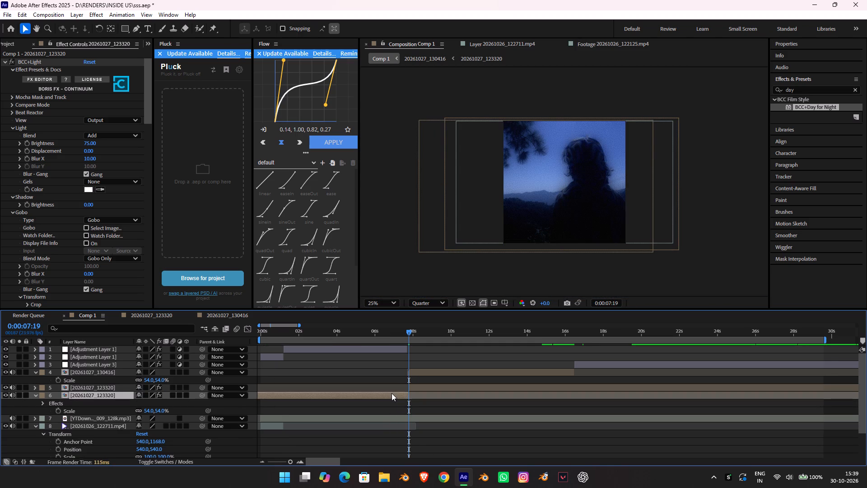
{"action": "key", "text": "Delete"}
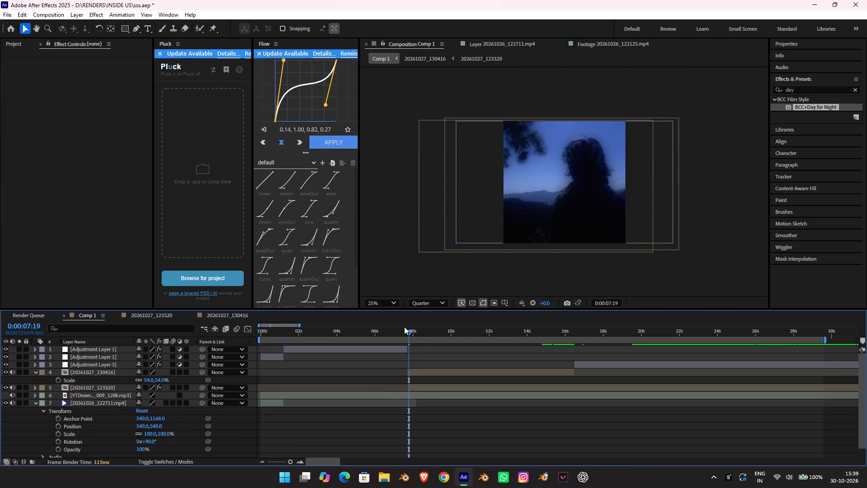
Play back Comp 1 from the beginning to about 0:00:27 to review the edit, and replay its opening second.
{"action": "left_click_drag", "start_coordinate": [401, 327], "coordinate": [378, 330]}
{"action": "left_click_drag", "start_coordinate": [374, 330], "coordinate": [224, 308]}
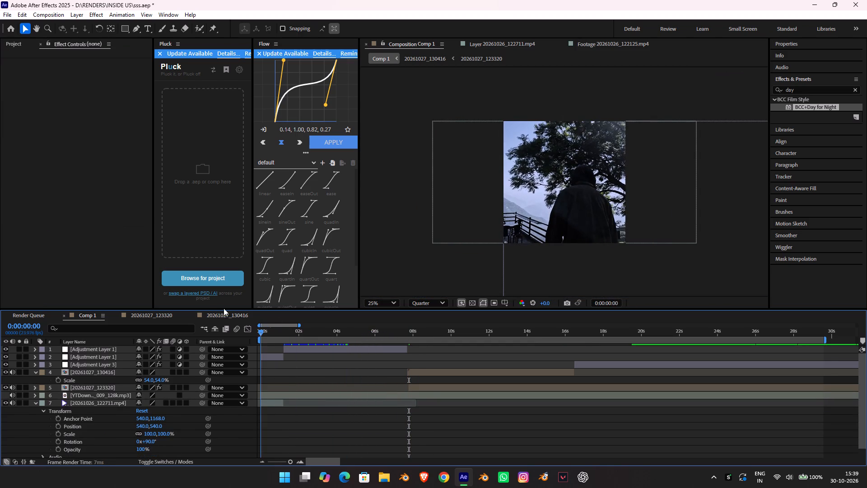
{"action": "left_click_drag", "start_coordinate": [224, 308], "coordinate": [207, 305]}
{"action": "key", "text": "space"}
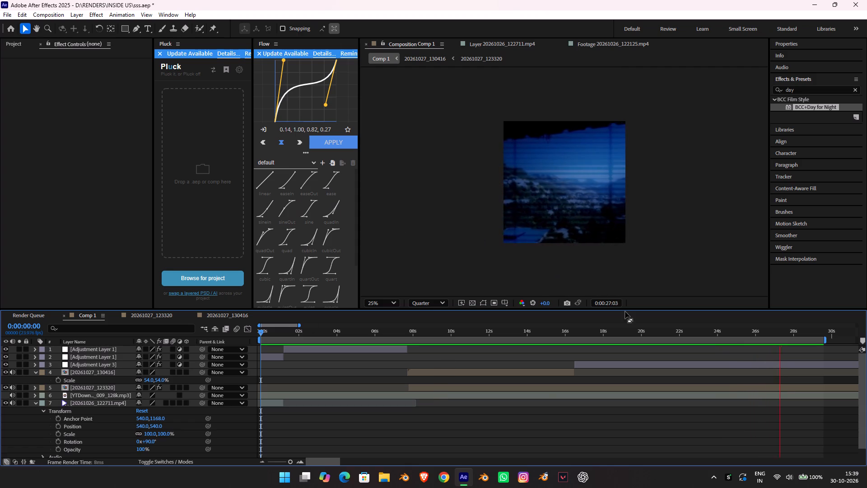
{"action": "left_click_drag", "start_coordinate": [625, 329], "coordinate": [234, 311]}
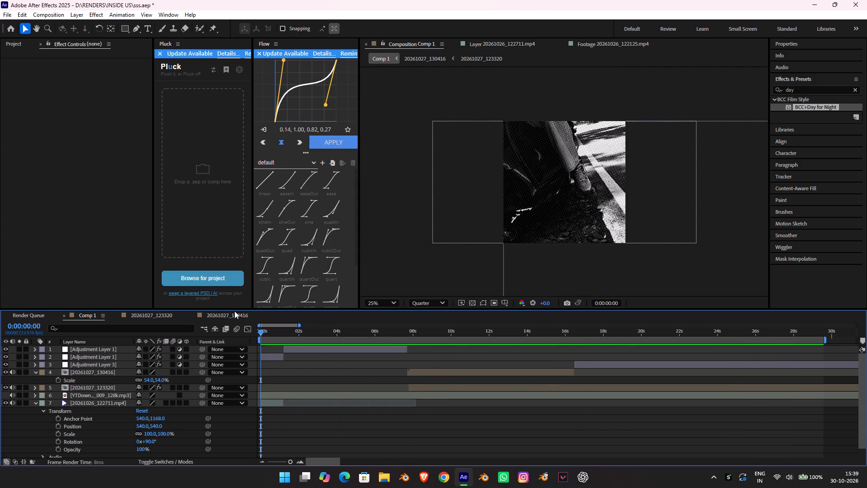
{"action": "left_click_drag", "start_coordinate": [234, 311], "coordinate": [203, 305]}
{"action": "key", "text": "space"}
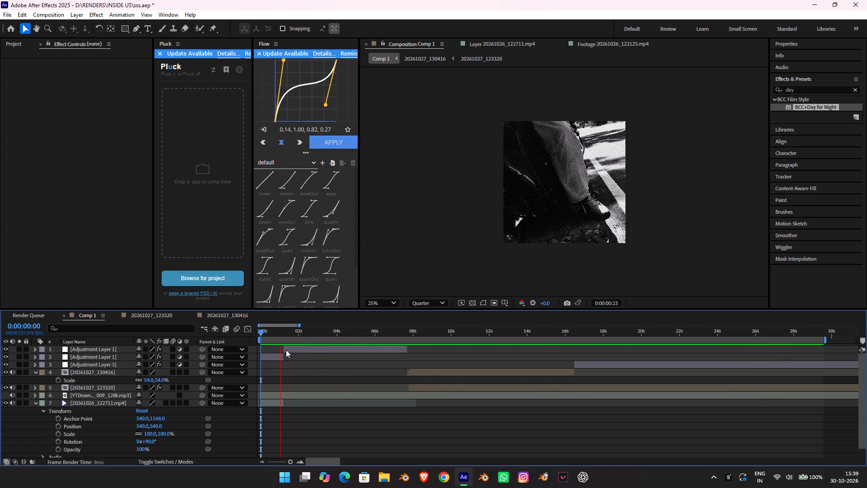
{"action": "key", "text": "space"}
Apply BCC+Day for Night to the short Adjustment Layer 1 at the start of Comp 1.
{"action": "left_click_drag", "start_coordinate": [275, 341], "coordinate": [261, 342]}
{"action": "left_click", "coordinate": [273, 338]}
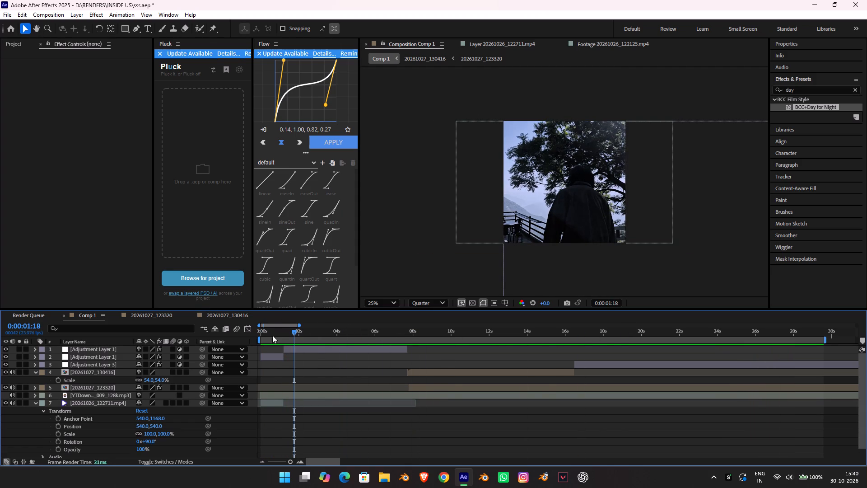
{"action": "left_click_drag", "start_coordinate": [274, 333], "coordinate": [258, 332]}
{"action": "left_click", "coordinate": [274, 357]}
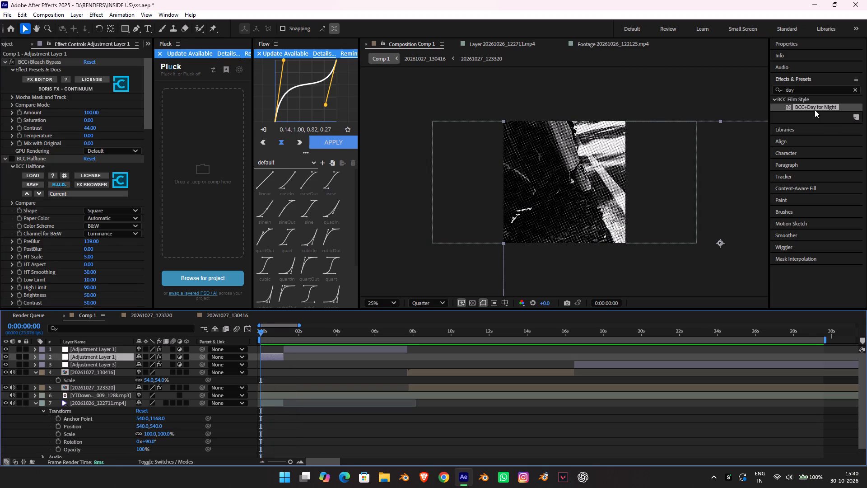
{"action": "double_click", "coordinate": [813, 108]}
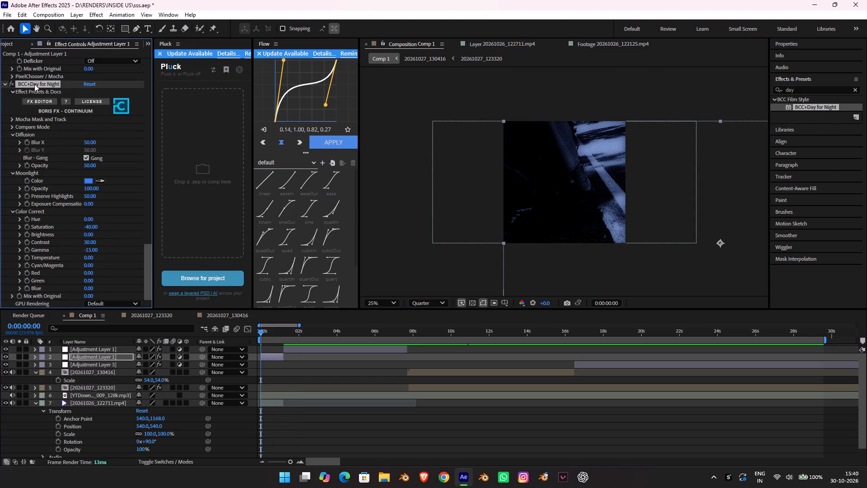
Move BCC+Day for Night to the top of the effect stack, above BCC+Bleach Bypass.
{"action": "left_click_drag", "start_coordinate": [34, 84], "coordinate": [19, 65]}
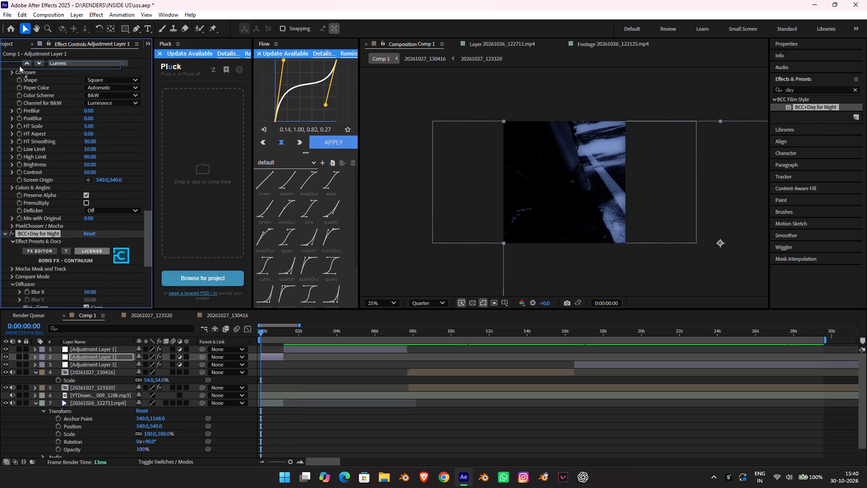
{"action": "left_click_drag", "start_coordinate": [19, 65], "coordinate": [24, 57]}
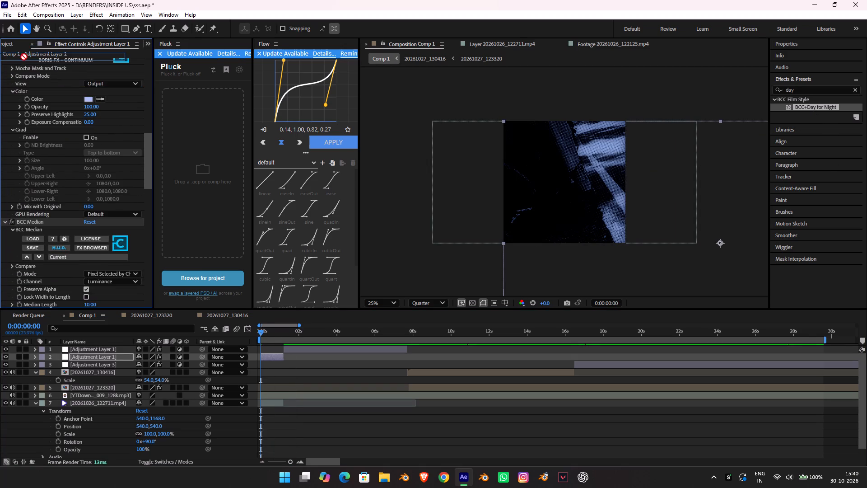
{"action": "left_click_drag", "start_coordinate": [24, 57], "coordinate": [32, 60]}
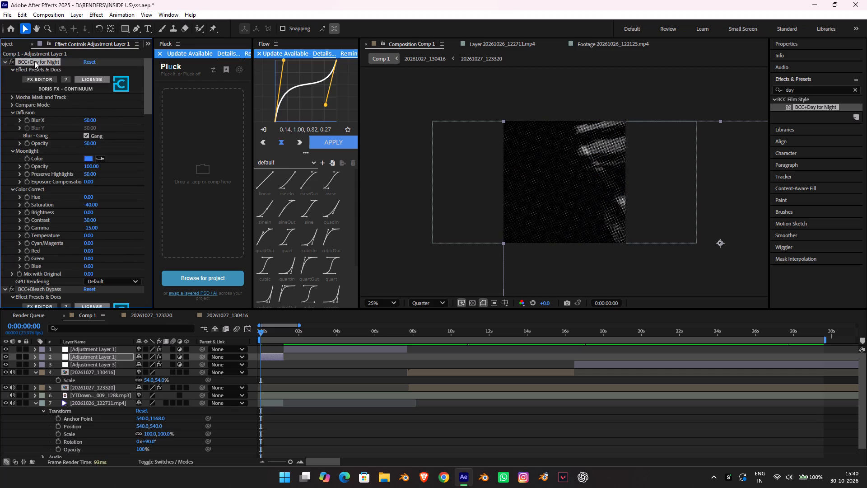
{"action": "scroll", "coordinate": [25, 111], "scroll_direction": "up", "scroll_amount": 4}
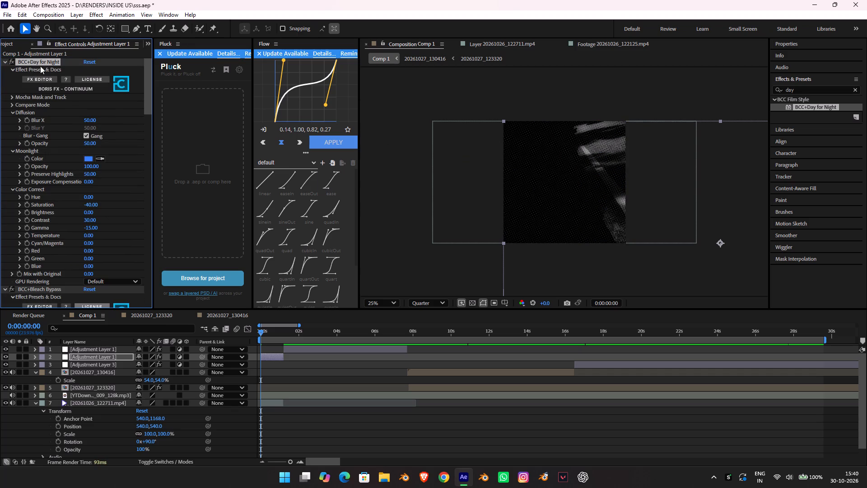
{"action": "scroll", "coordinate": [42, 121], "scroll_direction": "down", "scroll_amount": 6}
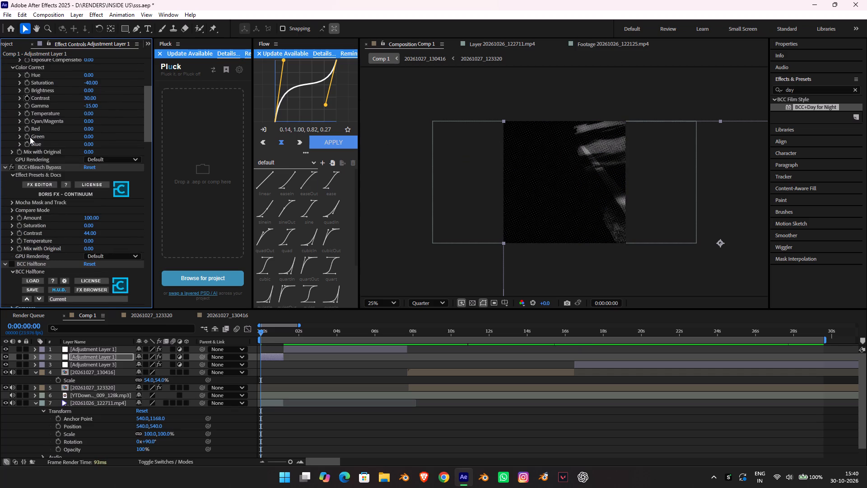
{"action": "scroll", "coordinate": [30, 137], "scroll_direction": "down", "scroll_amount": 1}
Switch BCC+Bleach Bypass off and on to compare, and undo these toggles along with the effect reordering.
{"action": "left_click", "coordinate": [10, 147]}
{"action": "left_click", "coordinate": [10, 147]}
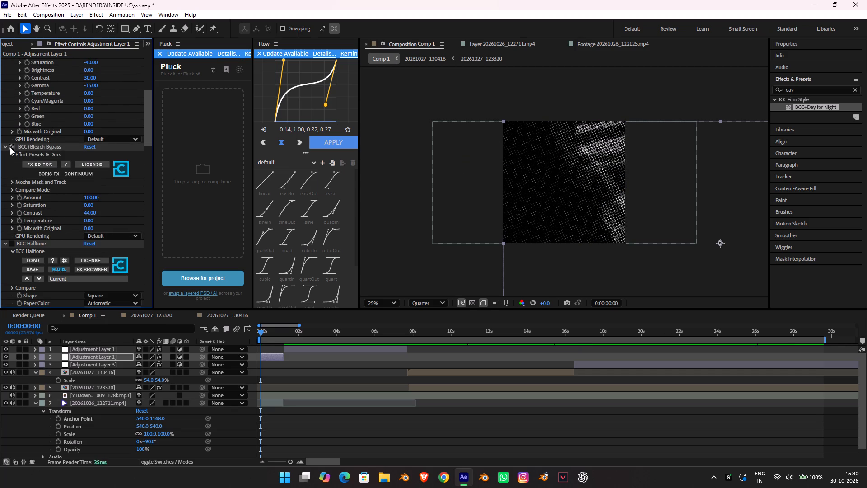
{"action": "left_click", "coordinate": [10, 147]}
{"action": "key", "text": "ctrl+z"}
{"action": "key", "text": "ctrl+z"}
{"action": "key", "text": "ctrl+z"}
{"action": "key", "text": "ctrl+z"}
Change the Moonlight color of BCC+Day for Night on the opening adjustment layer to #284B86.
{"action": "key", "text": "space"}
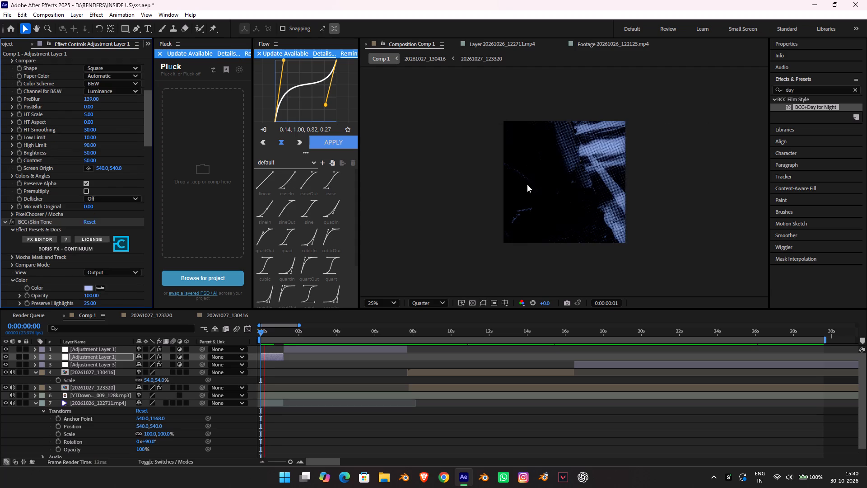
{"action": "key", "text": "space"}
{"action": "scroll", "coordinate": [91, 185], "scroll_direction": "down", "scroll_amount": 13}
{"action": "scroll", "coordinate": [97, 173], "scroll_direction": "down", "scroll_amount": 13}
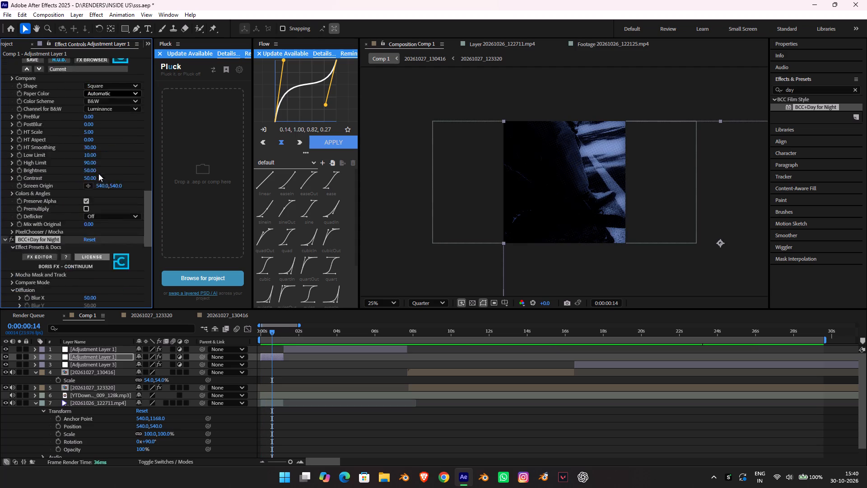
{"action": "scroll", "coordinate": [98, 174], "scroll_direction": "down", "scroll_amount": 17}
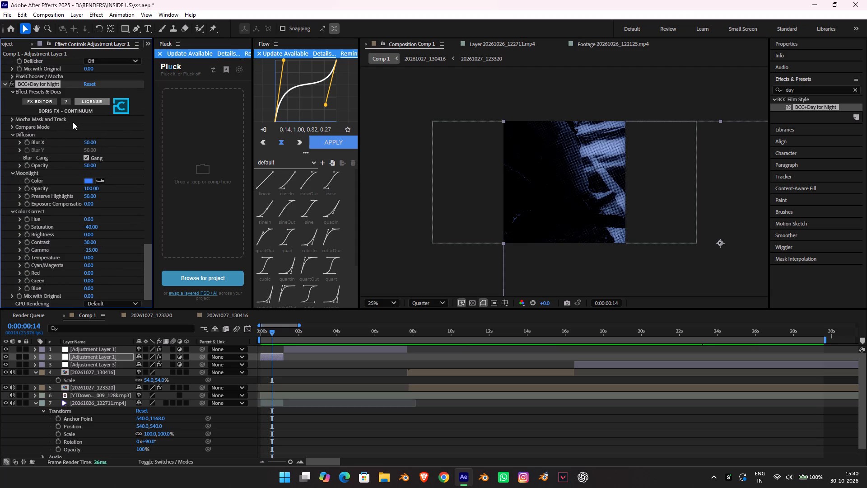
{"action": "left_click", "coordinate": [89, 178]}
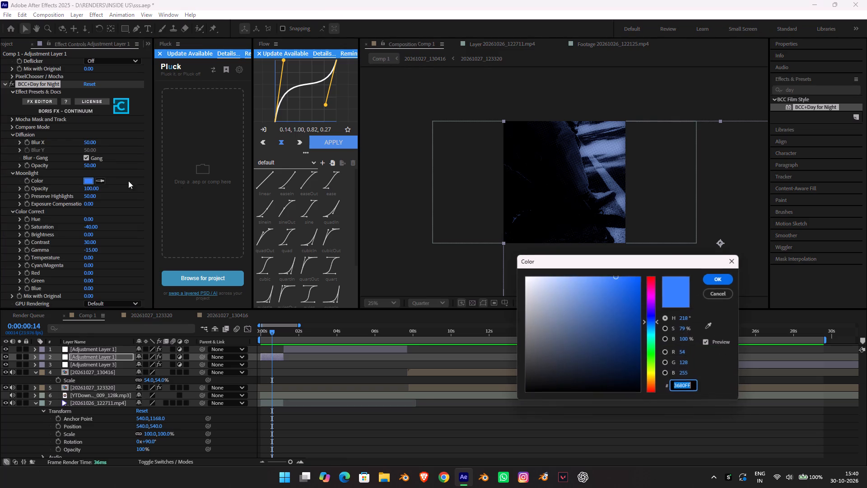
{"action": "left_click_drag", "start_coordinate": [573, 284], "coordinate": [631, 262]}
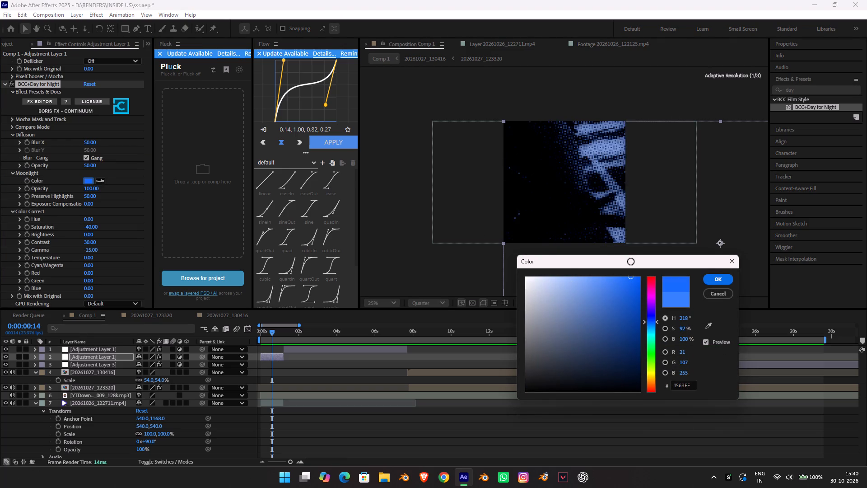
{"action": "left_click_drag", "start_coordinate": [631, 262], "coordinate": [572, 353]}
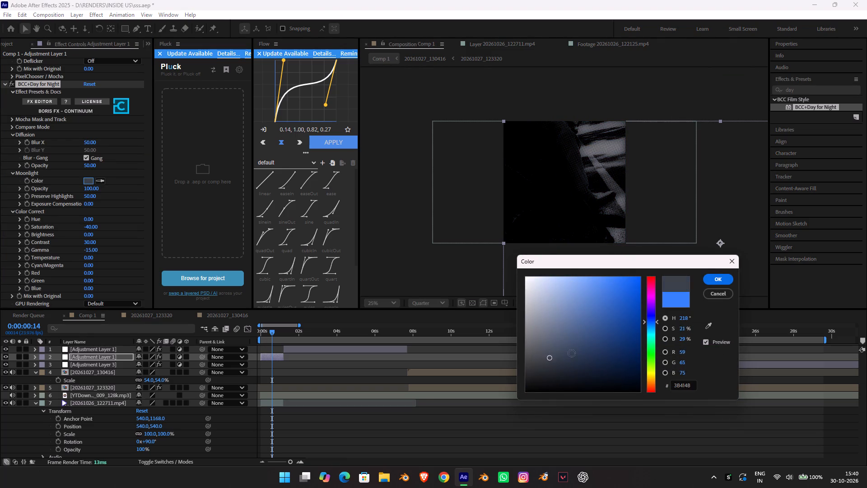
{"action": "left_click_drag", "start_coordinate": [572, 353], "coordinate": [606, 331]}
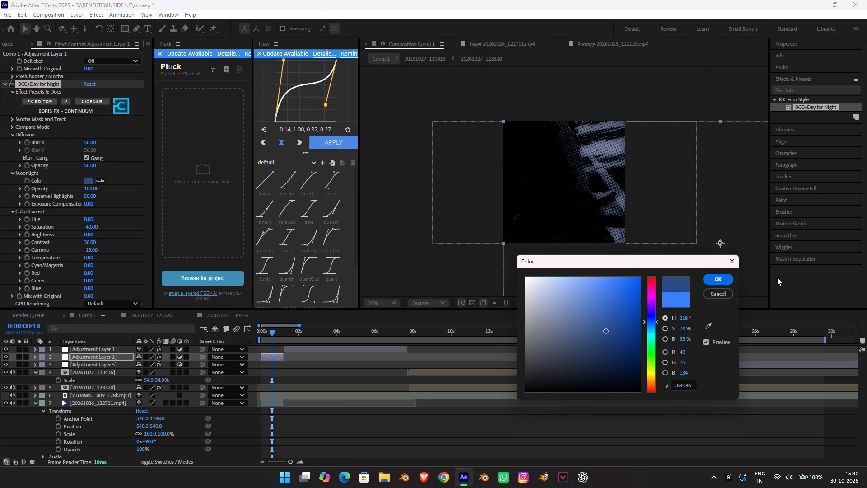
{"action": "left_click", "coordinate": [731, 281]}
Compare the look with BCC Halftone 2, BCC Median, BCC+Skin Tone and BCC+Bleach Bypass each switched off and on, and play the result.
{"action": "scroll", "coordinate": [12, 106], "scroll_direction": "up", "scroll_amount": 8}
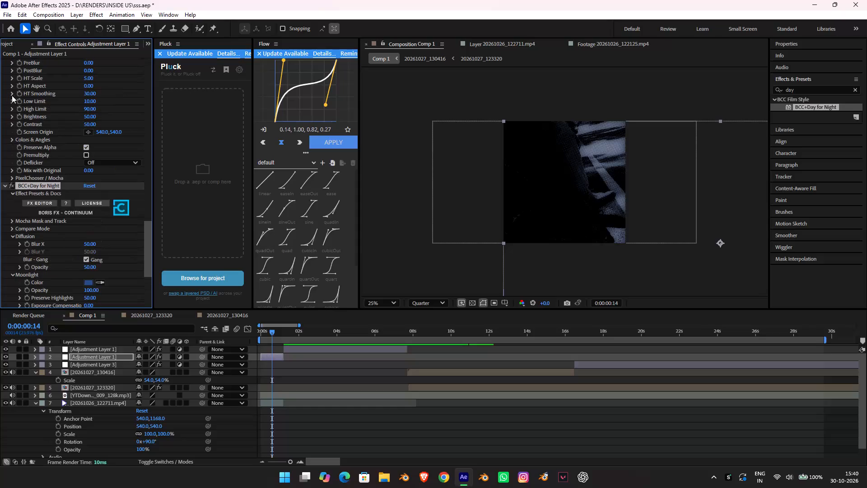
{"action": "scroll", "coordinate": [22, 152], "scroll_direction": "up", "scroll_amount": 6}
{"action": "left_click", "coordinate": [12, 102]}
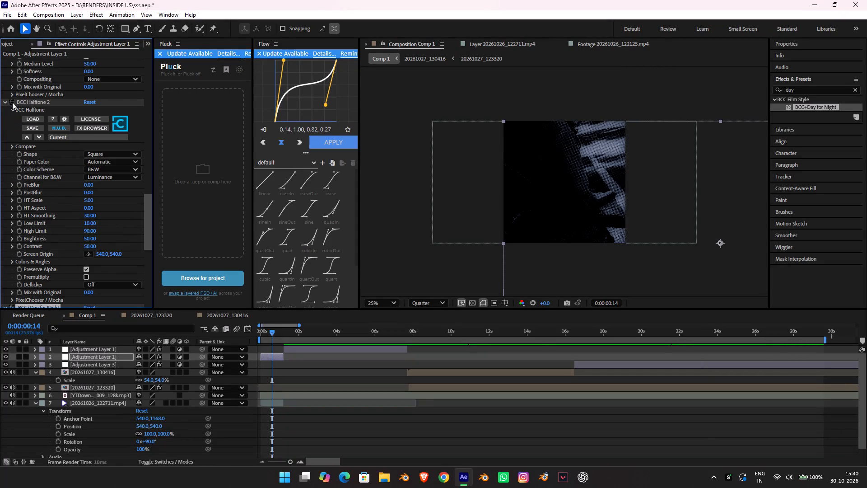
{"action": "left_click", "coordinate": [12, 102]}
{"action": "scroll", "coordinate": [12, 102], "scroll_direction": "up", "scroll_amount": 7}
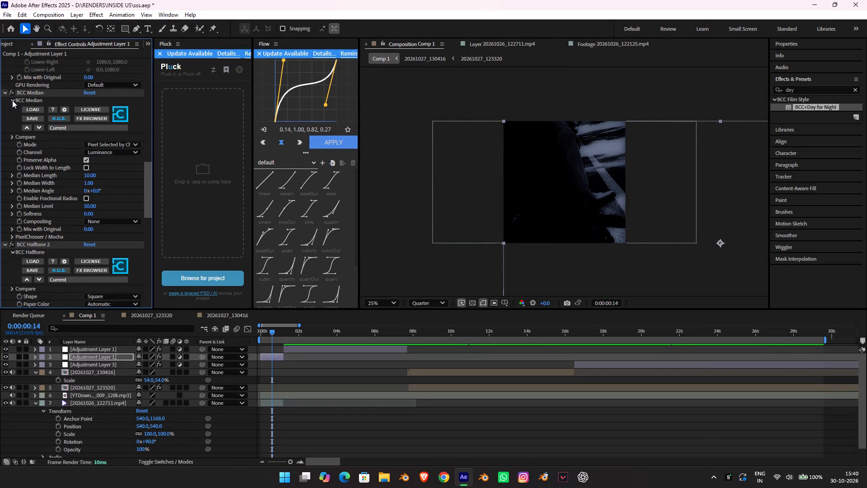
{"action": "scroll", "coordinate": [12, 99], "scroll_direction": "up", "scroll_amount": 4}
{"action": "left_click", "coordinate": [11, 174]}
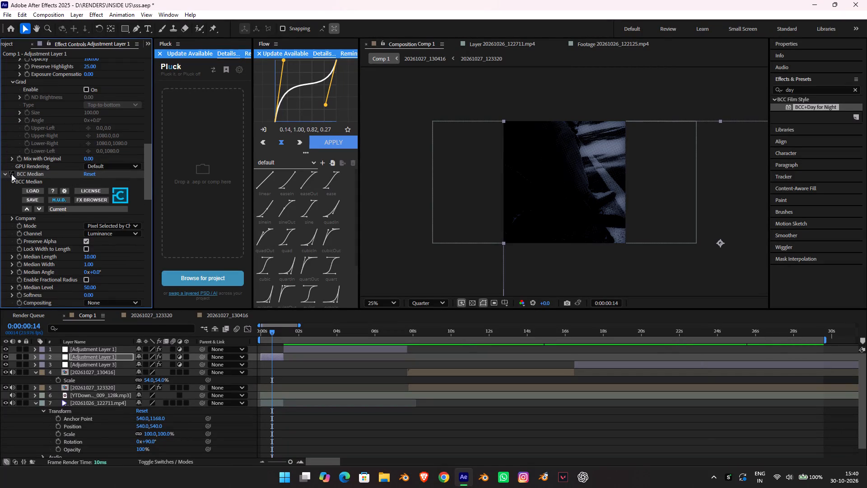
{"action": "left_click", "coordinate": [11, 174]}
{"action": "left_click", "coordinate": [11, 174]}
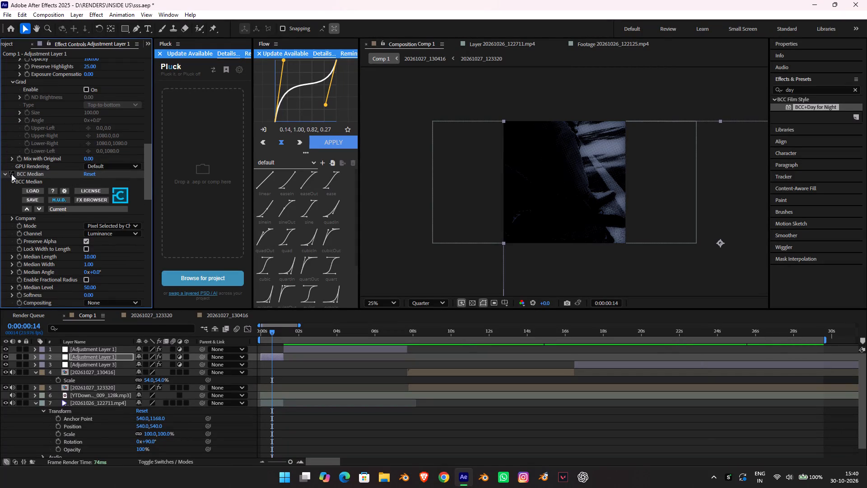
{"action": "left_click", "coordinate": [11, 174]}
{"action": "scroll", "coordinate": [8, 157], "scroll_direction": "up", "scroll_amount": 4}
{"action": "scroll", "coordinate": [5, 101], "scroll_direction": "up", "scroll_amount": 4}
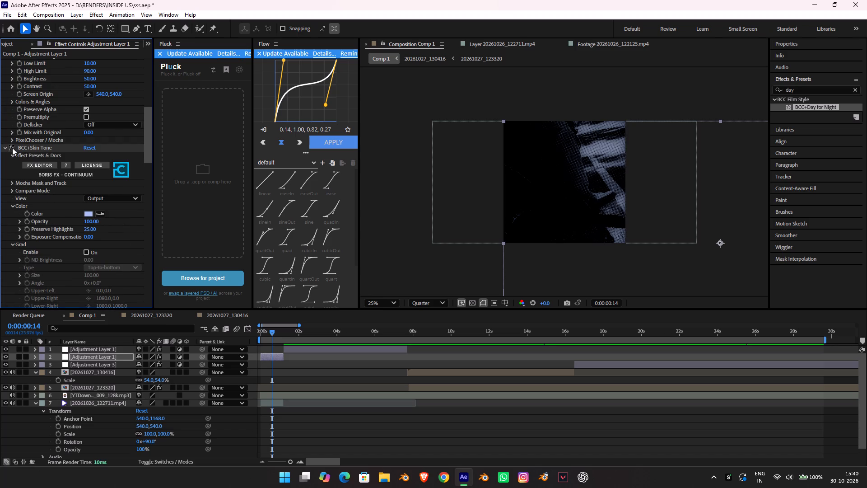
{"action": "left_click", "coordinate": [12, 148]}
{"action": "left_click", "coordinate": [11, 147]}
{"action": "scroll", "coordinate": [10, 144], "scroll_direction": "up", "scroll_amount": 19}
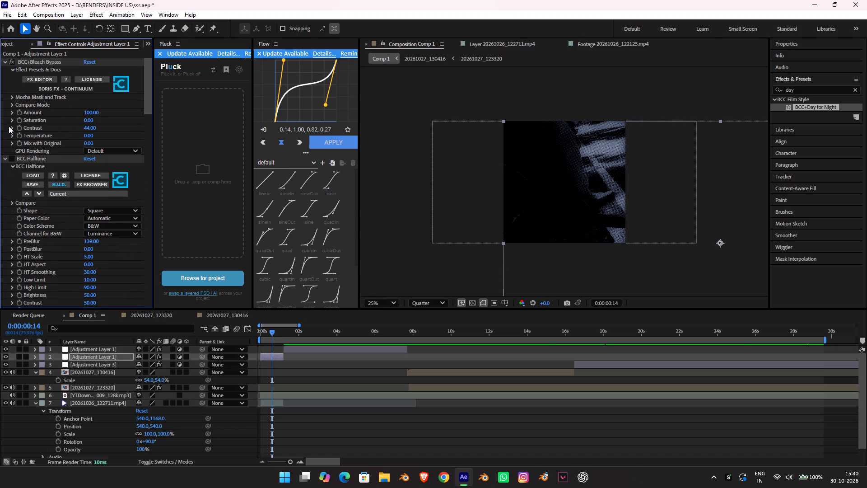
{"action": "left_click", "coordinate": [10, 62]}
{"action": "left_click", "coordinate": [13, 62]}
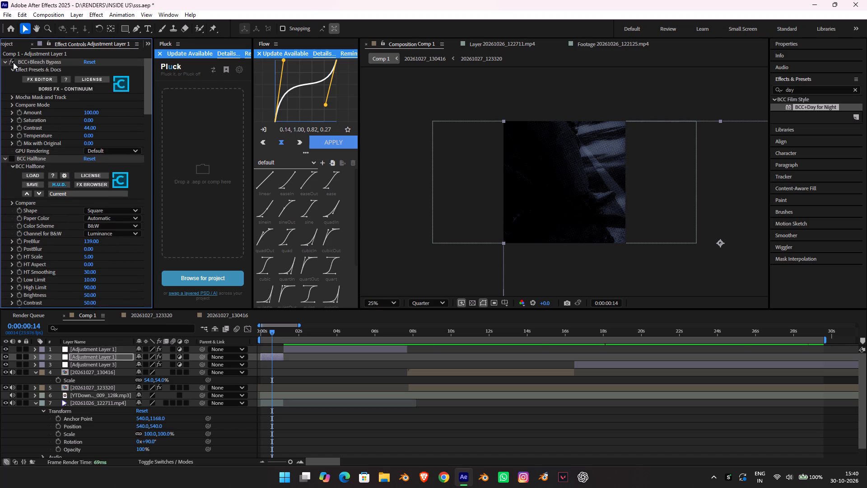
{"action": "key", "text": "space"}
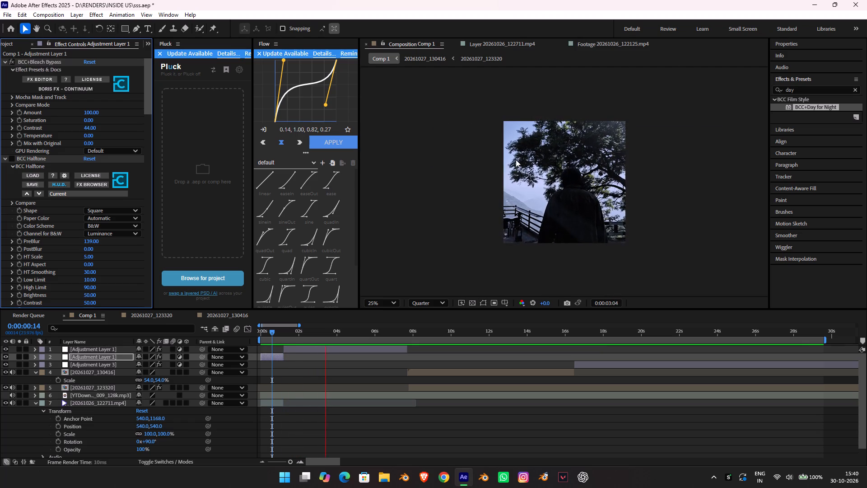
{"action": "key", "text": "space"}
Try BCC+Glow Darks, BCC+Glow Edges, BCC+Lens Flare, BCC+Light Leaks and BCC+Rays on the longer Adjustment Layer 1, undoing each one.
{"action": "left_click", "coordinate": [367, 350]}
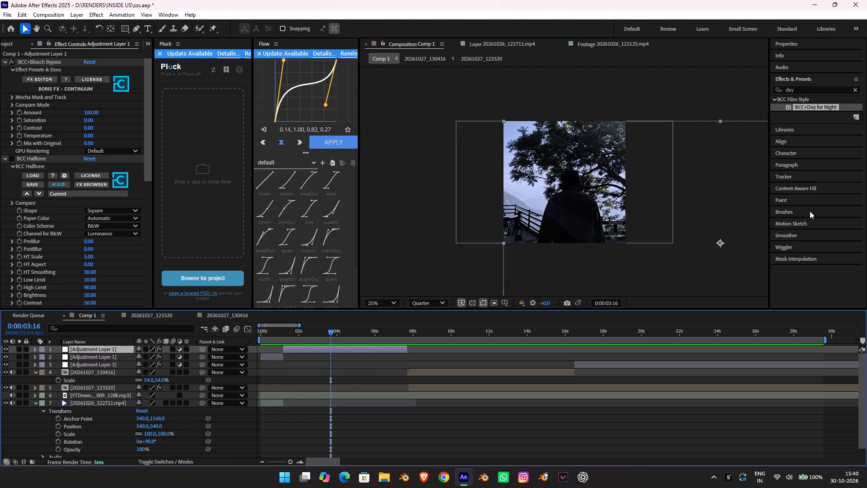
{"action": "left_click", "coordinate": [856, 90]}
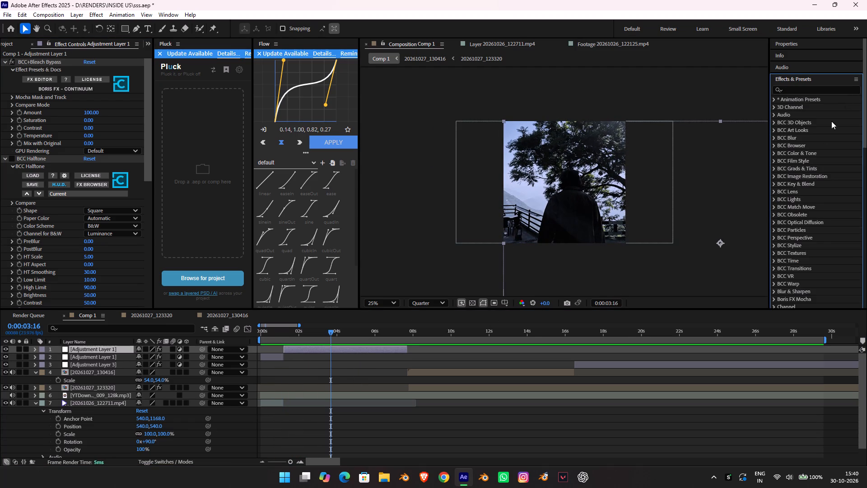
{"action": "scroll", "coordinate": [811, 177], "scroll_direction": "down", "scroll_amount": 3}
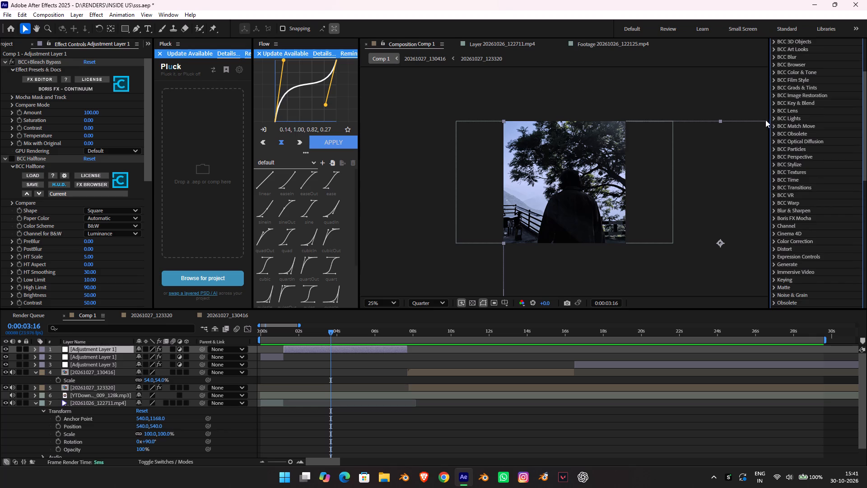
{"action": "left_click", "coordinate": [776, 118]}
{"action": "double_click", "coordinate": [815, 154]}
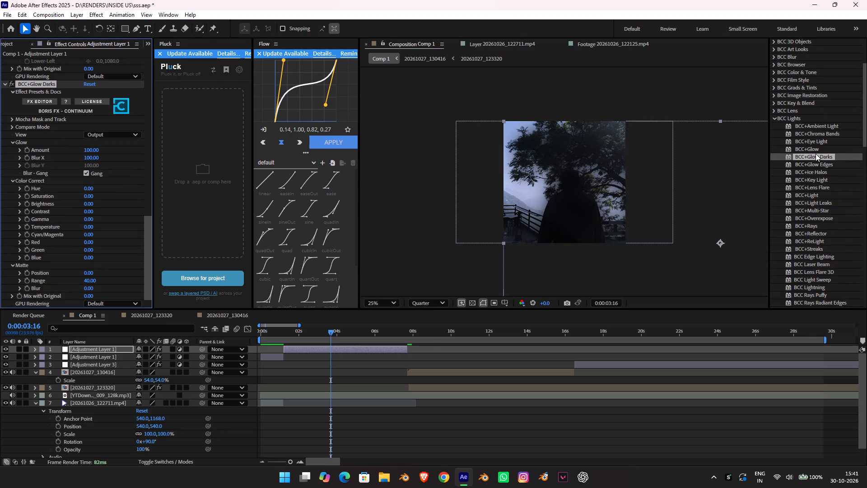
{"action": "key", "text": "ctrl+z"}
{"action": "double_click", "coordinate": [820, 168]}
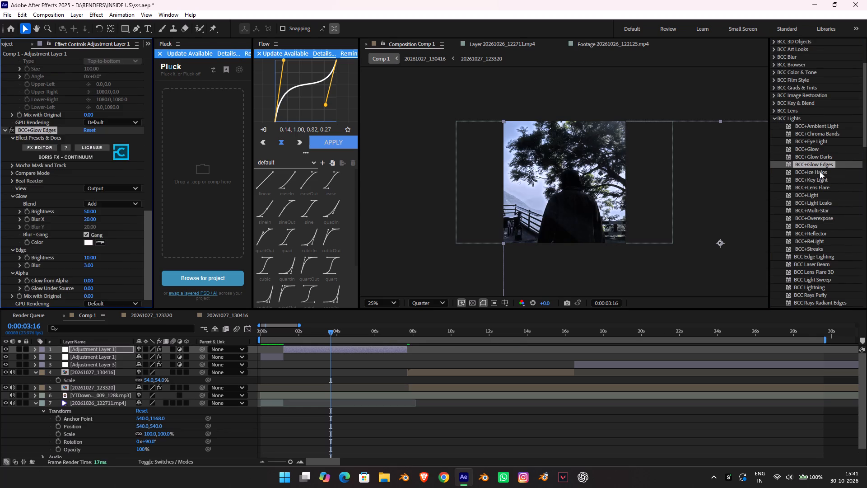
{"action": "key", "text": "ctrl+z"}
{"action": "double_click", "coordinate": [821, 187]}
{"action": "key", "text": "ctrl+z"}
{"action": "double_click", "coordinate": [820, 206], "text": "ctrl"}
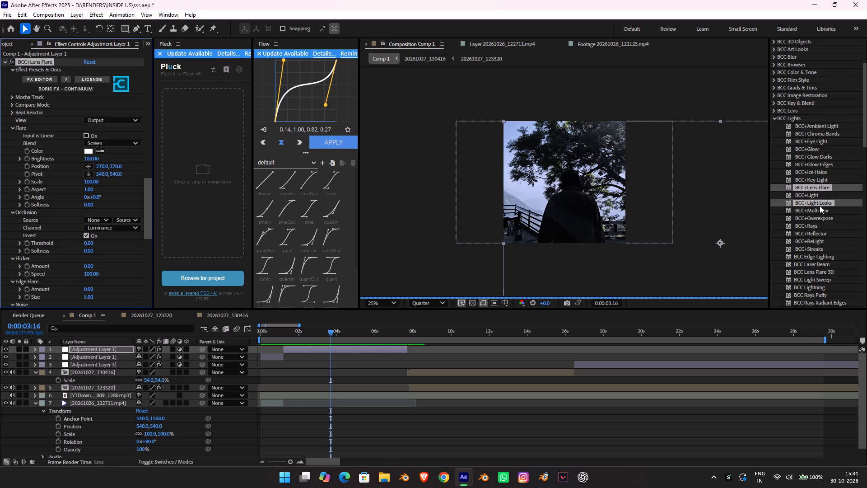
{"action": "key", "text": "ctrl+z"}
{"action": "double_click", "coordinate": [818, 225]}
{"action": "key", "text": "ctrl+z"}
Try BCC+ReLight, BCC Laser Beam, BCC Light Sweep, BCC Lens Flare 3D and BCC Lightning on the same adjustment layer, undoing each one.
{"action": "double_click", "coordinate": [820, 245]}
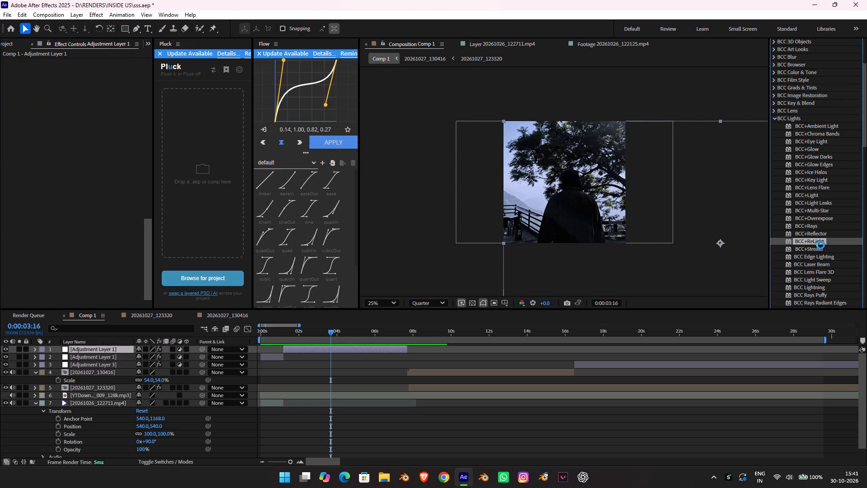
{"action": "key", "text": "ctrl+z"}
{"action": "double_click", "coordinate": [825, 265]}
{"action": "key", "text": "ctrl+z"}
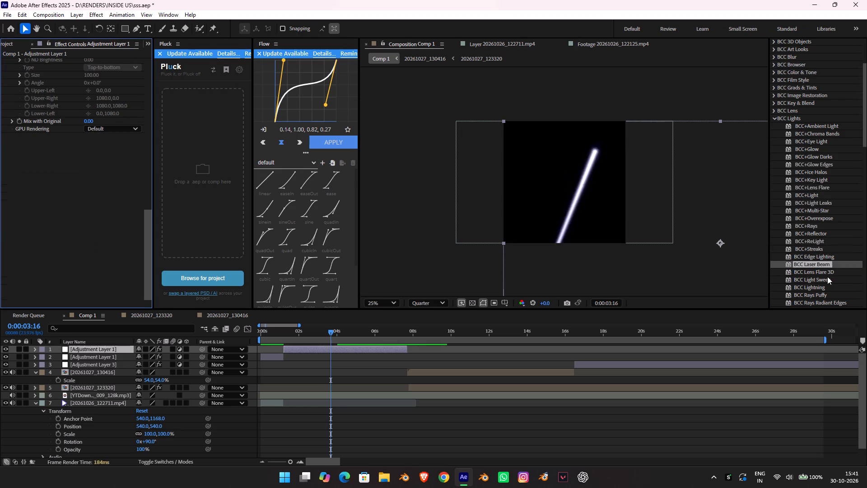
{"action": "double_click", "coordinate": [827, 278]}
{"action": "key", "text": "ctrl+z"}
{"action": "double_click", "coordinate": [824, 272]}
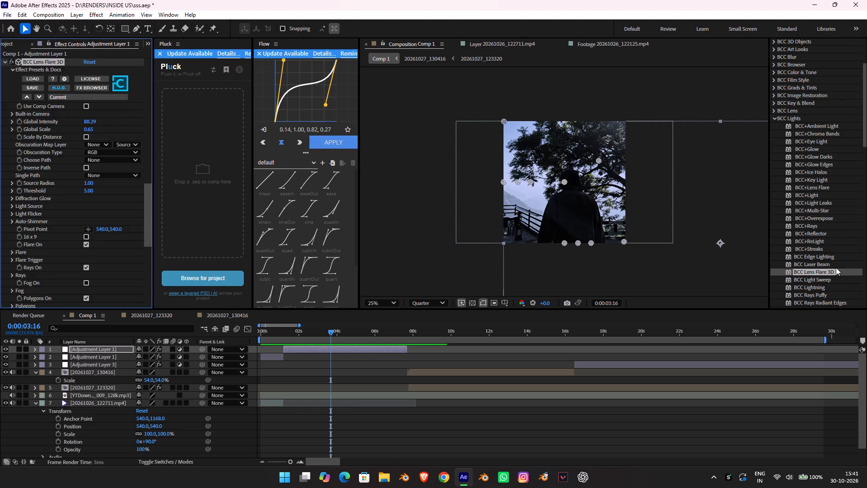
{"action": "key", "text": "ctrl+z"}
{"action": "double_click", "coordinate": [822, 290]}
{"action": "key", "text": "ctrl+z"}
Apply BCC Rays Radiant Edges to the longer Adjustment Layer 1 and play back its span to review the rays.
{"action": "double_click", "coordinate": [828, 305]}
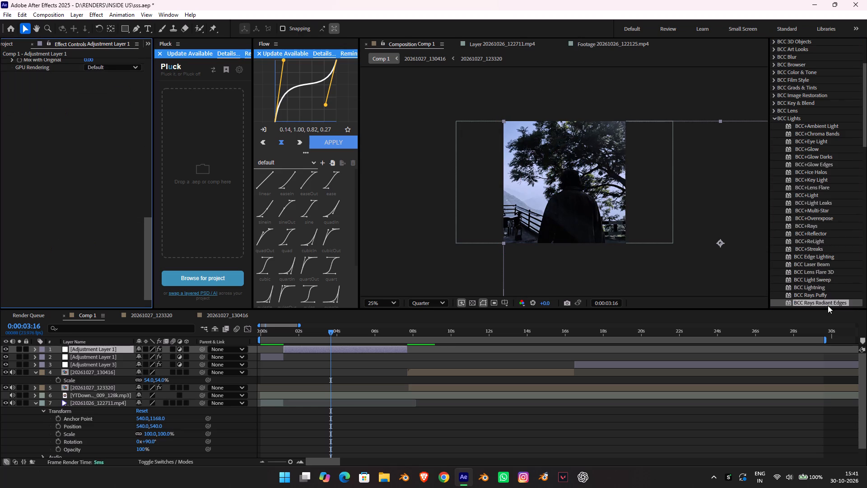
{"action": "scroll", "coordinate": [834, 289], "scroll_direction": "down", "scroll_amount": 2}
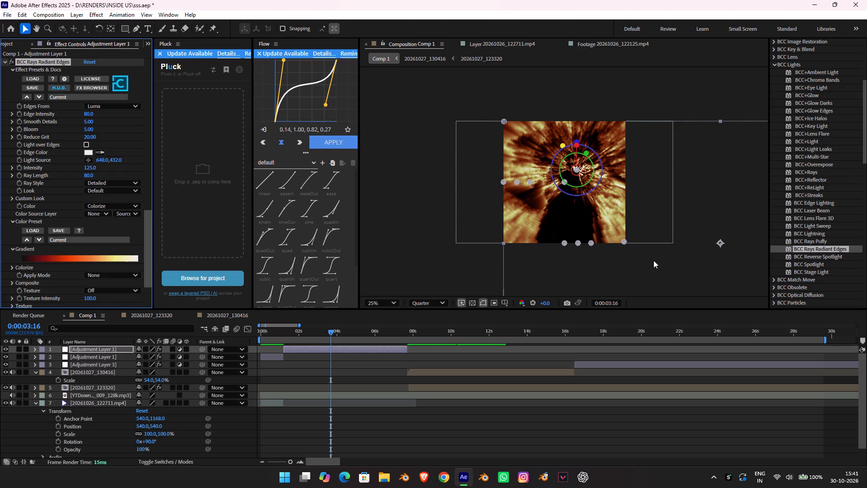
{"action": "key", "text": "space"}
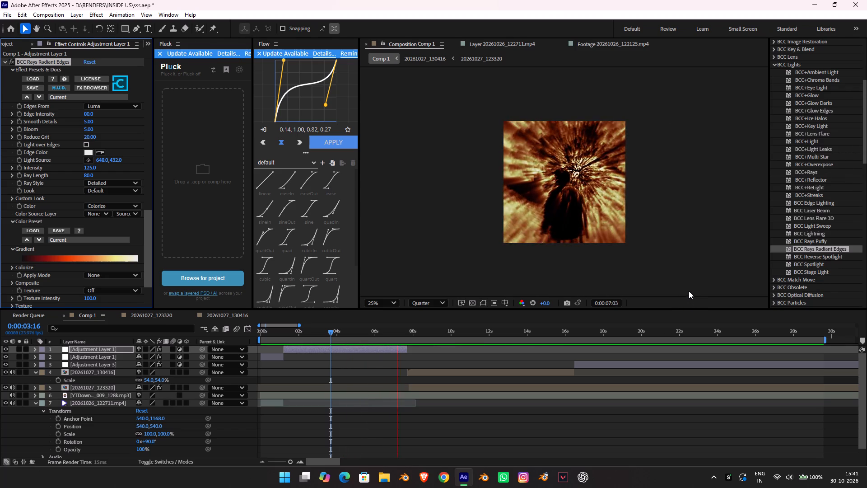
{"action": "key", "text": "space"}
{"action": "left_click_drag", "start_coordinate": [399, 333], "coordinate": [350, 335]}
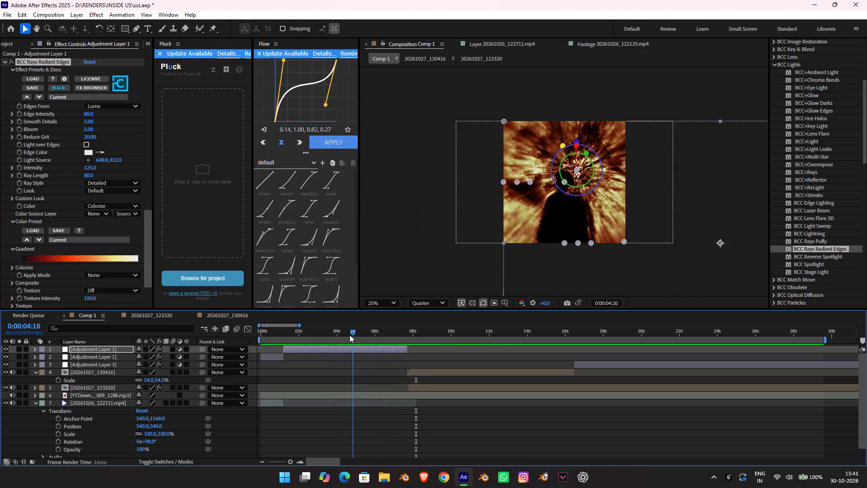
{"action": "left_click_drag", "start_coordinate": [350, 335], "coordinate": [291, 320]}
{"action": "key", "text": "space"}
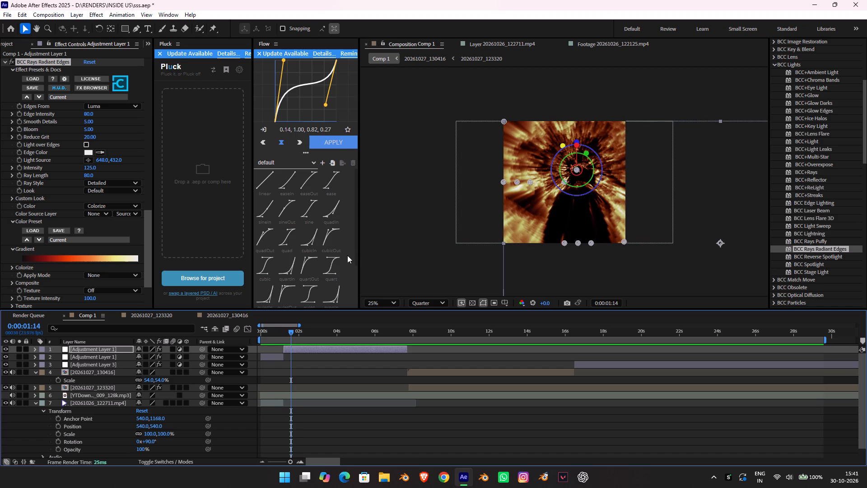
{"action": "key", "text": "space"}
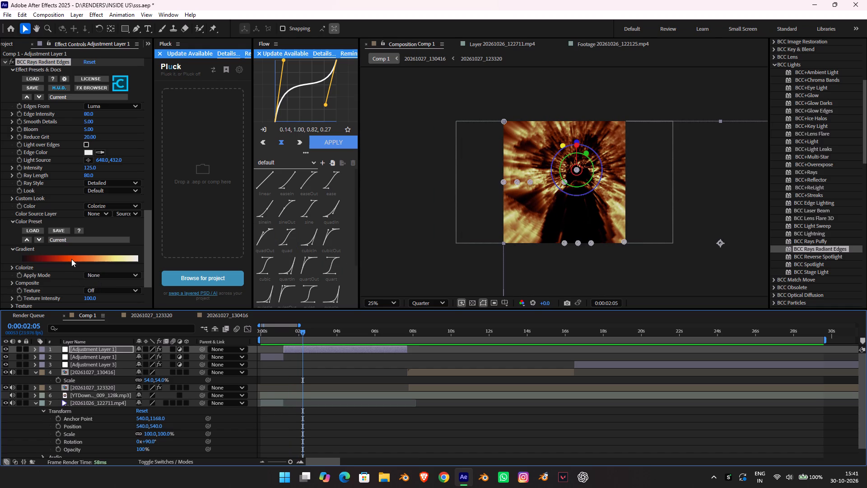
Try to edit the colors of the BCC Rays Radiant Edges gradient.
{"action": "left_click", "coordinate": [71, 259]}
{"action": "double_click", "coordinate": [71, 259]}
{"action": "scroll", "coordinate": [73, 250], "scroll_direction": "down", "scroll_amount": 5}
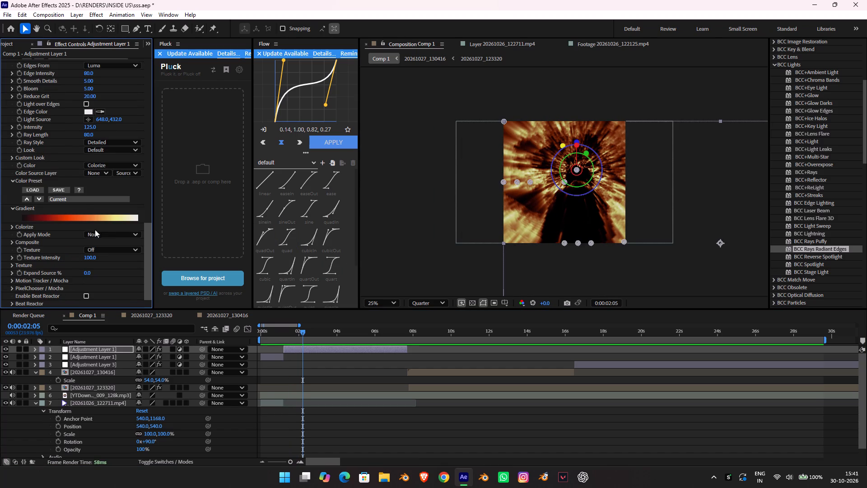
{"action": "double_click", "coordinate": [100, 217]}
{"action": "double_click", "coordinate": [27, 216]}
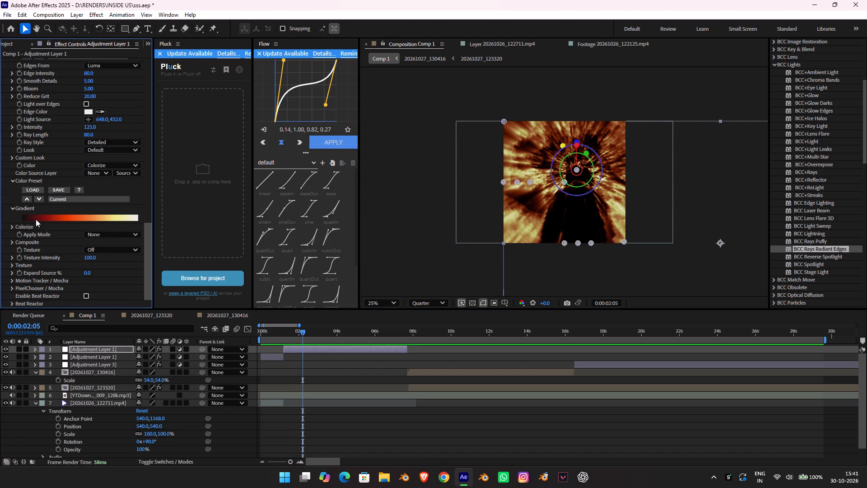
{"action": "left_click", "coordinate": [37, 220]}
Set the Apply Mode of BCC Rays Radiant Edges to Screen.
{"action": "left_click", "coordinate": [107, 235]}
{"action": "left_click", "coordinate": [128, 240]}
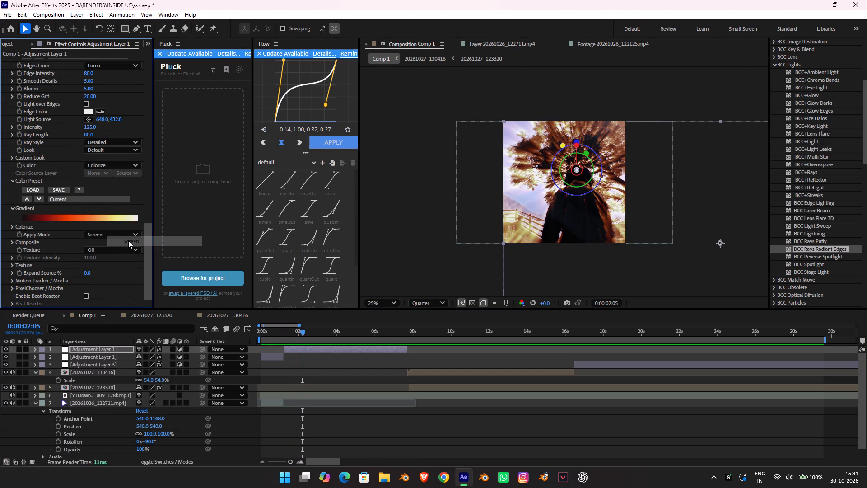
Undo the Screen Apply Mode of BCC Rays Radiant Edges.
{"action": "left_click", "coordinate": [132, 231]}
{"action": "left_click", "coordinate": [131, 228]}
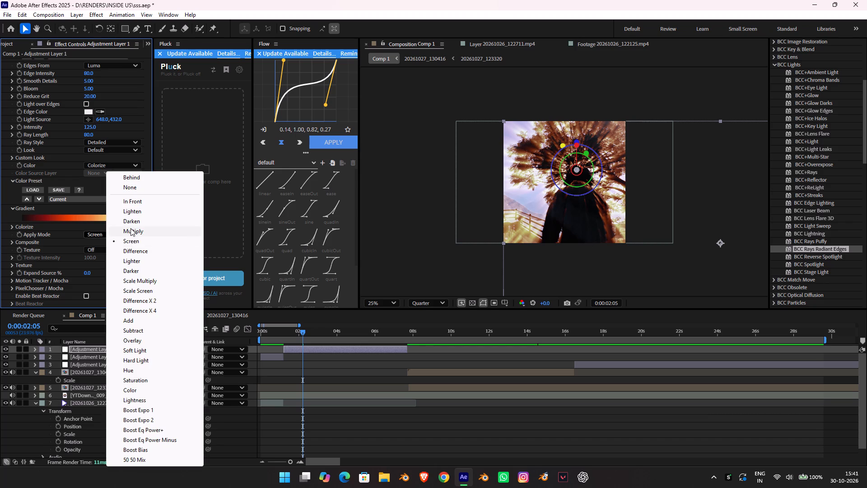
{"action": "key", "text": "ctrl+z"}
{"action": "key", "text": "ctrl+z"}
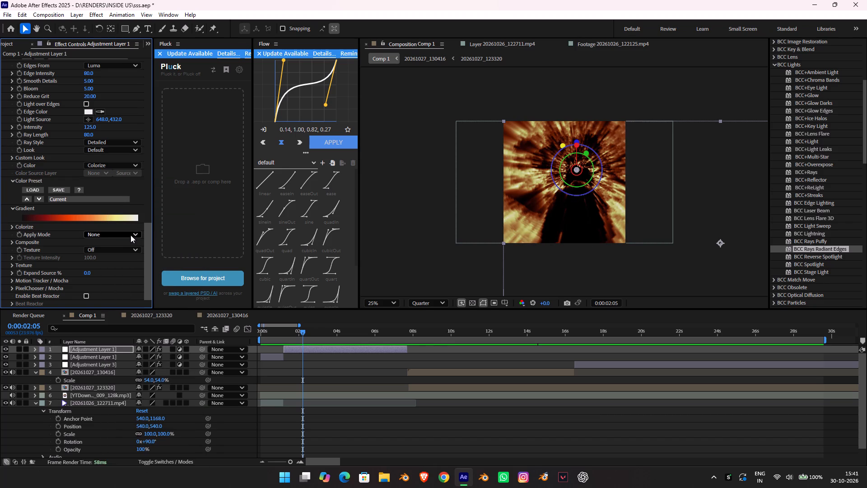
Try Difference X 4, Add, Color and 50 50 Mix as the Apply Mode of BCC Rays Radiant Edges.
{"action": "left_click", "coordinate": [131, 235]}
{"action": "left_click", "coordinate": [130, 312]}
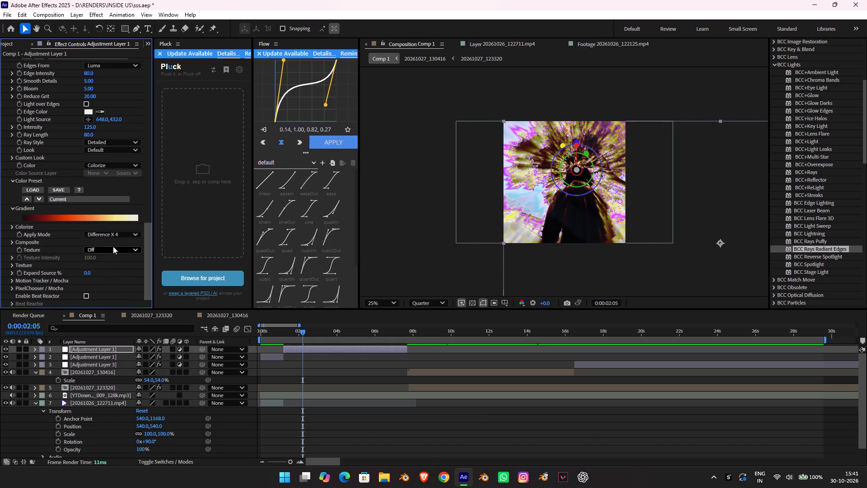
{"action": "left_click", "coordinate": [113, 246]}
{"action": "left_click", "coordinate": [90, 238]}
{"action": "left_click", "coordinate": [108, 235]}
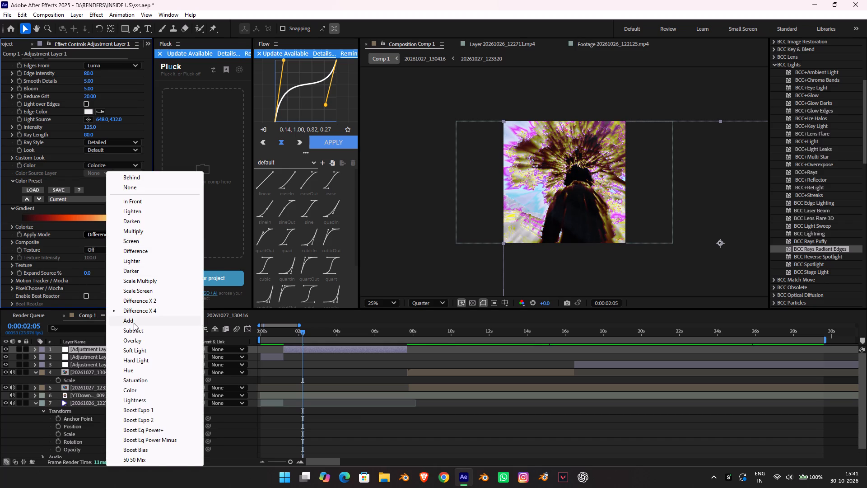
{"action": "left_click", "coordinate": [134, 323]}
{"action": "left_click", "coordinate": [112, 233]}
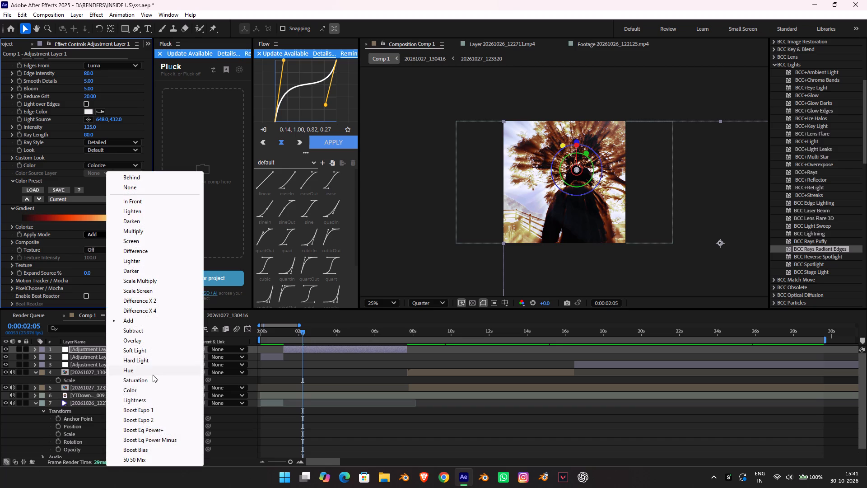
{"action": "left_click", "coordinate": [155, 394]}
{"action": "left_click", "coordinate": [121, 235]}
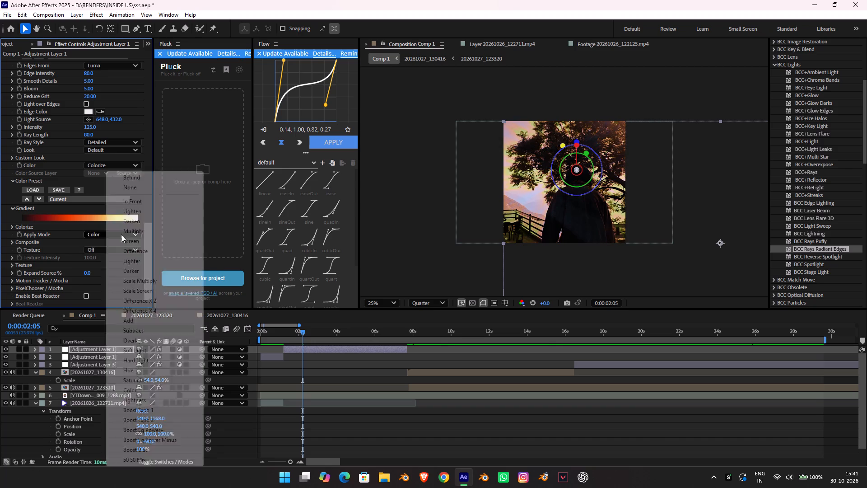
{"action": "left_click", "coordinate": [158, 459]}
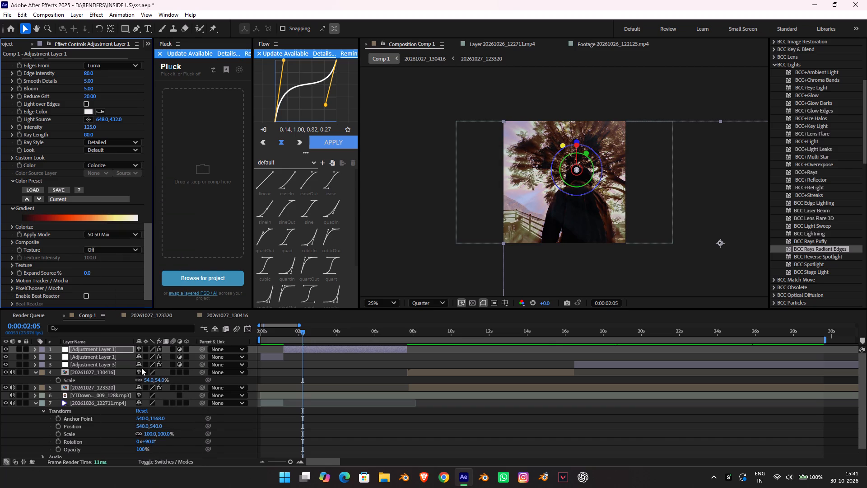
Set the Apply Mode of BCC Rays Radiant Edges to Behind.
{"action": "left_click", "coordinate": [100, 238]}
{"action": "left_click", "coordinate": [103, 238]}
{"action": "left_click", "coordinate": [108, 238]}
{"action": "left_click", "coordinate": [114, 235]}
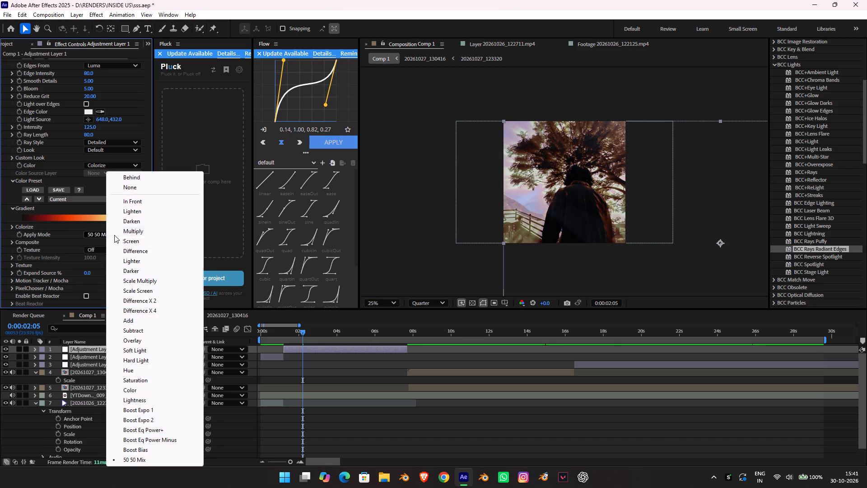
{"action": "left_click", "coordinate": [137, 180]}
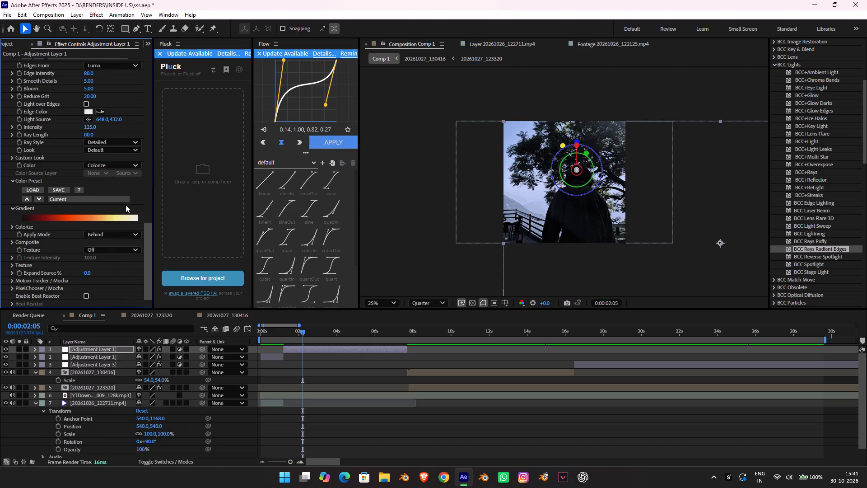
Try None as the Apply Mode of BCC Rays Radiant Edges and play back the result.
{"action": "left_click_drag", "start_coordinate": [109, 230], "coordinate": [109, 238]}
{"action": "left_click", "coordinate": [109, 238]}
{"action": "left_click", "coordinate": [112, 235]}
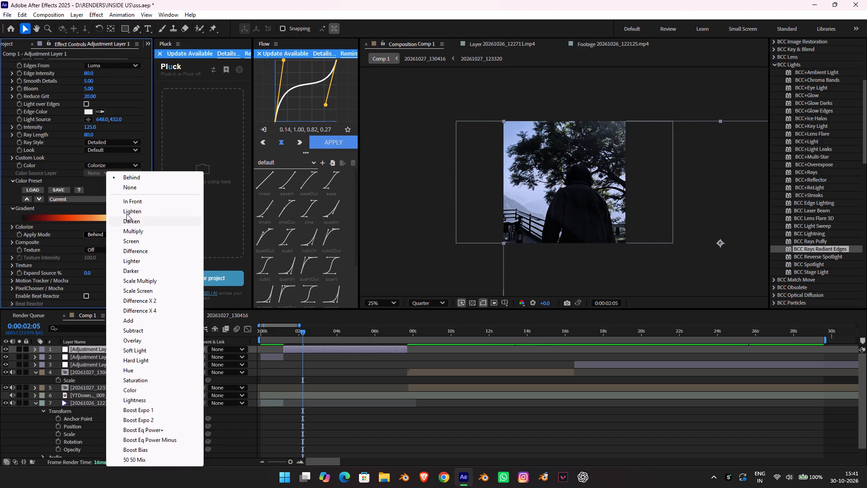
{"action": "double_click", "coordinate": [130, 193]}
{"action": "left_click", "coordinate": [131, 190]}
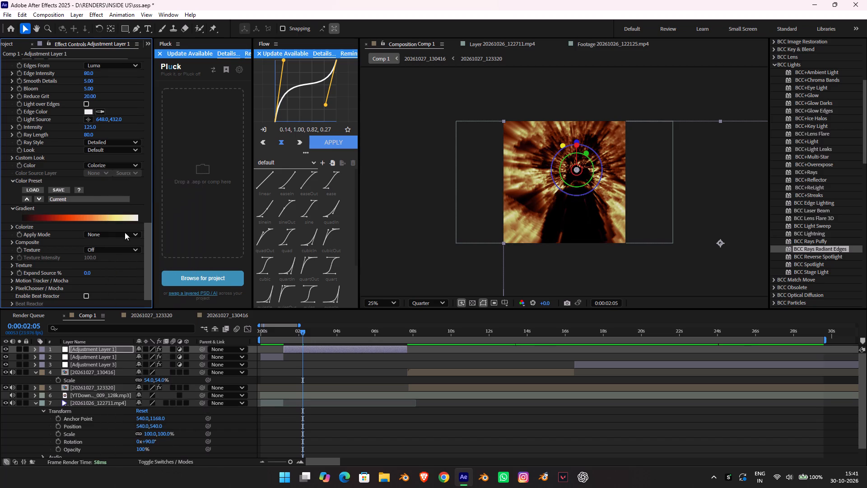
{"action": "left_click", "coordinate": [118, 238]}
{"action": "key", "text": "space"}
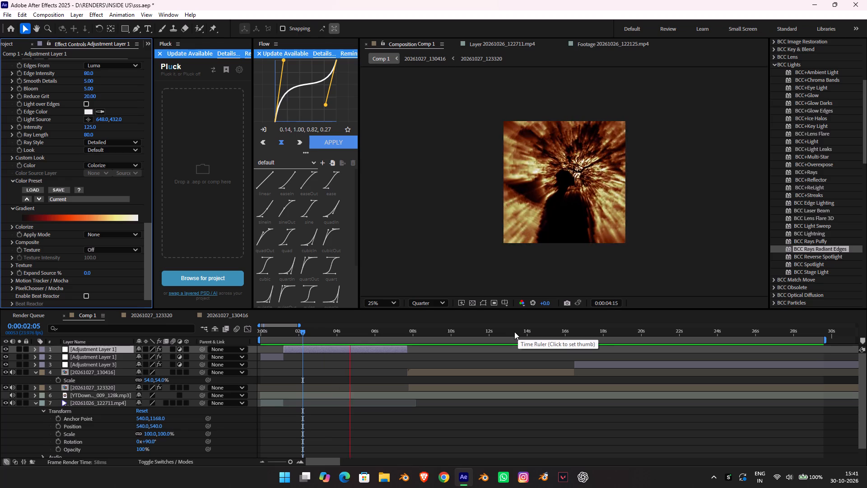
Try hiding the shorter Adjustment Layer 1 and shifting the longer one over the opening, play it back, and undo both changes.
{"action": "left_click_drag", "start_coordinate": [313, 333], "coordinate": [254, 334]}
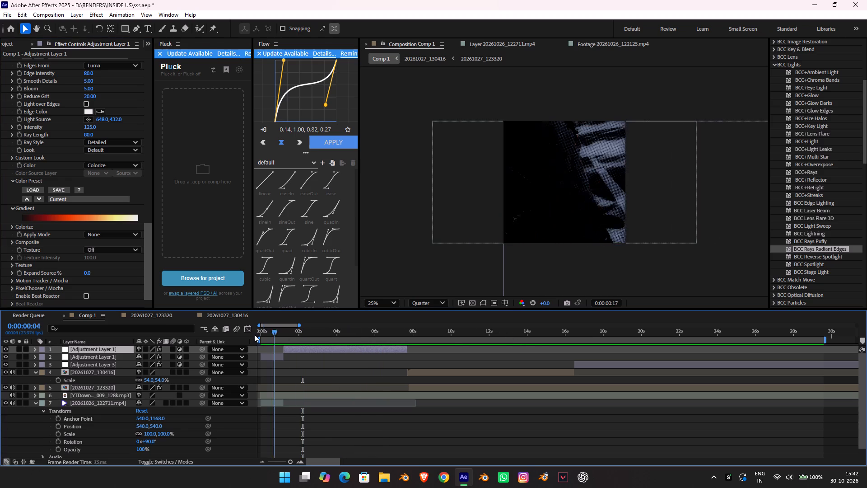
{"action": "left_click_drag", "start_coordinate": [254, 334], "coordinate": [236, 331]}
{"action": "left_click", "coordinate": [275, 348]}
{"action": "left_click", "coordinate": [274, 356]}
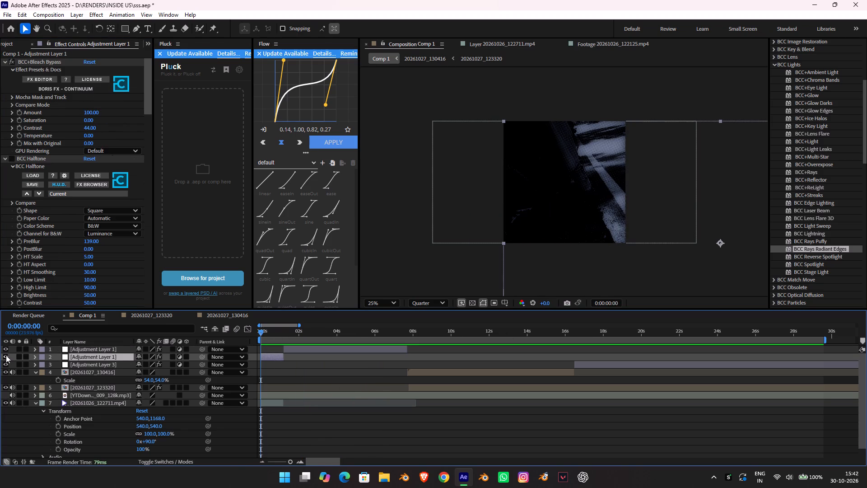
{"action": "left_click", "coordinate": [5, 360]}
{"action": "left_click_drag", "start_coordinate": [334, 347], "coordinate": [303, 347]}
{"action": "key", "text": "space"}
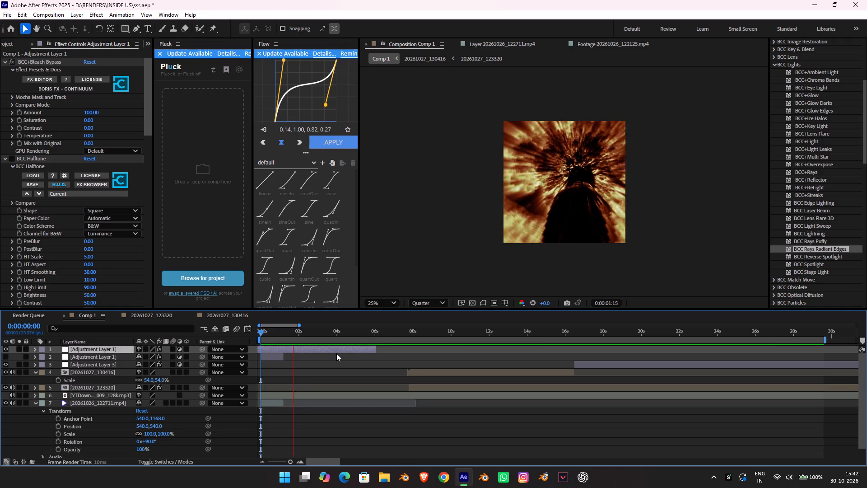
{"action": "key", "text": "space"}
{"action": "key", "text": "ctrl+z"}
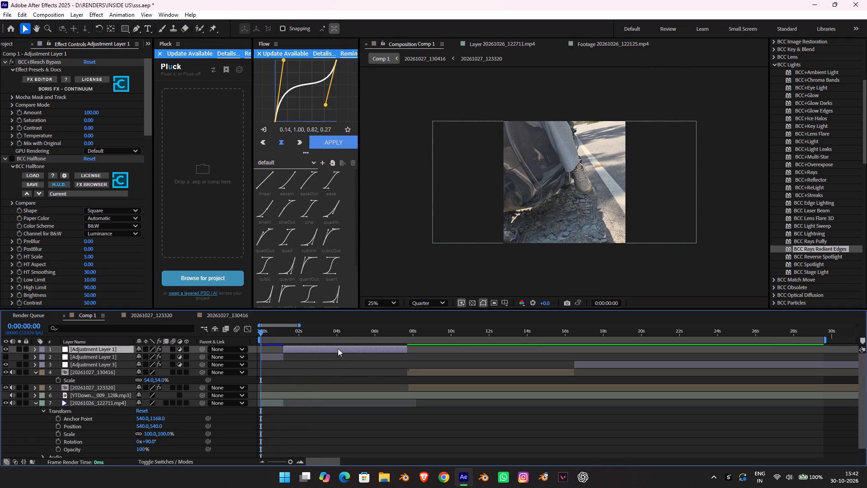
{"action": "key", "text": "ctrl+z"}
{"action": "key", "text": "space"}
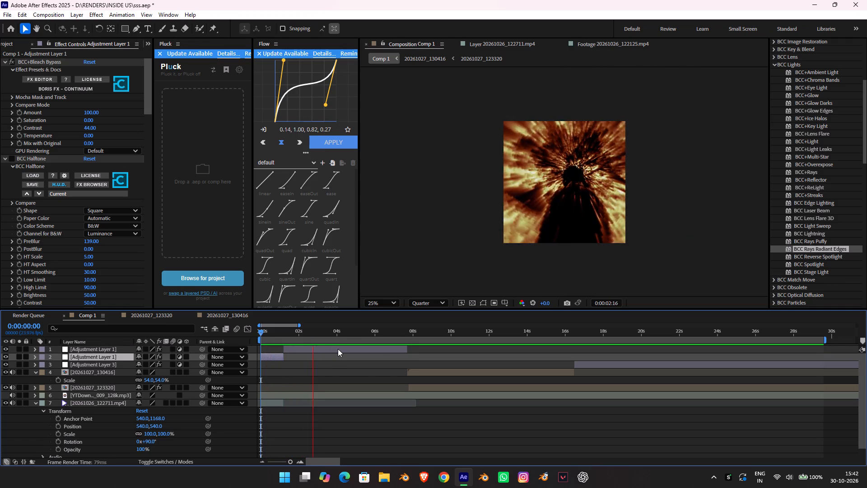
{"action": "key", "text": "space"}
Examine the radiant rays in an enlarged preview and play back more of the longer Adjustment Layer 1.
{"action": "scroll", "coordinate": [573, 218], "scroll_direction": "up", "scroll_amount": 2}
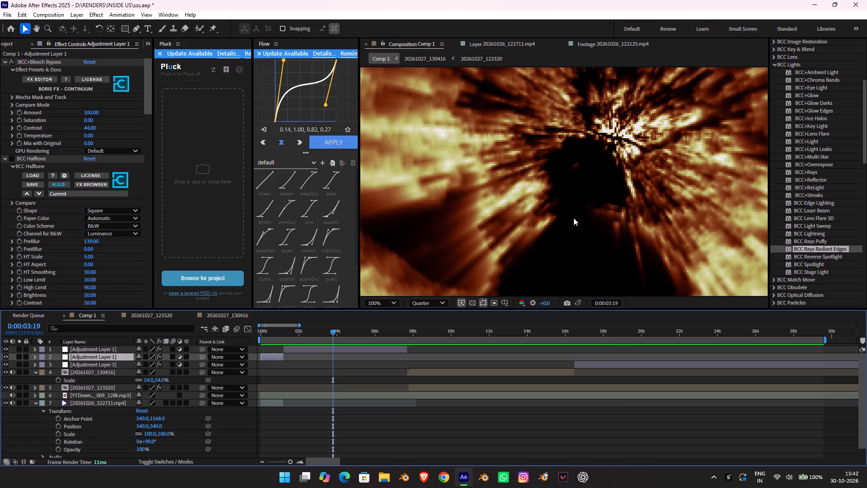
{"action": "scroll", "coordinate": [573, 218], "scroll_direction": "down", "scroll_amount": 1}
{"action": "key", "text": "space"}
{"action": "left_click", "coordinate": [645, 211]}
{"action": "key", "text": "space"}
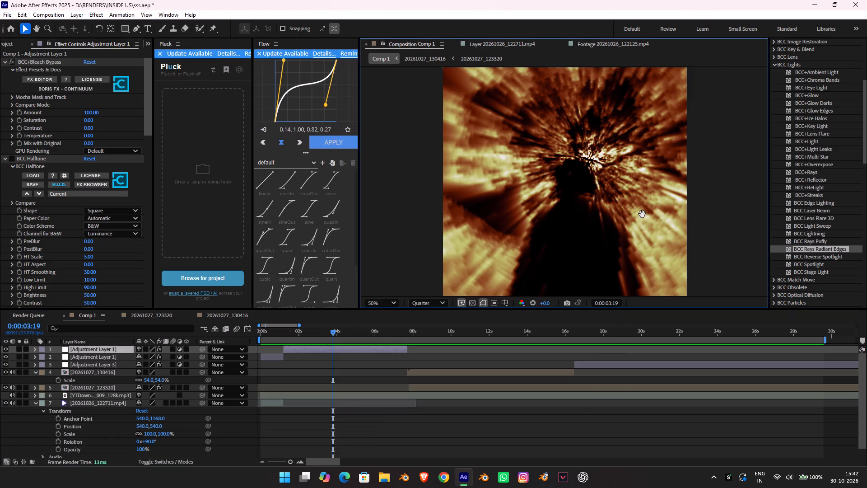
{"action": "key", "text": "space"}
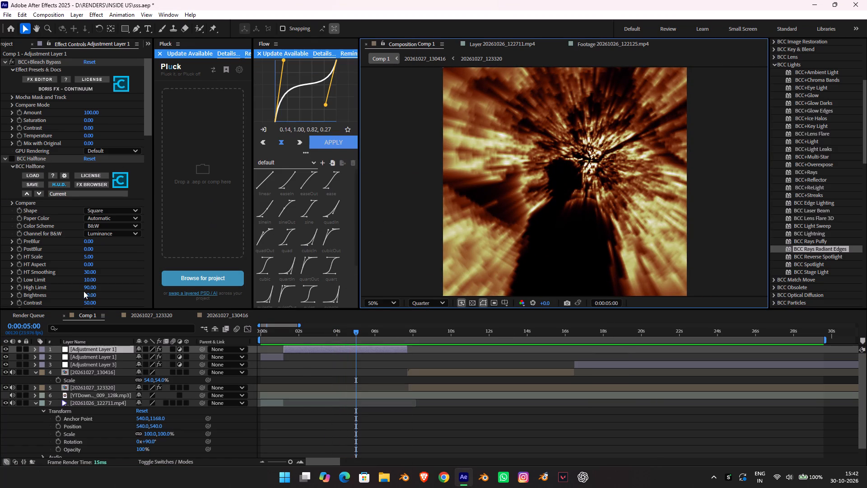
Undo the None Apply Mode on BCC Rays Radiant Edges and play back the longer Adjustment Layer 1.
{"action": "key", "text": "ctrl+z"}
{"action": "key", "text": "space"}
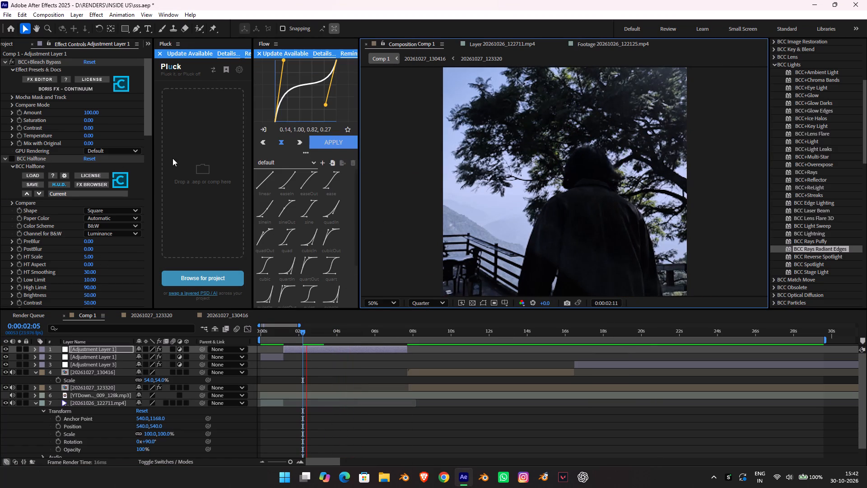
{"action": "key", "text": "space"}
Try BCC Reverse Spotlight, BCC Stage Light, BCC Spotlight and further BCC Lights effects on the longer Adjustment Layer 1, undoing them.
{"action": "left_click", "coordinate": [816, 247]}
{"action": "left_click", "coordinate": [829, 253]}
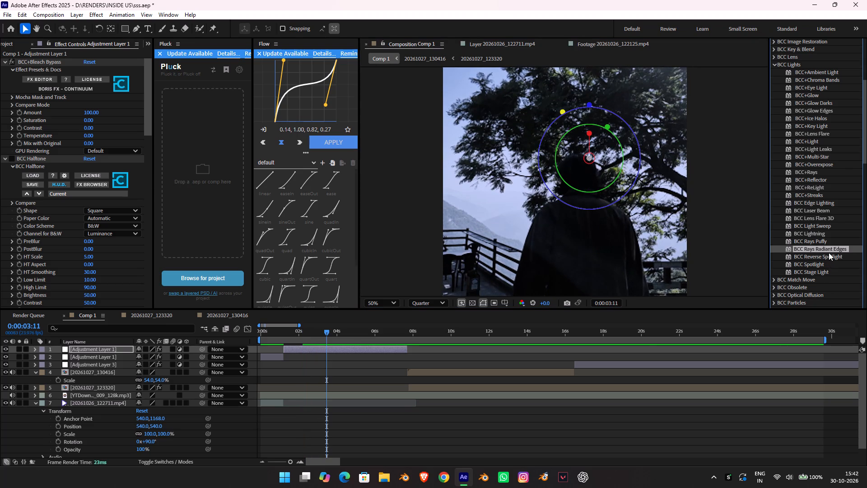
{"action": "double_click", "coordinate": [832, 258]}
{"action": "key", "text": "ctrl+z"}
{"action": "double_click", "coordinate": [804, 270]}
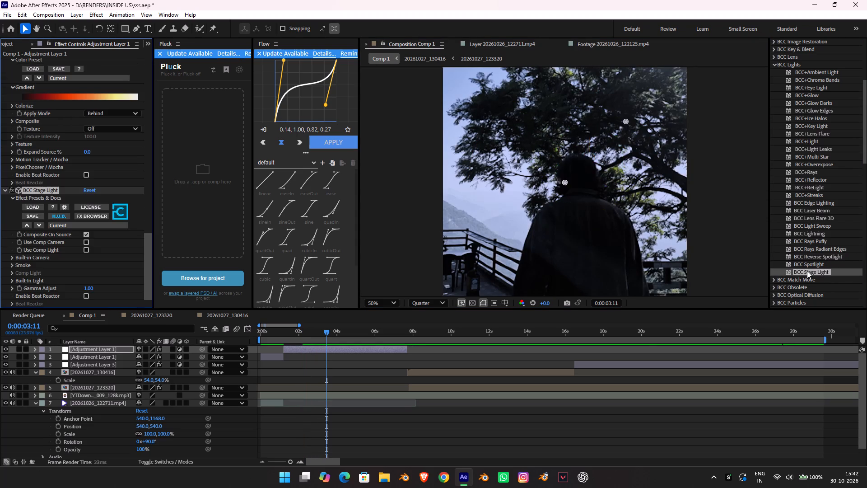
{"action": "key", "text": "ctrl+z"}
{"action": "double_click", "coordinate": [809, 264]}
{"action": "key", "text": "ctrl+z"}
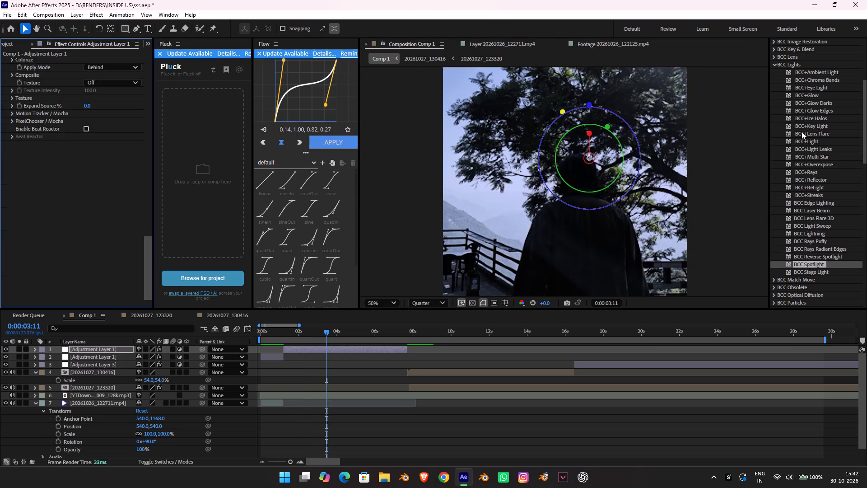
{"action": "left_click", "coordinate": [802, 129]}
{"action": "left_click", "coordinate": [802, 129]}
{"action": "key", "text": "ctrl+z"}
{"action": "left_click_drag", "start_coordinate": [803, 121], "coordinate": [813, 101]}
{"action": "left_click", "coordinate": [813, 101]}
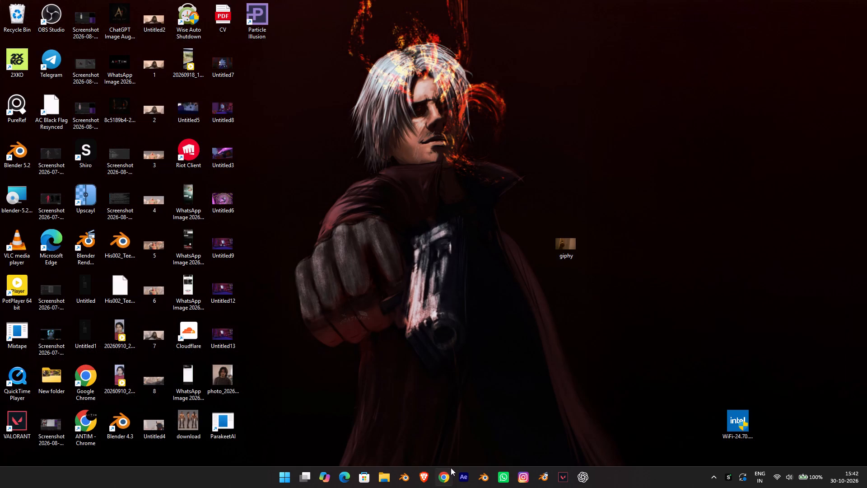
Relaunch After Effects.
{"action": "left_click", "coordinate": [462, 477]}
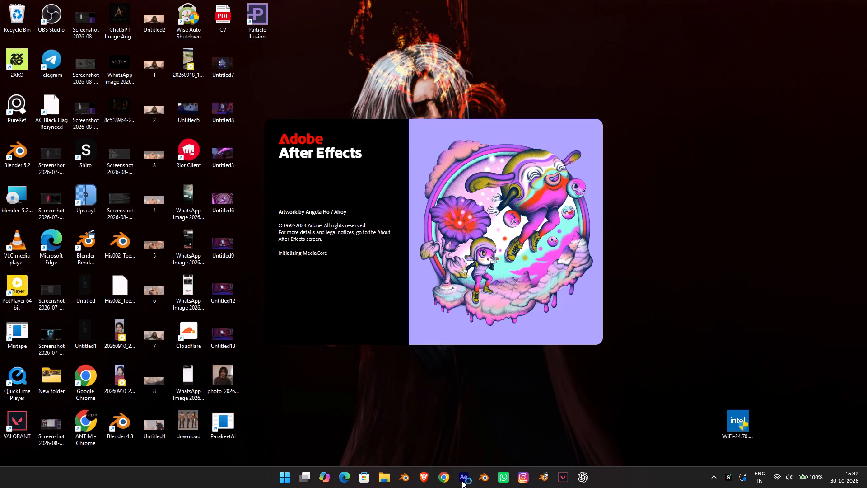